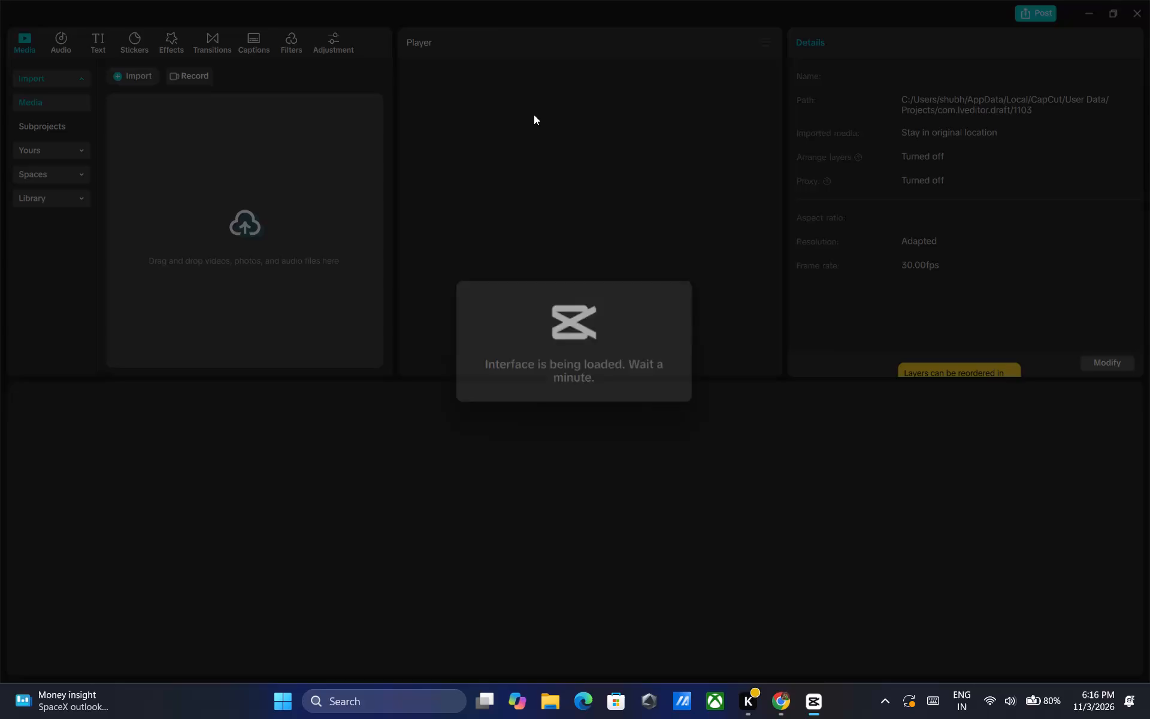
left_click(141, 70)
left_click(145, 98)
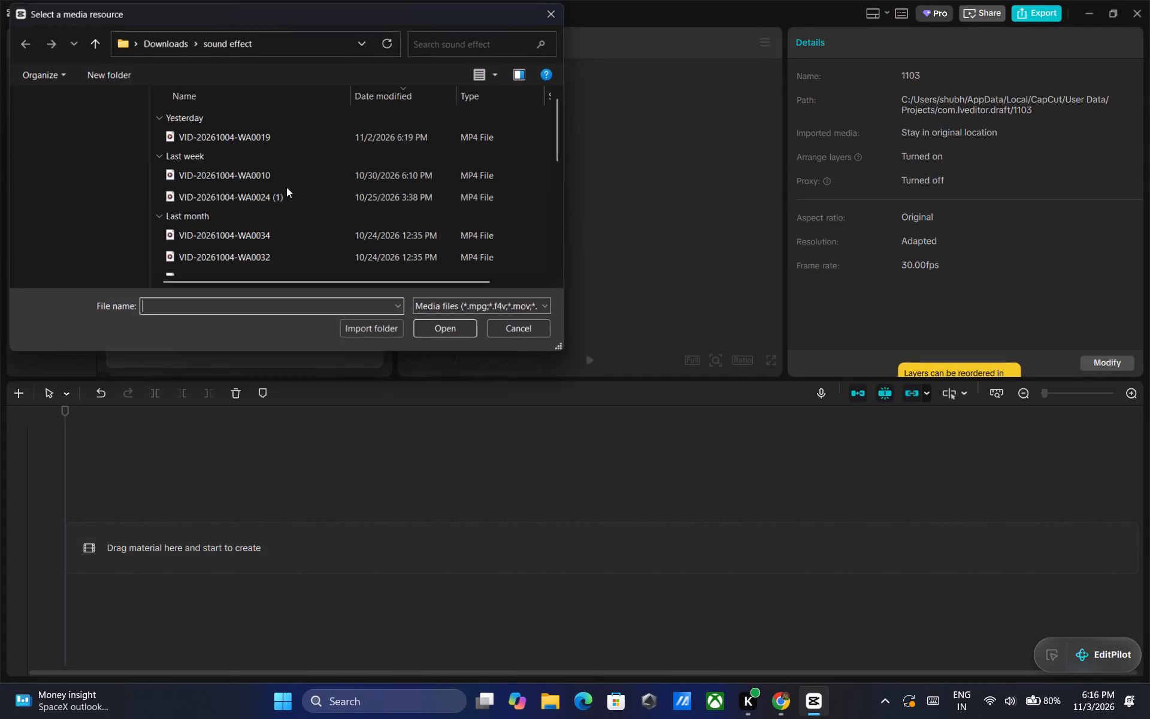
scroll(94, 185, "down", 1)
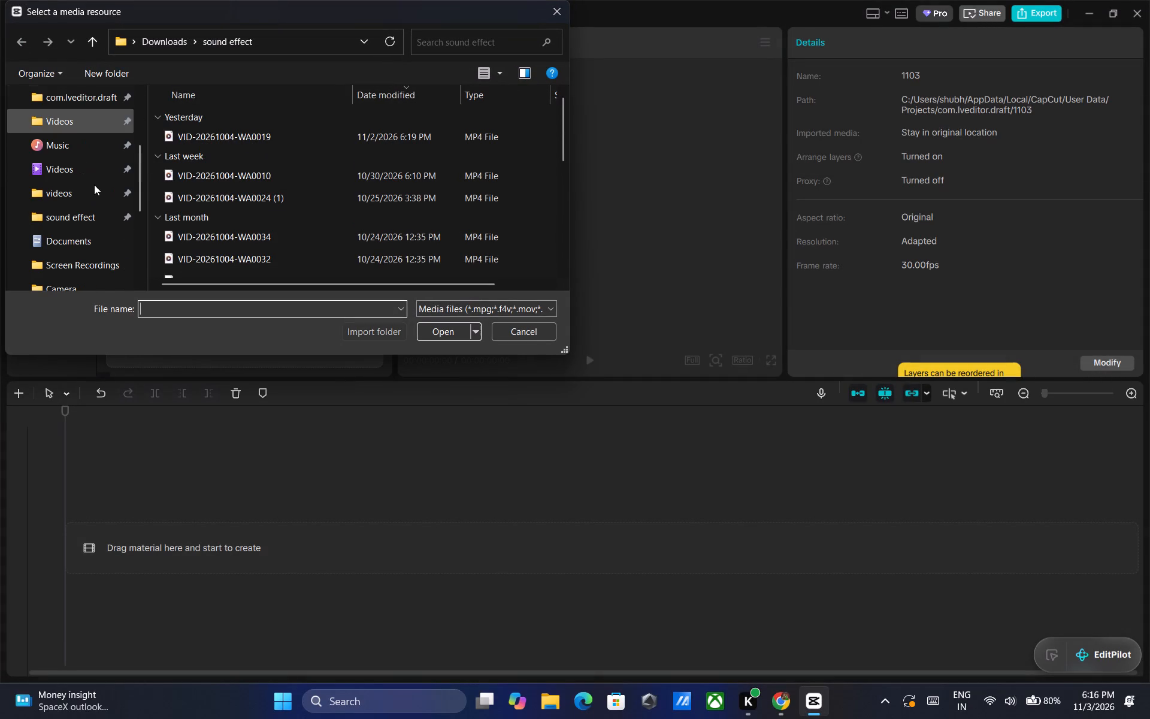
scroll(93, 189, "up", 1)
left_click(92, 150)
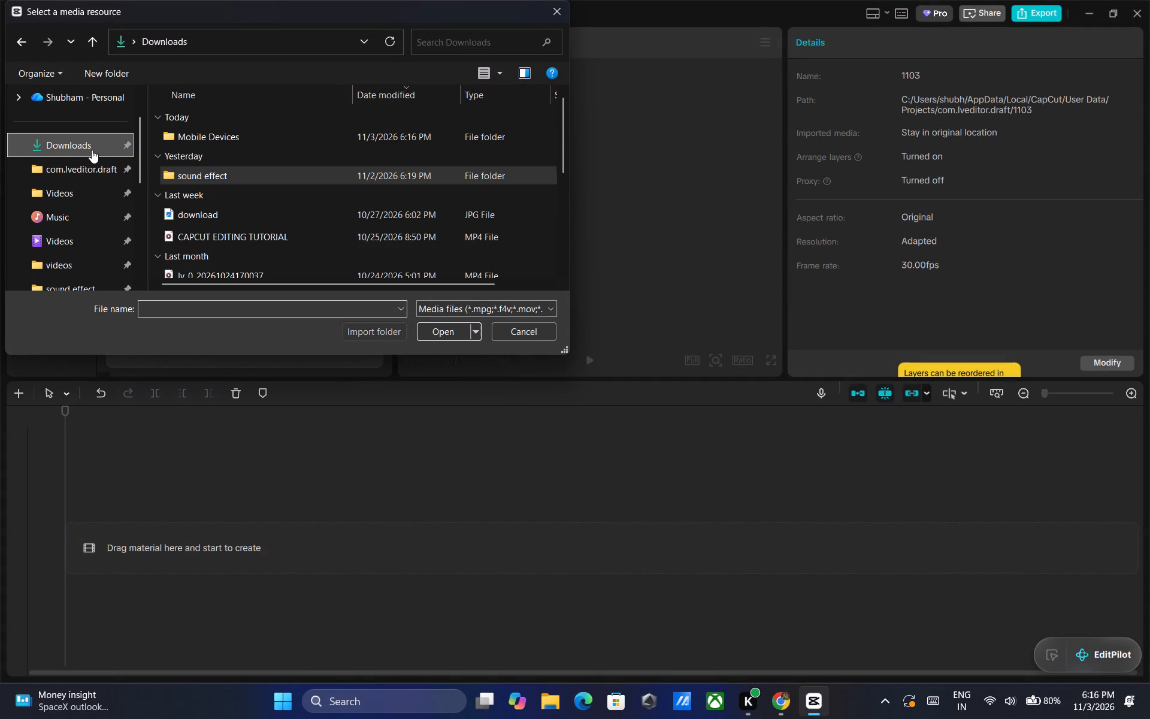
scroll(94, 150, "up", 3)
left_click(86, 105)
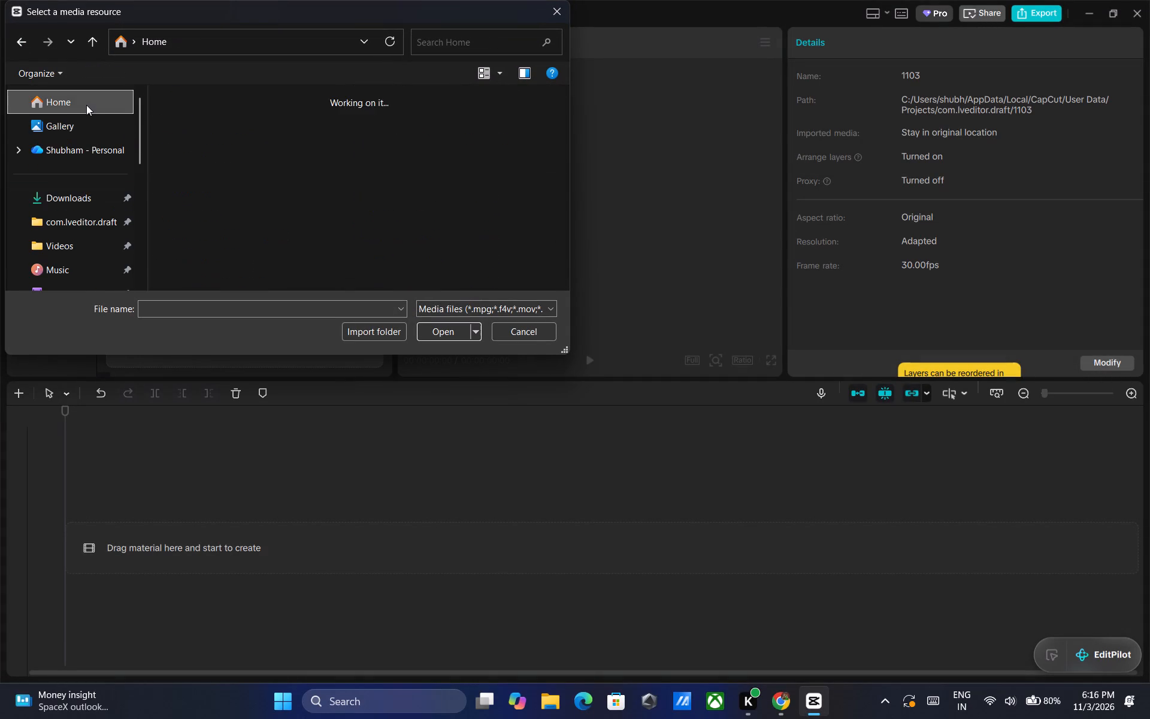
scroll(267, 184, "down", 3)
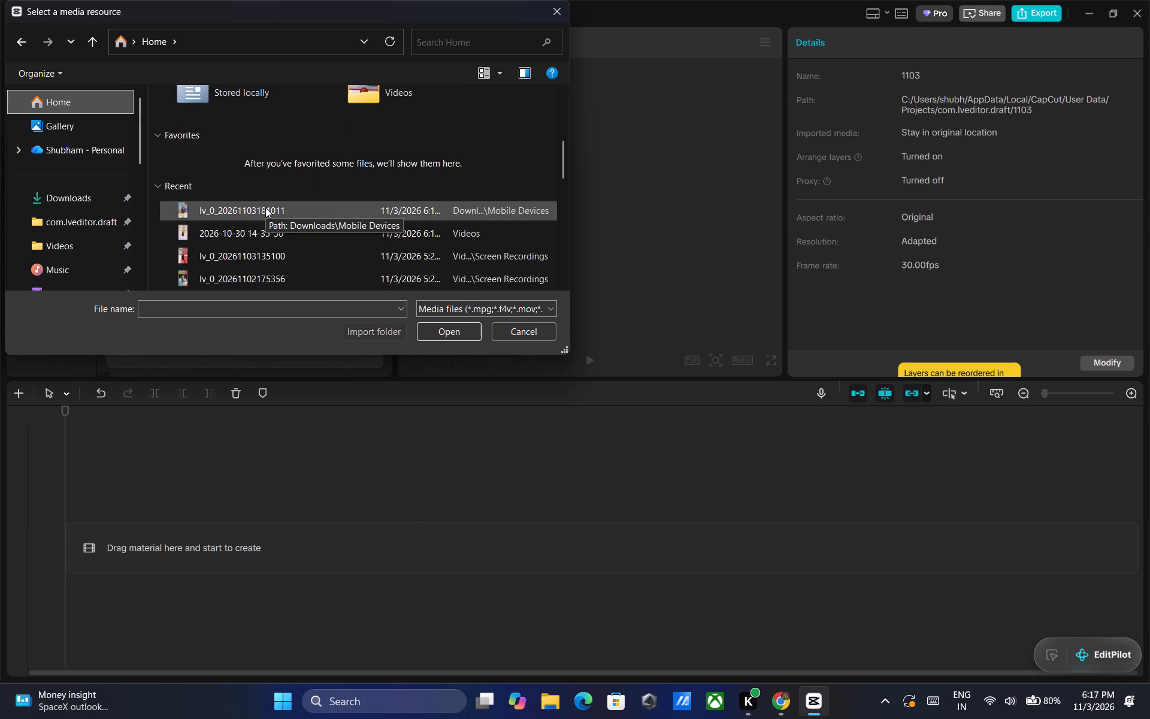
left_click(265, 207)
left_click(86, 206)
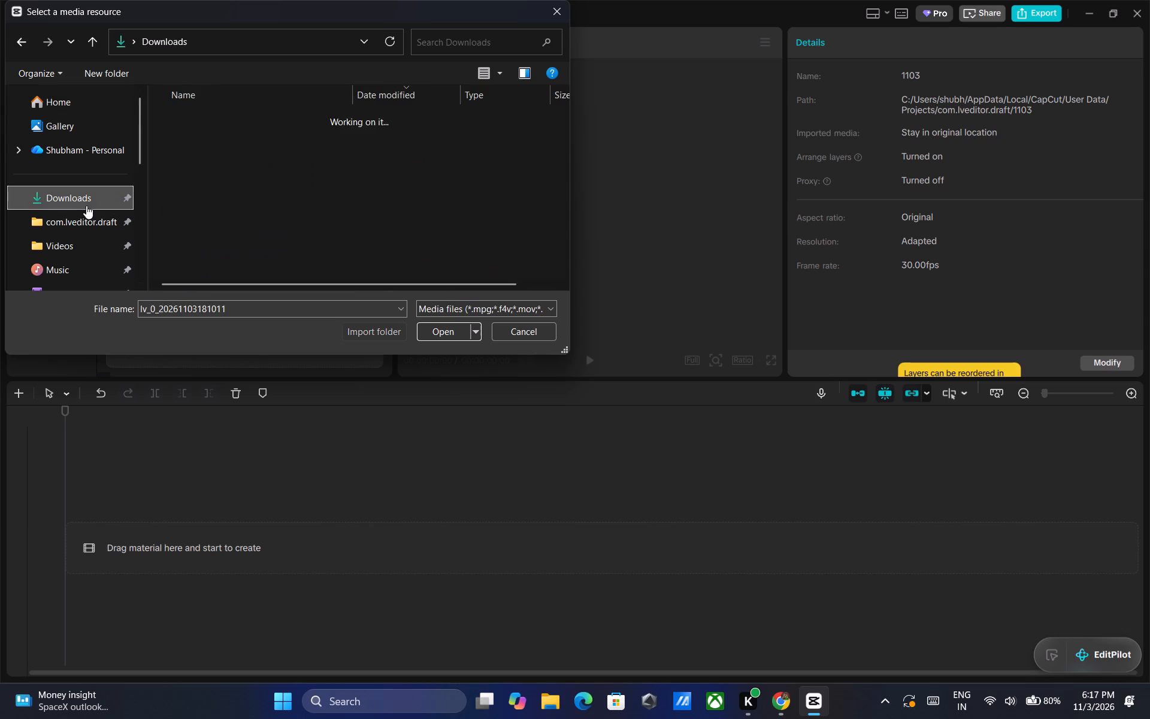
double_click(274, 137)
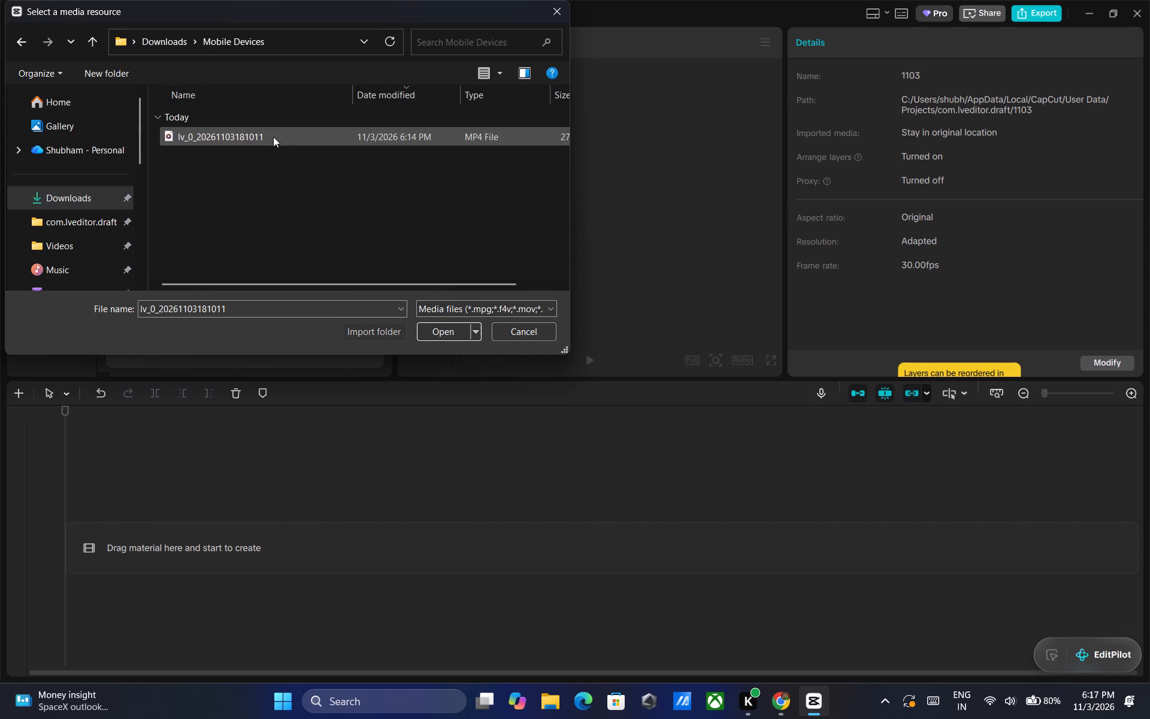
left_click(273, 137)
left_click(437, 331)
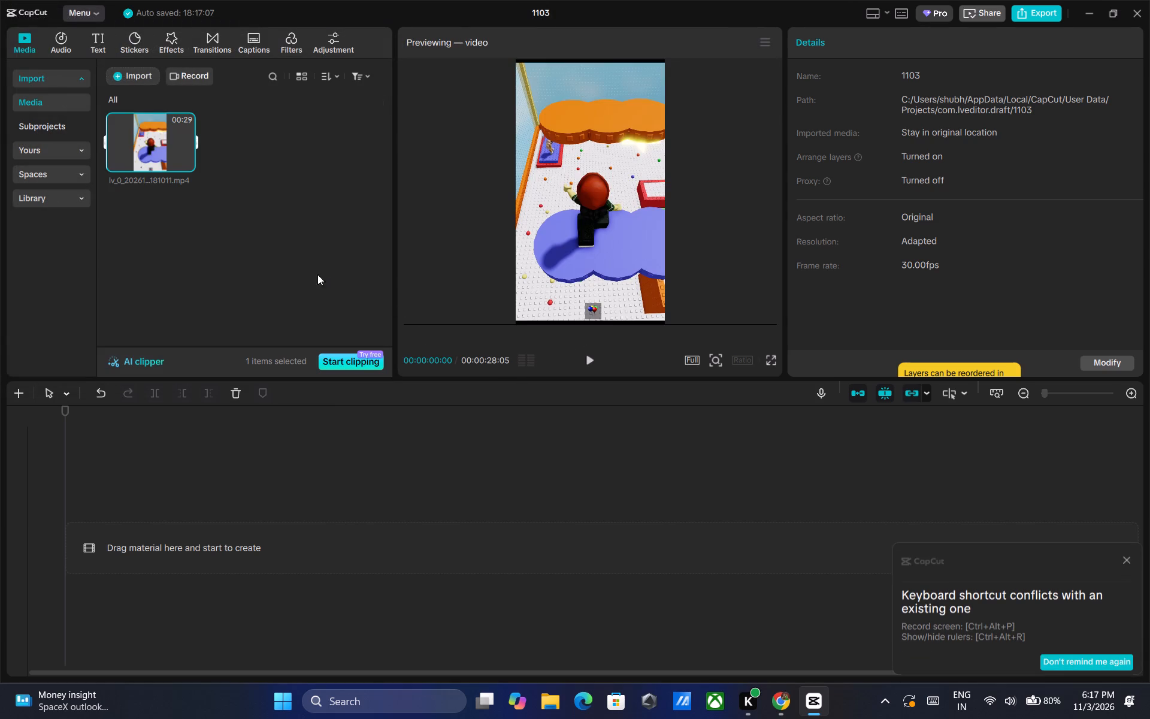
Import all the video files in the sound effect folder into the project media.
left_click(141, 80)
left_click(151, 110)
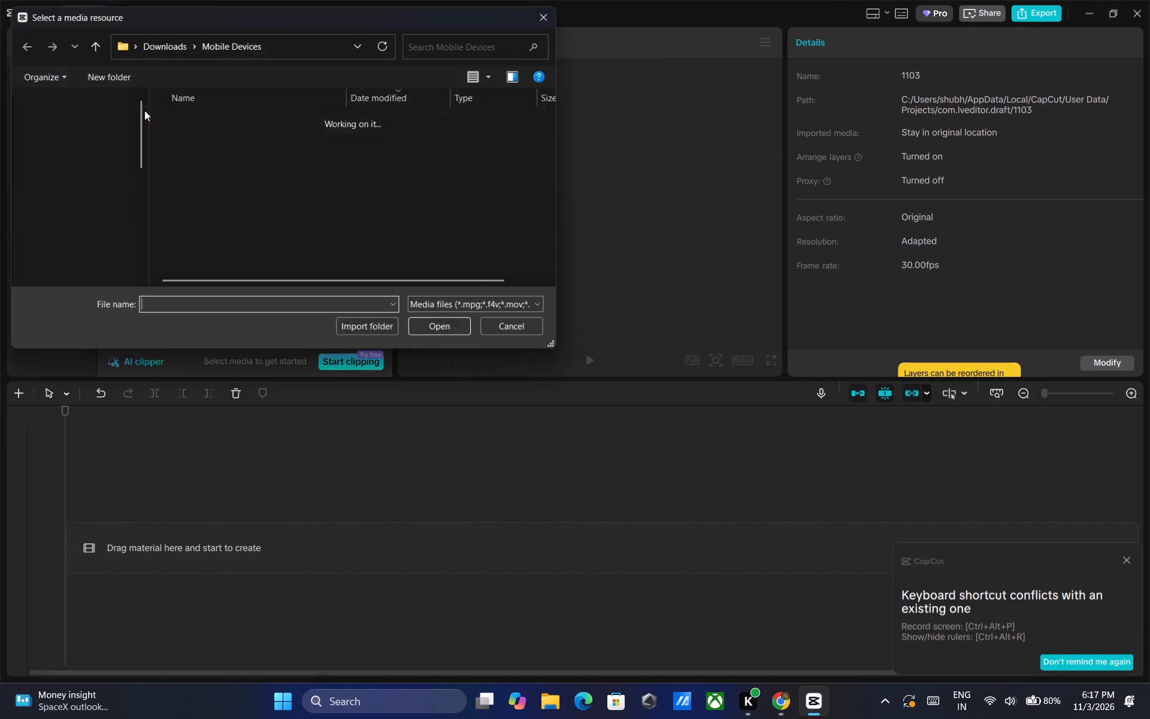
scroll(99, 162, "down", 2)
scroll(89, 218, "down", 2)
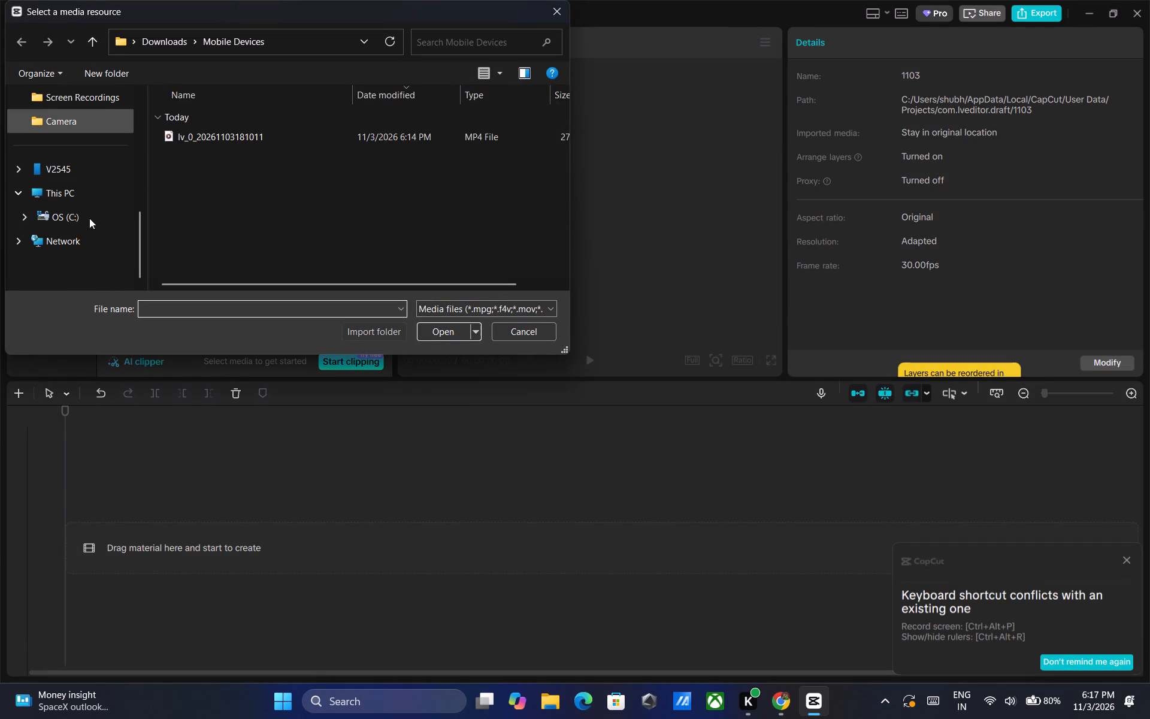
scroll(98, 234, "up", 3)
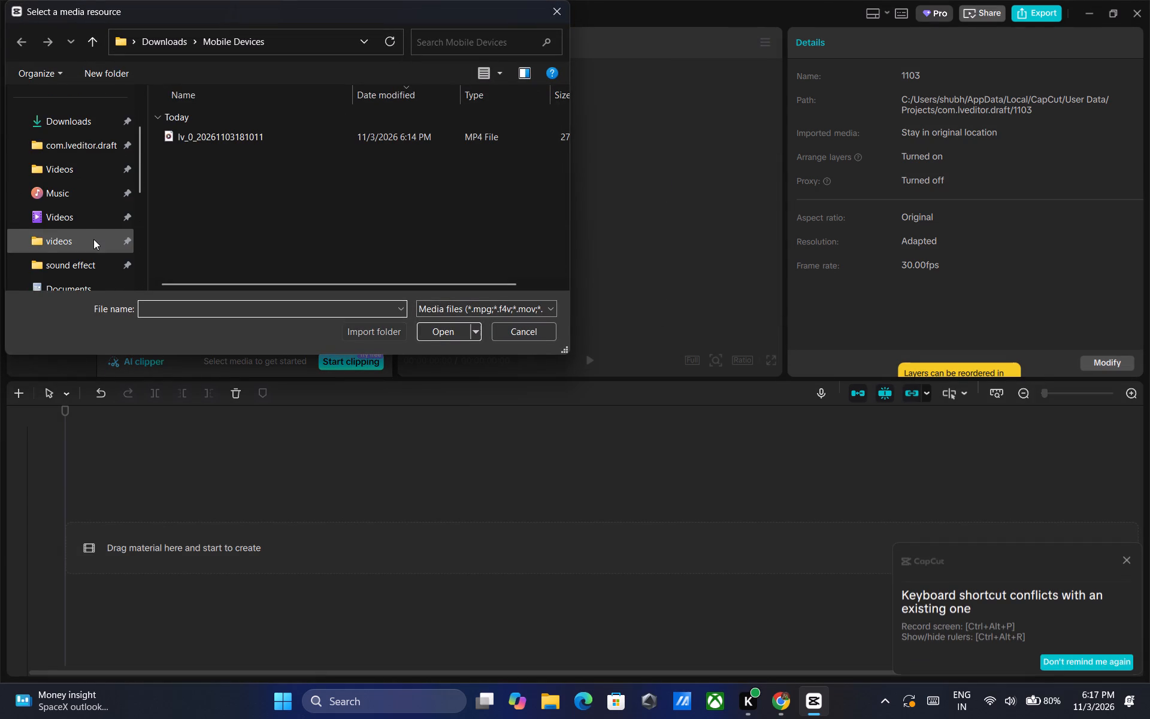
scroll(90, 253, "down", 1)
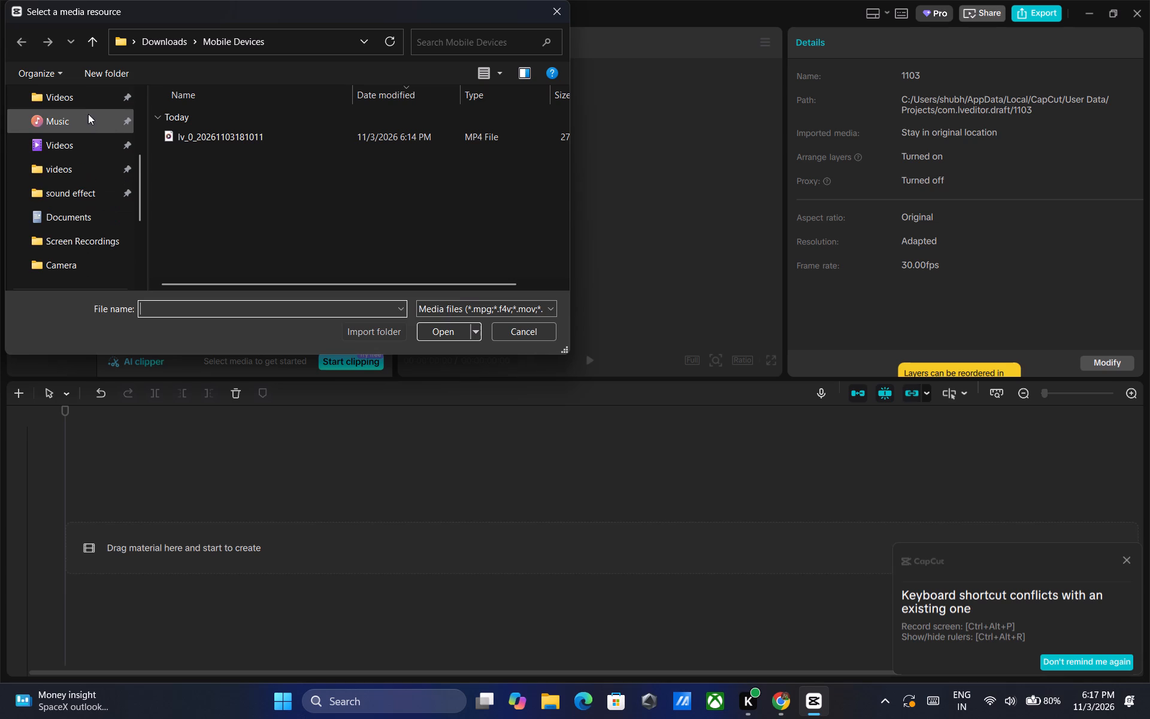
left_click(76, 188)
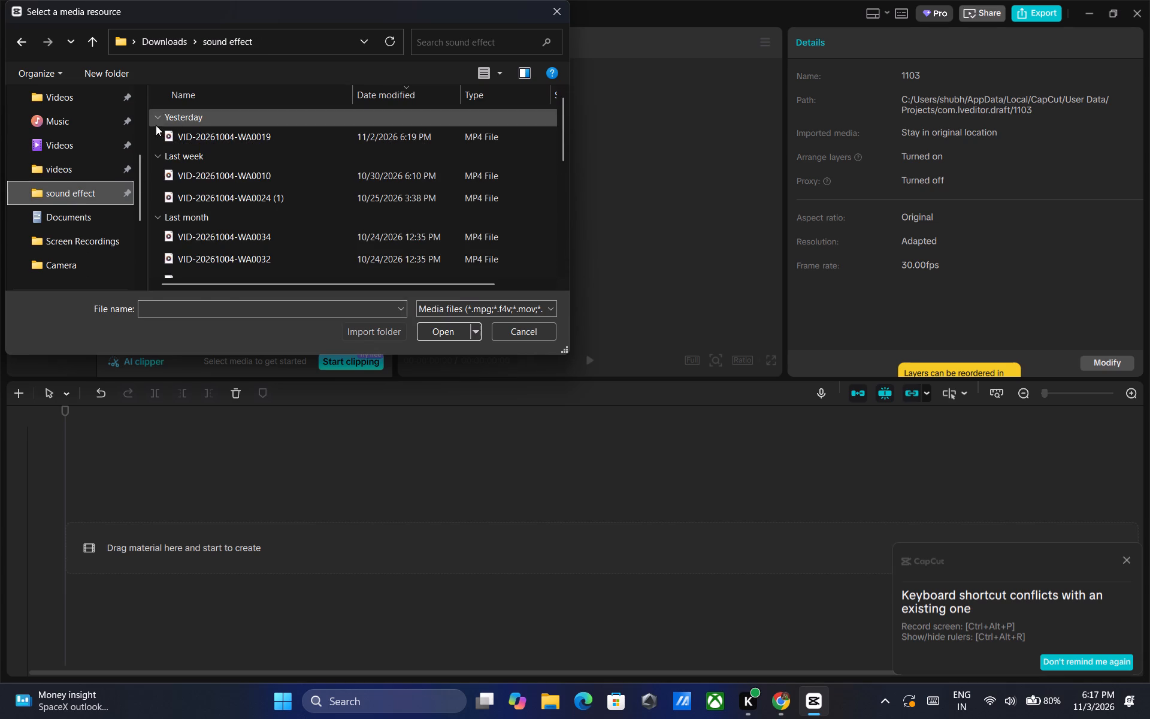
left_click_drag(156, 125, 240, 195)
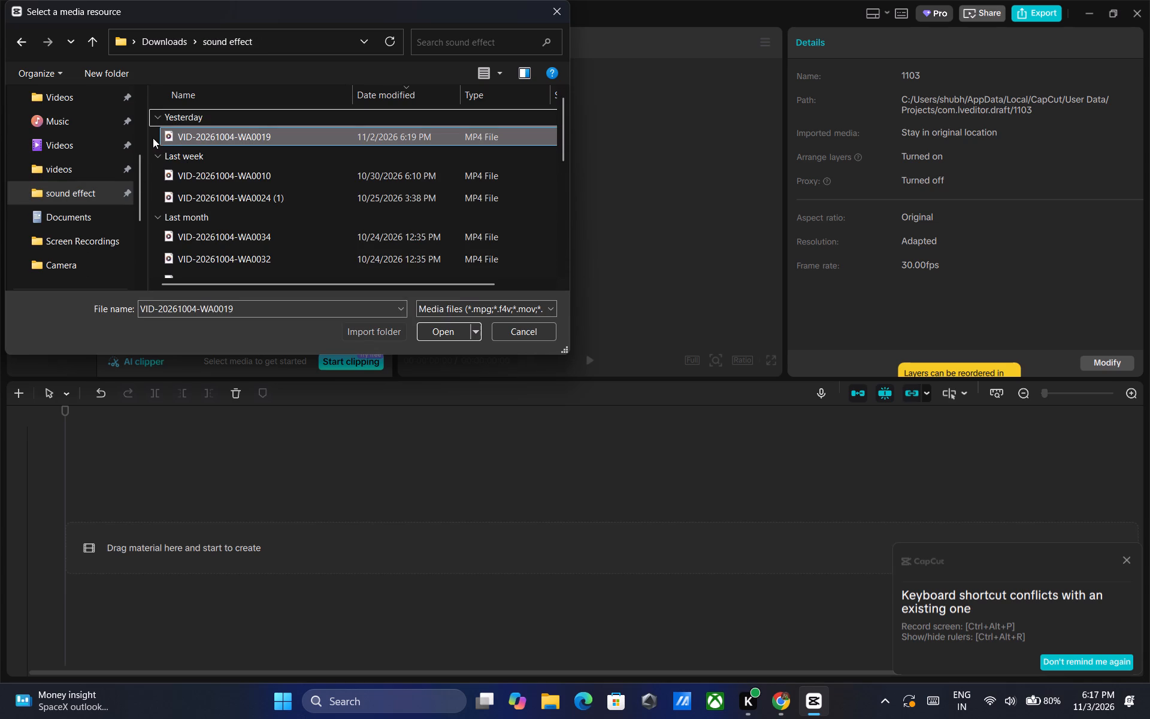
left_click_drag(152, 138, 216, 167)
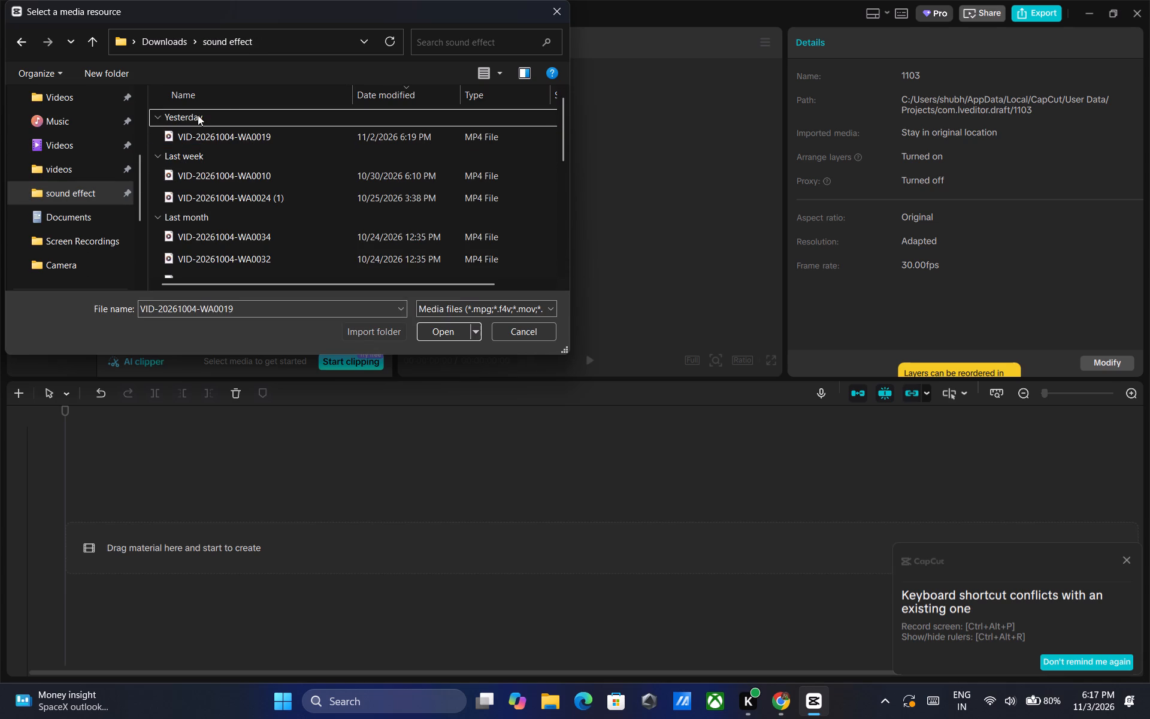
left_click(240, 76)
left_click_drag(152, 137, 274, 279)
scroll(216, 221, "down", 11)
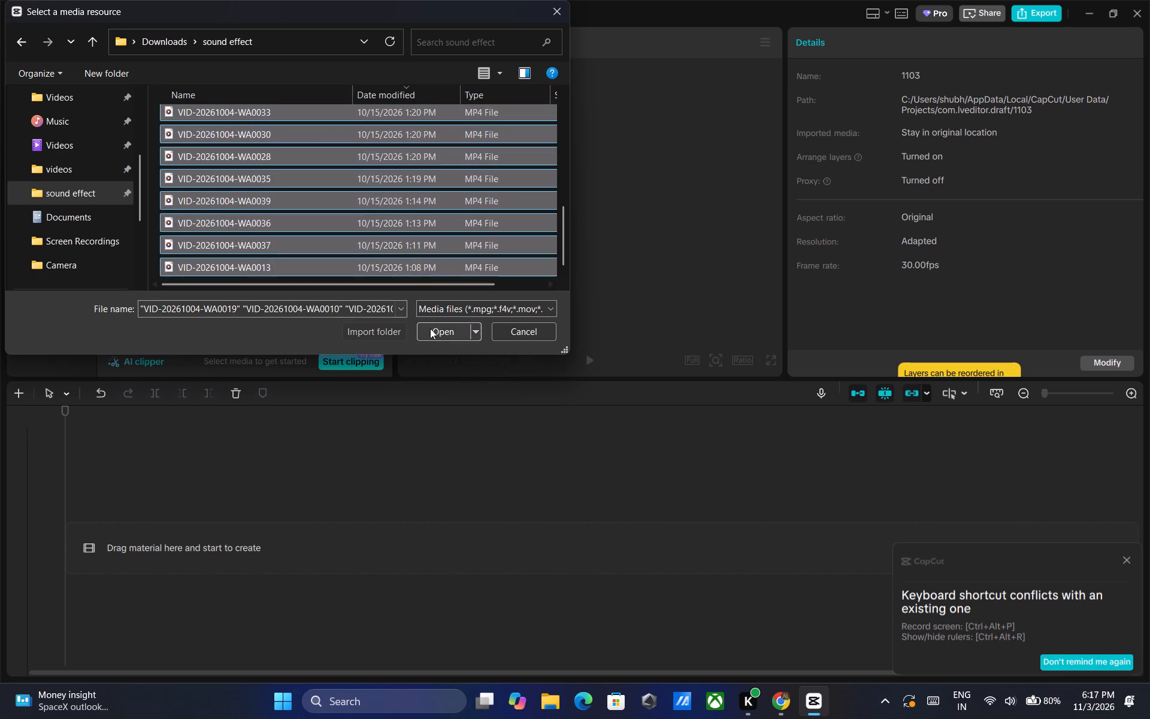
left_click(430, 328)
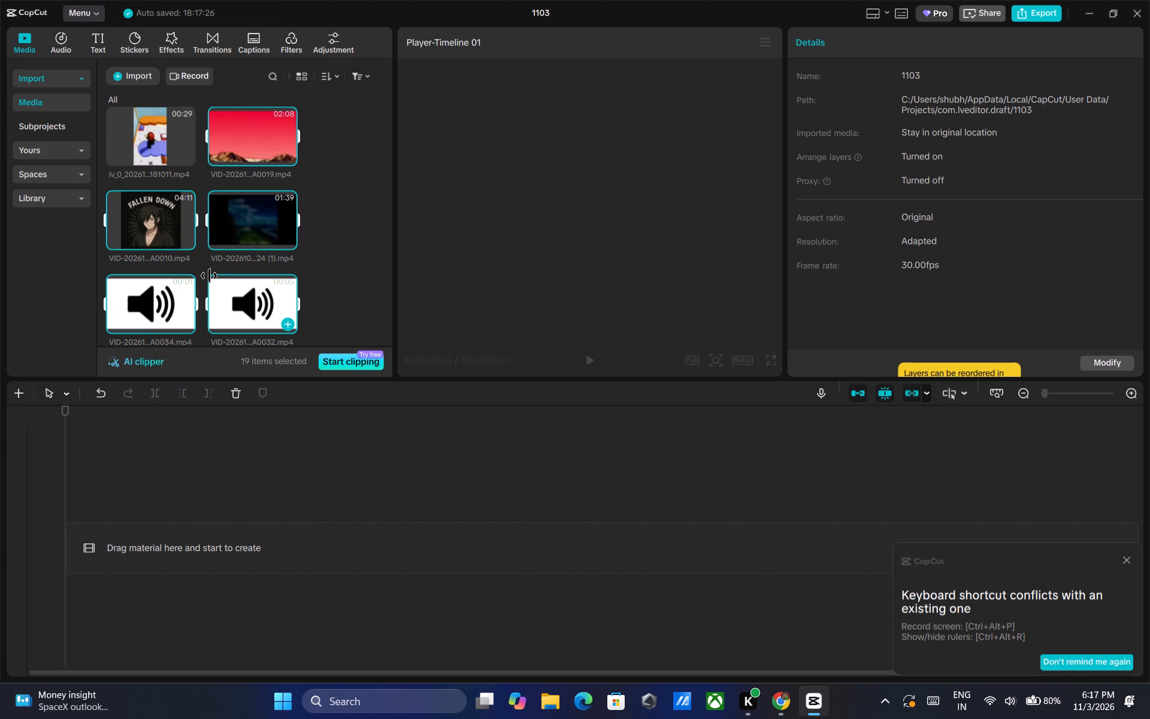
left_click(143, 81)
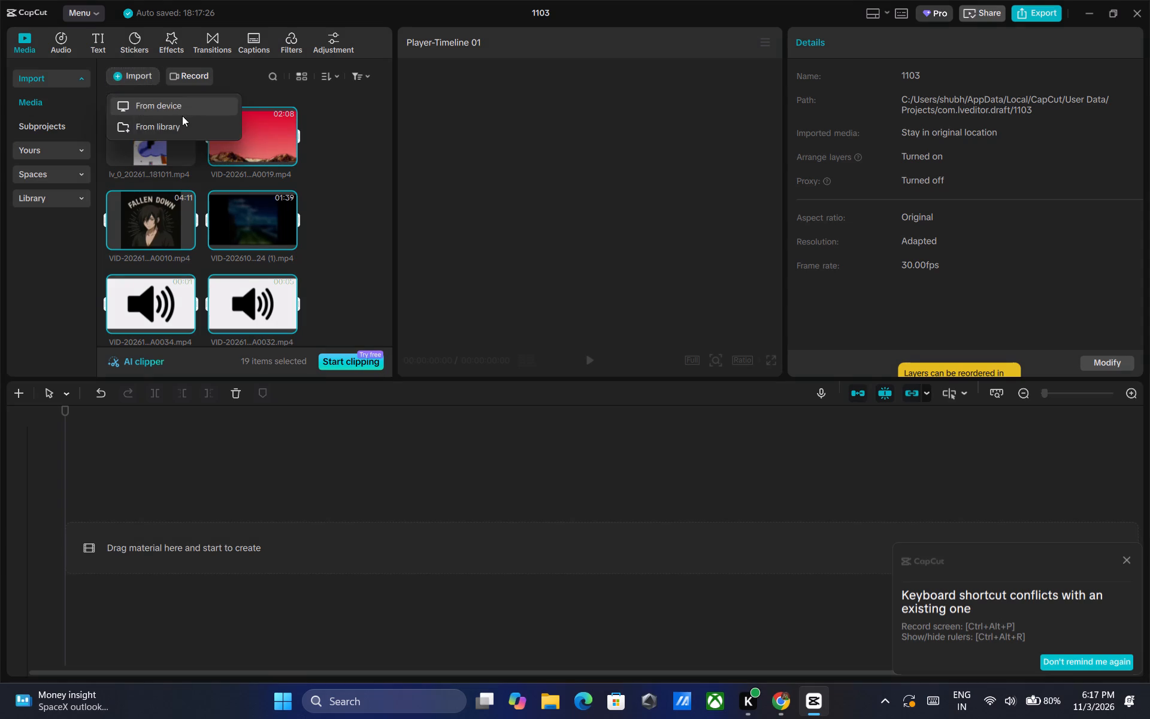
left_click(187, 108)
scroll(93, 232, "down", 2)
left_click(95, 183)
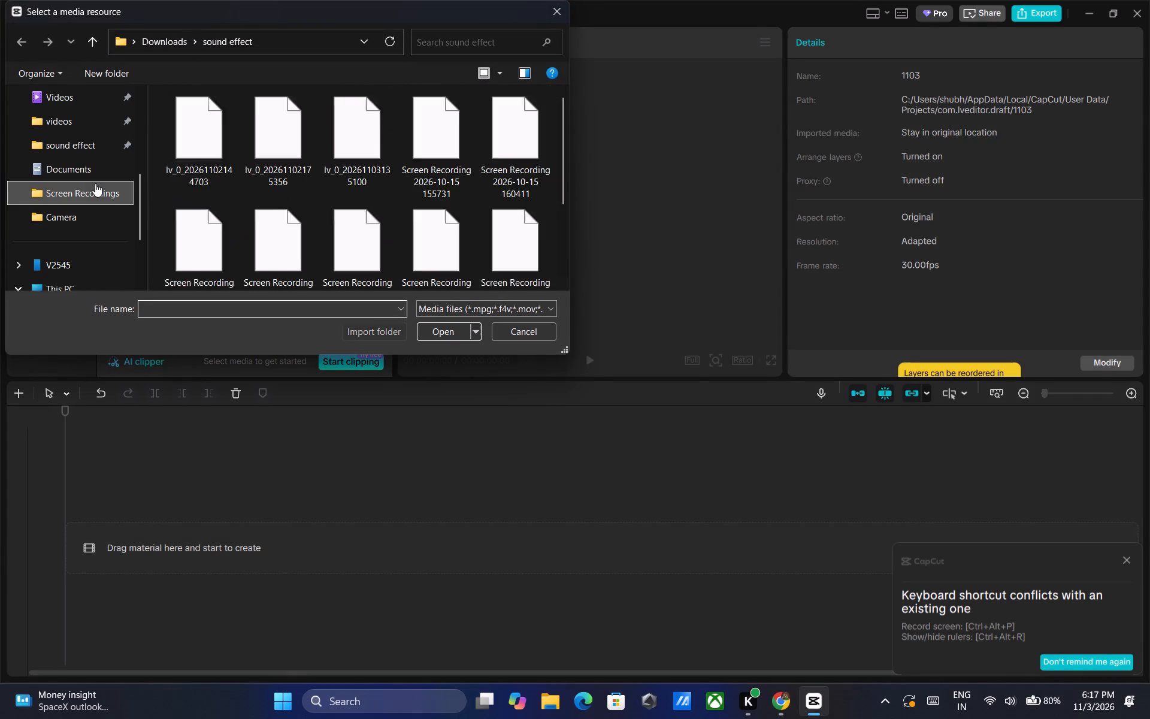
double_click(370, 180)
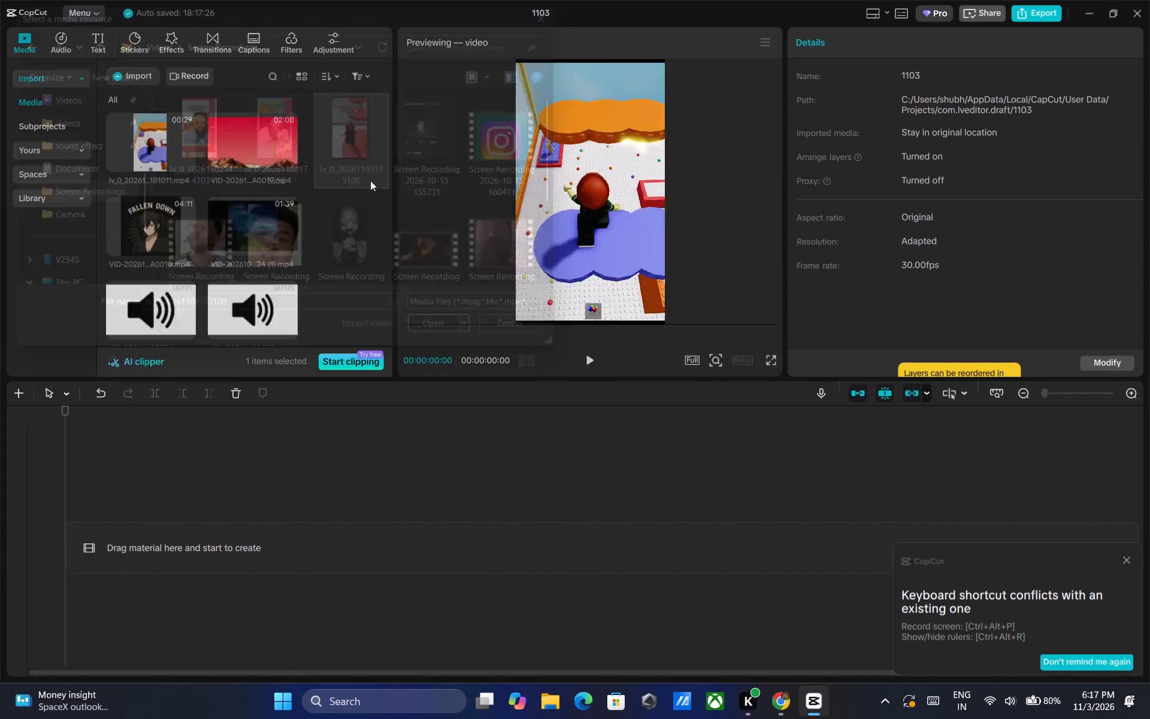
left_click(187, 315)
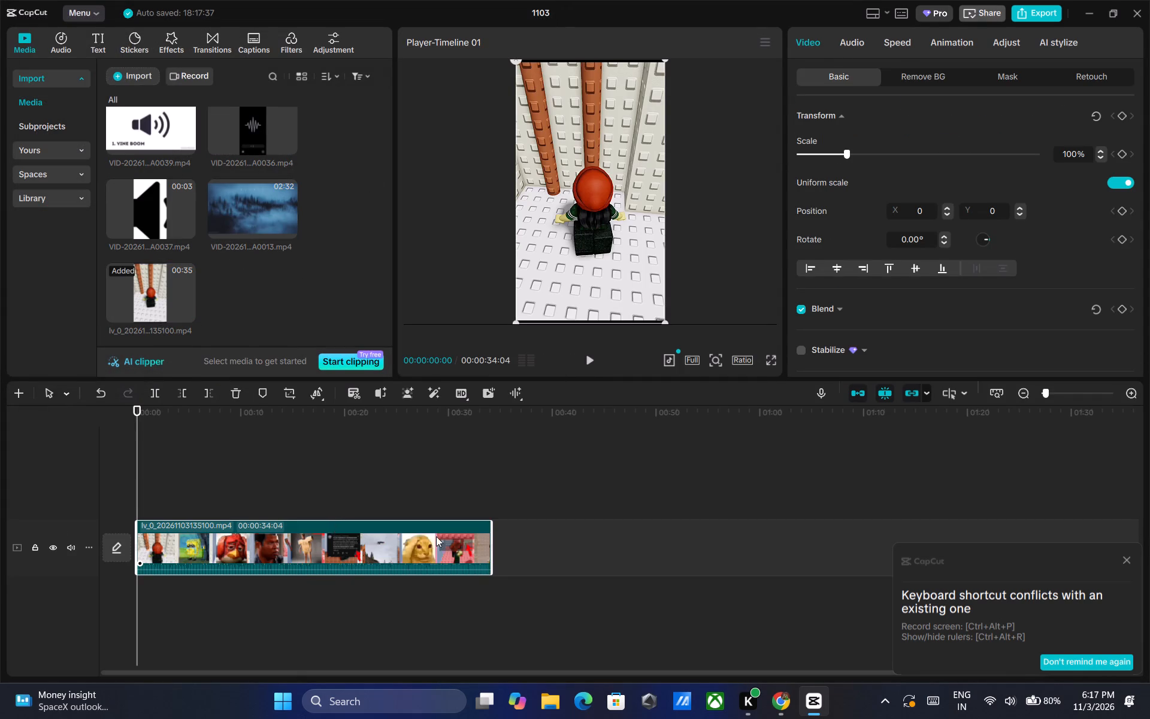
scroll(604, 464, "up", 5, "ctrl")
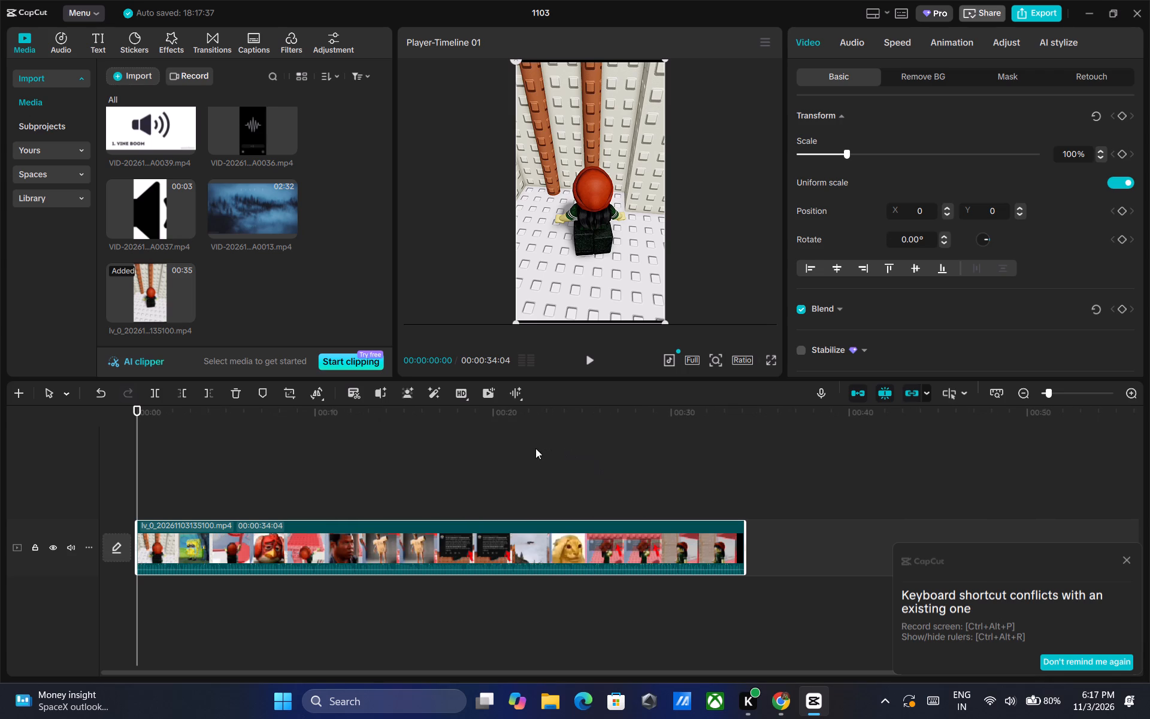
left_click_drag(346, 542, 319, 495)
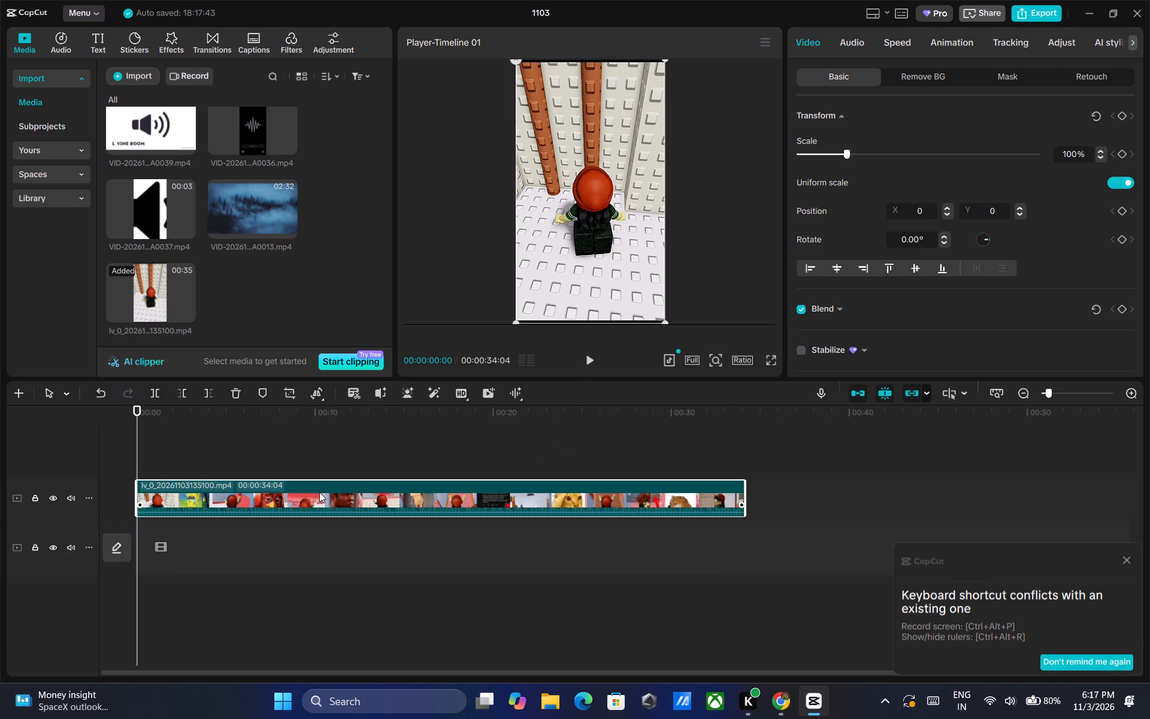
Place the sound-effect clip VID-20261004-WA0039 after the gameplay video on the same track, starting at about 35 seconds.
left_click(592, 355)
triple_click(592, 355)
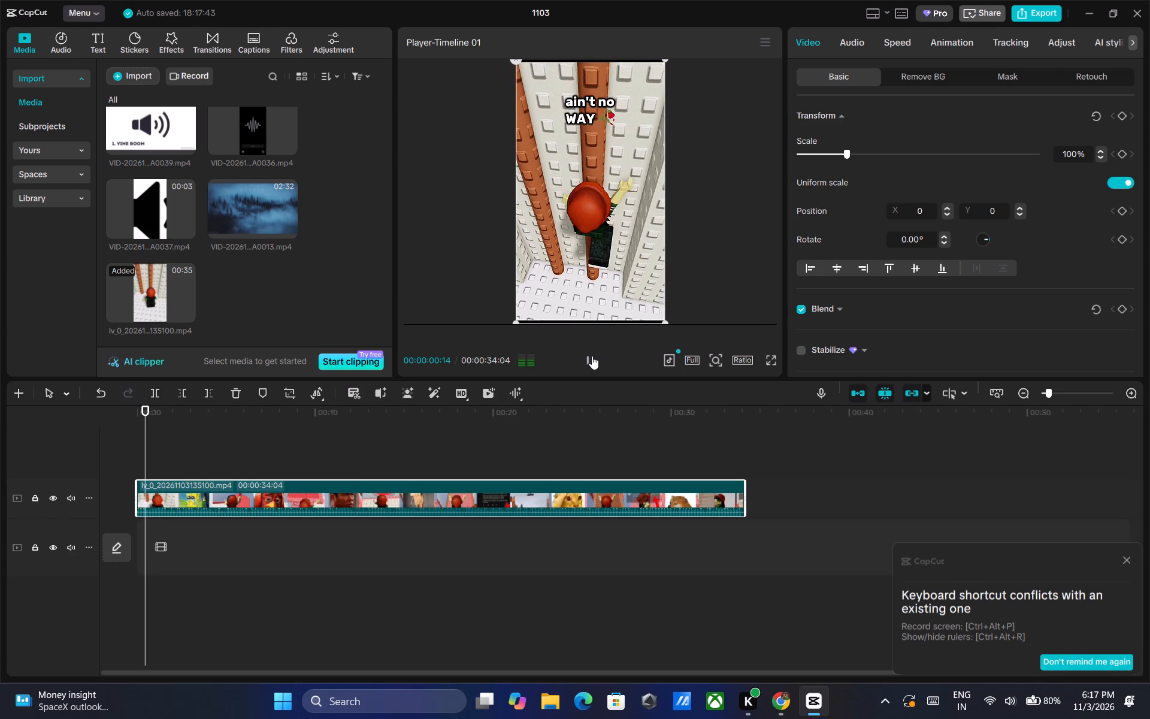
scroll(135, 206, "up", 2)
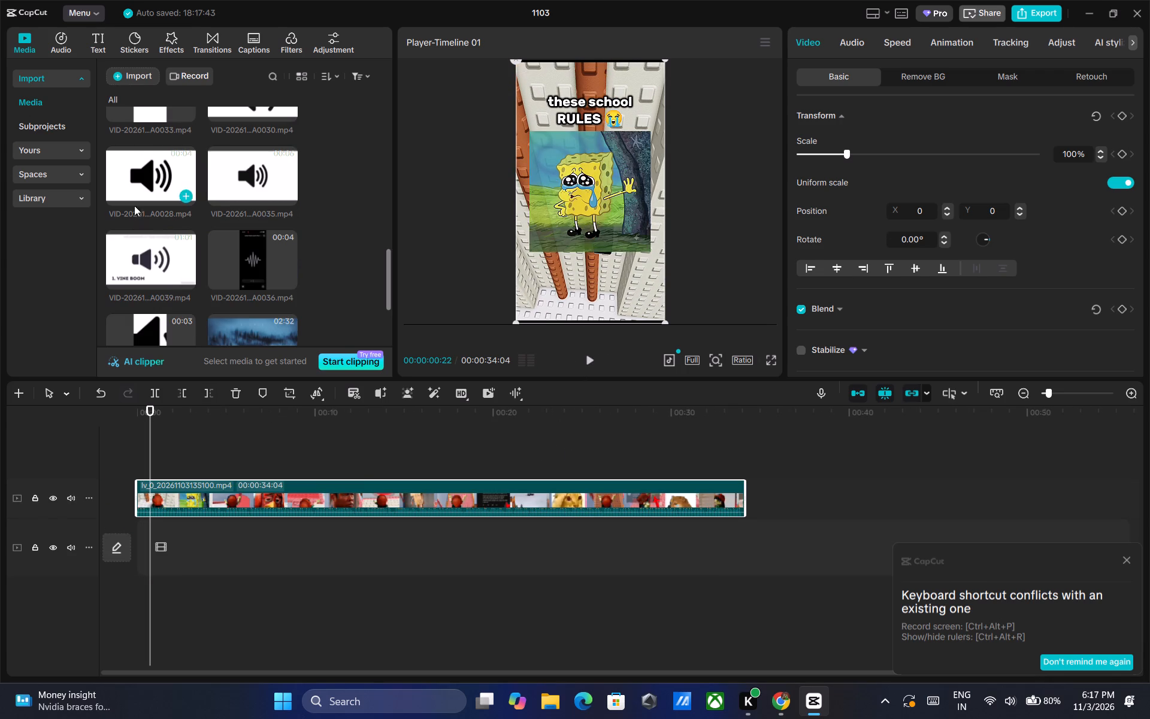
left_click(151, 411)
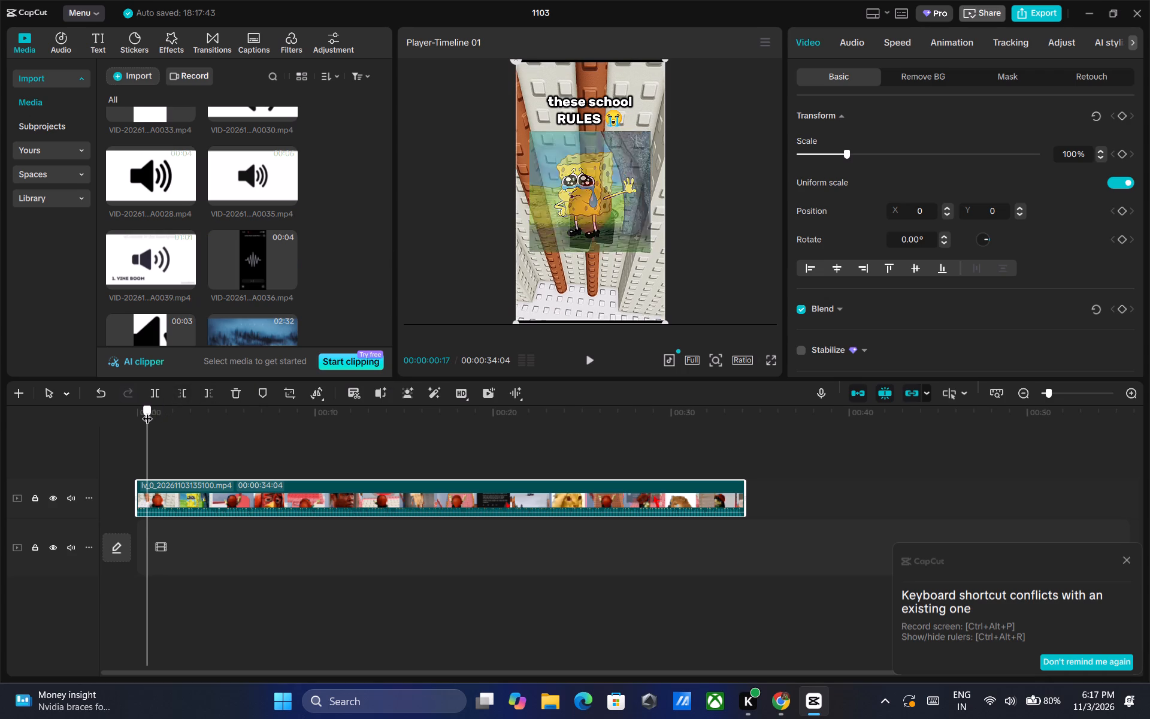
left_click_drag(147, 257, 775, 448)
left_click_drag(799, 473, 800, 505)
left_click_drag(813, 483, 803, 525)
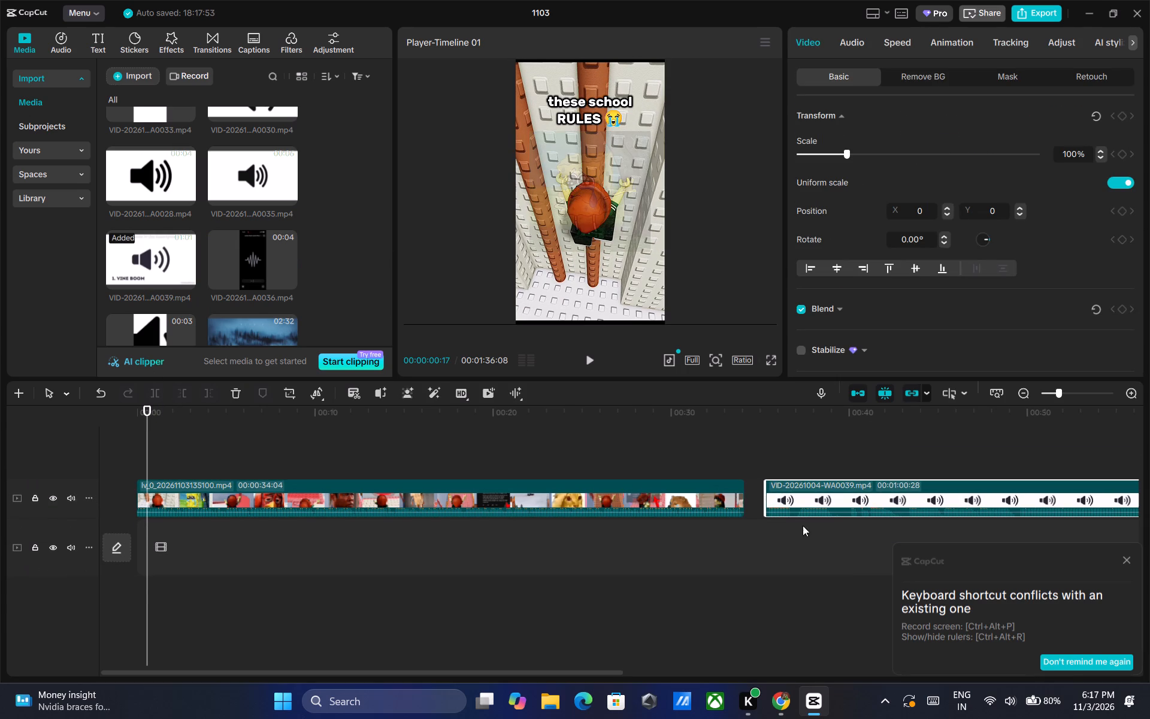
Split the VID-20261004-WA0039 clip at 00:00:36:18, where its Vine Boom section ends.
left_click(789, 457)
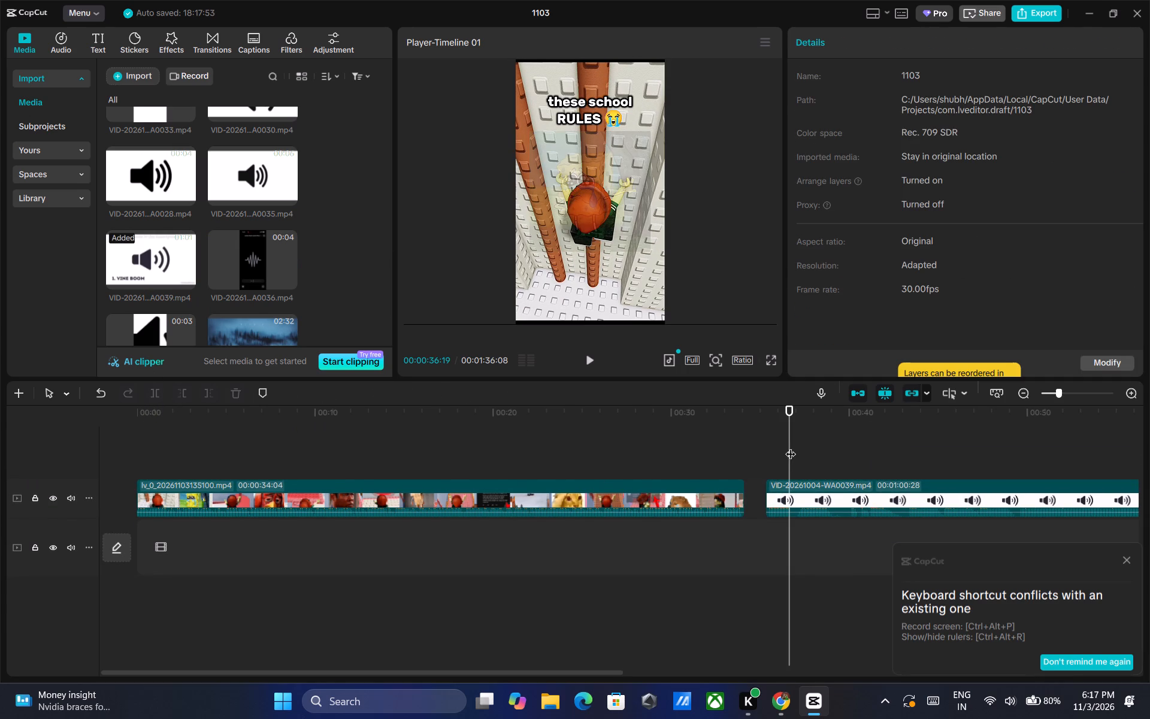
left_click(792, 434)
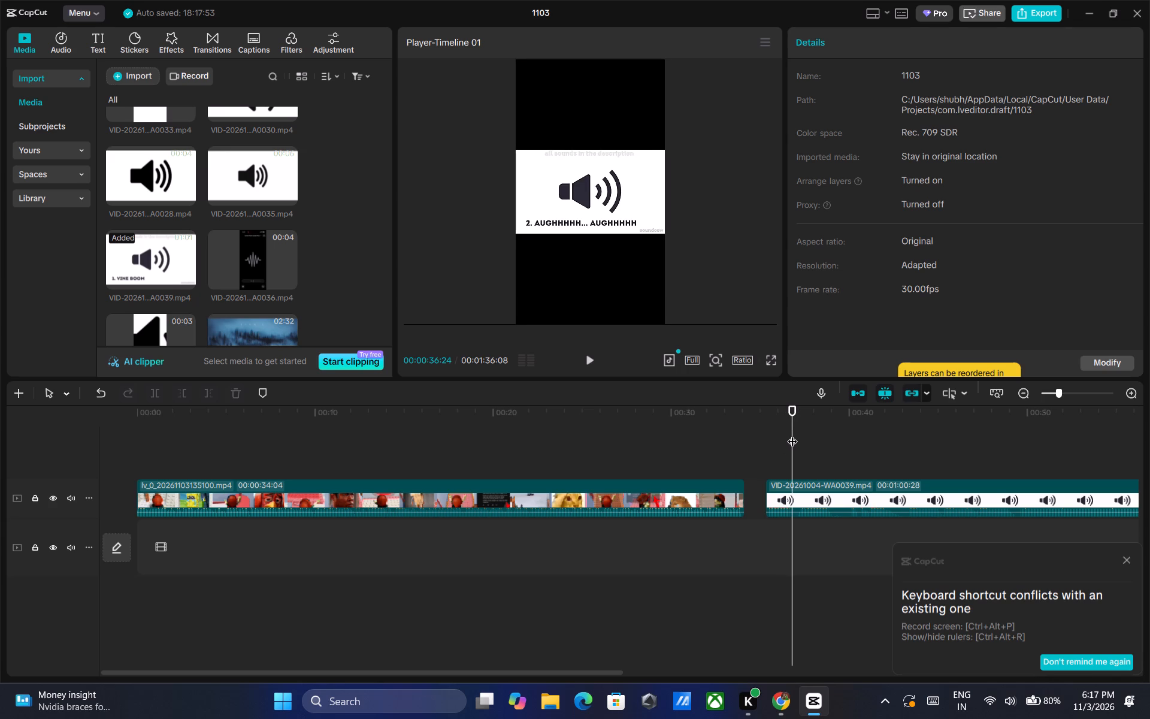
left_click(792, 434, "ctrl")
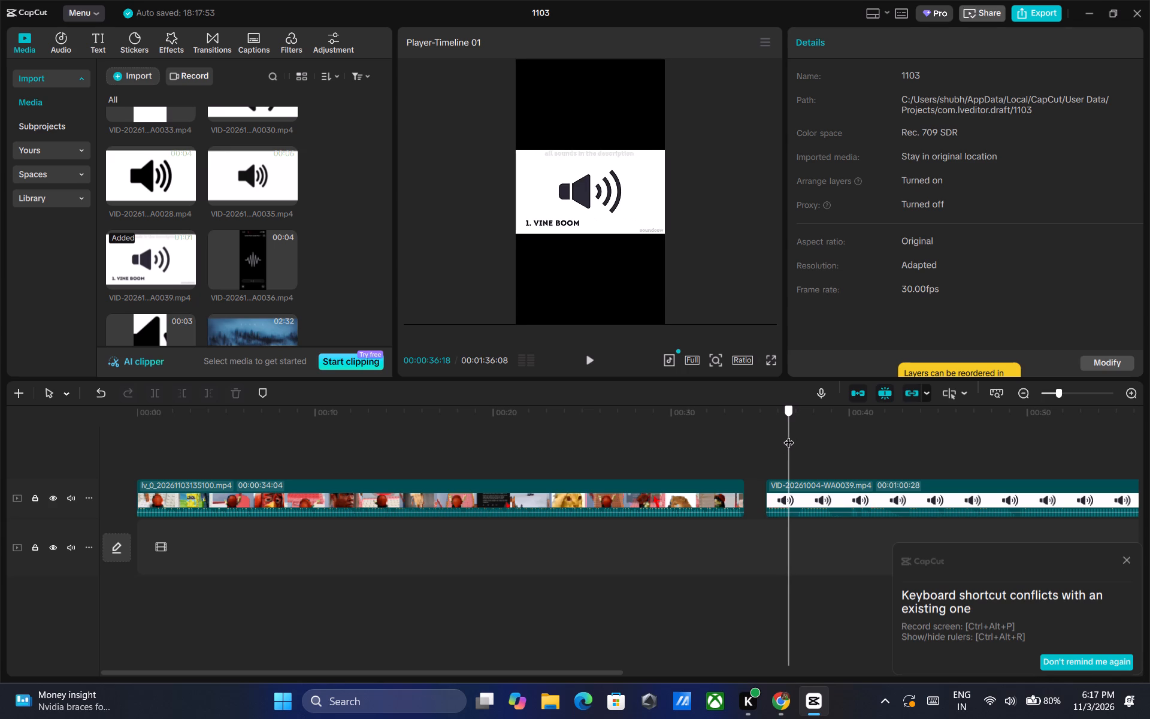
left_click(806, 497, "ctrl")
key("ctrl+b")
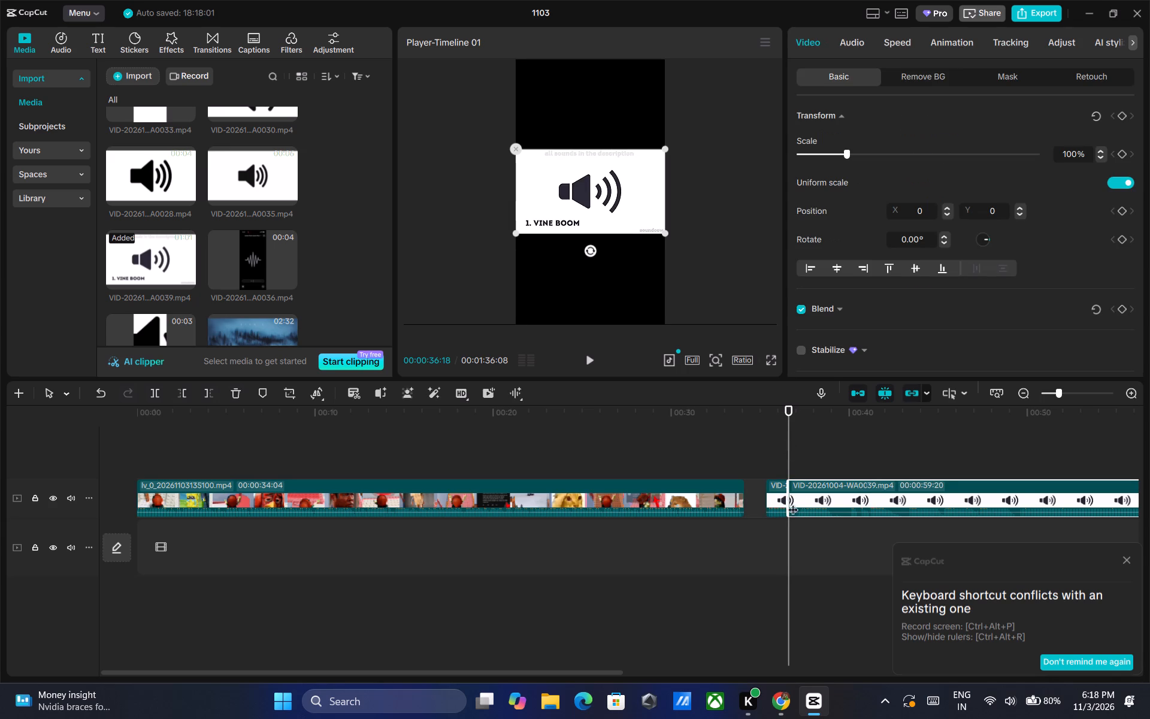
Move the split-off Vine Boom piece onto a new track beneath the gameplay video, where the crying SpongeBob picture appears.
left_click(774, 498)
left_click_drag(774, 496, 154, 509)
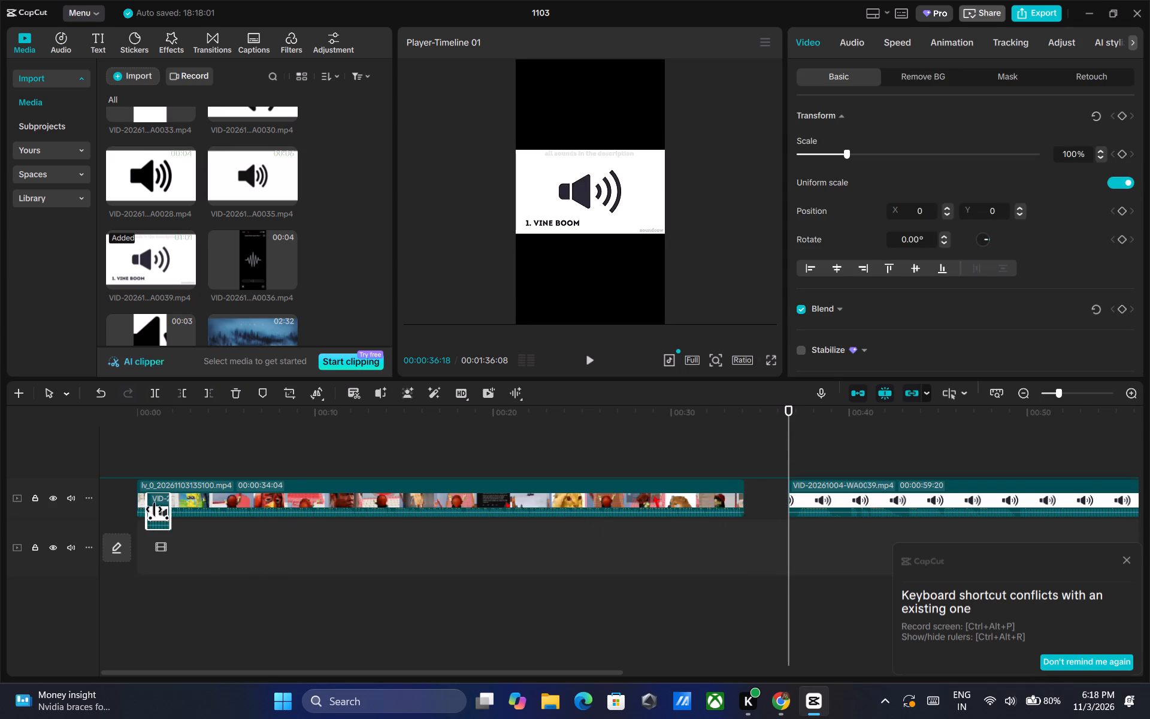
left_click_drag(154, 509, 159, 520)
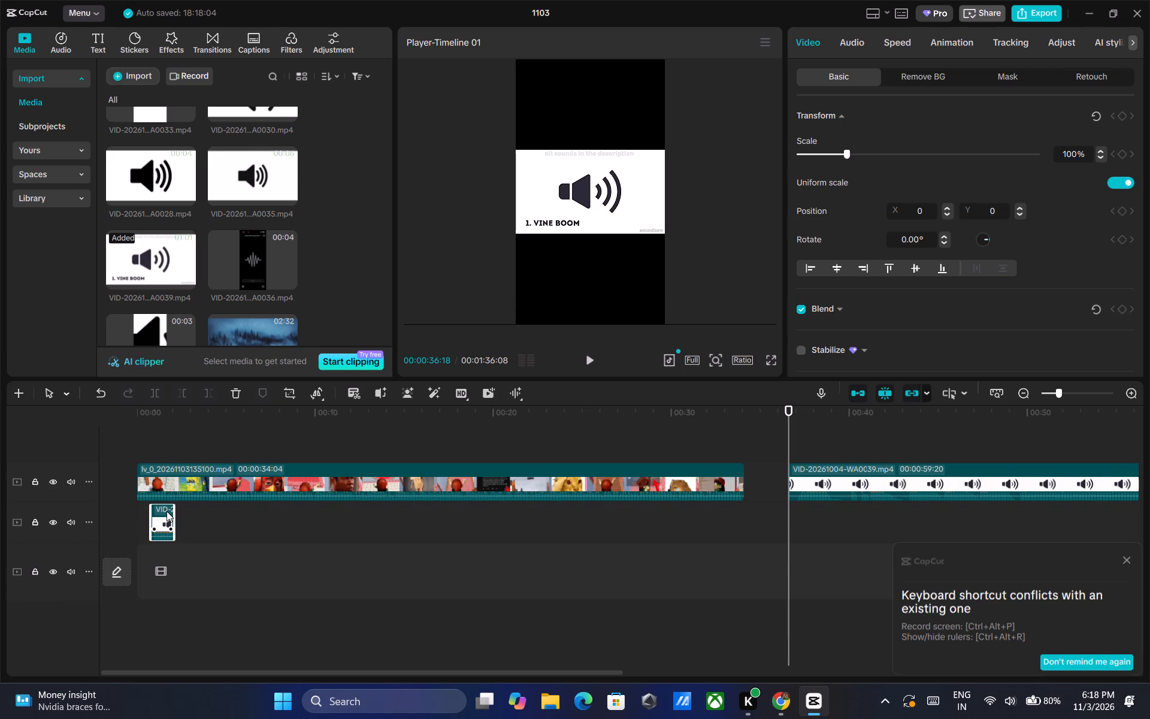
left_click(205, 504)
left_click(151, 432)
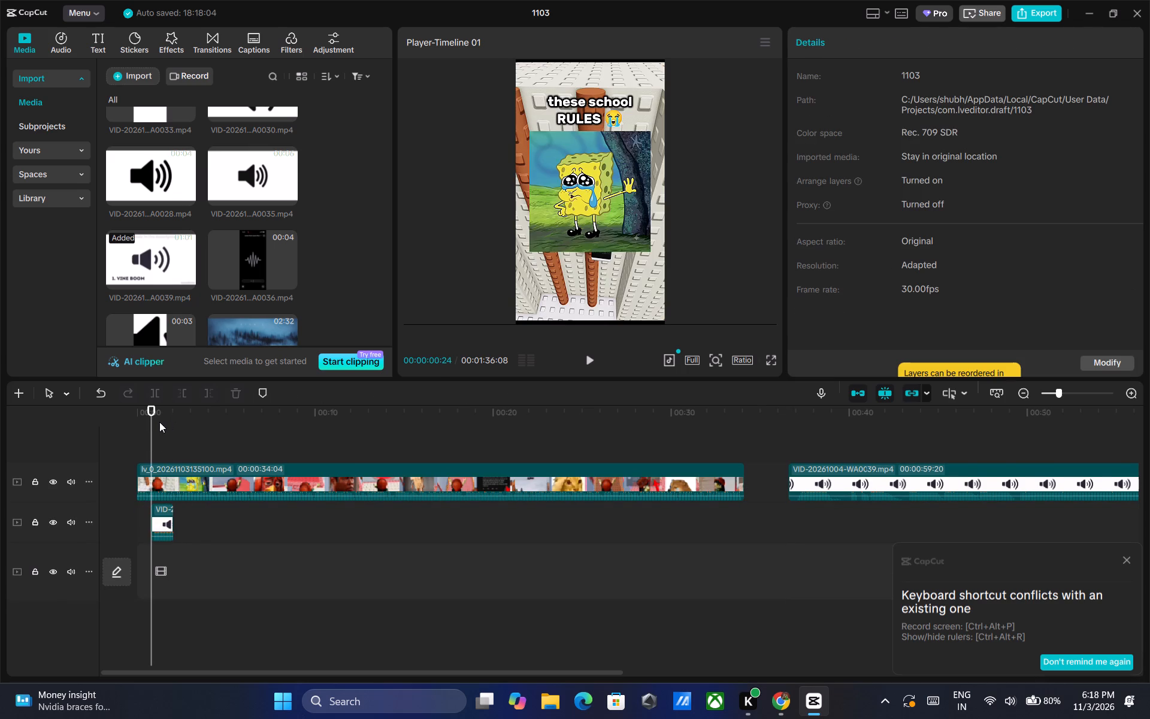
Play the opening from the start and shift the Vine Boom piece slightly earlier, starting at about 0.5 seconds.
left_click_drag(152, 421, 131, 421)
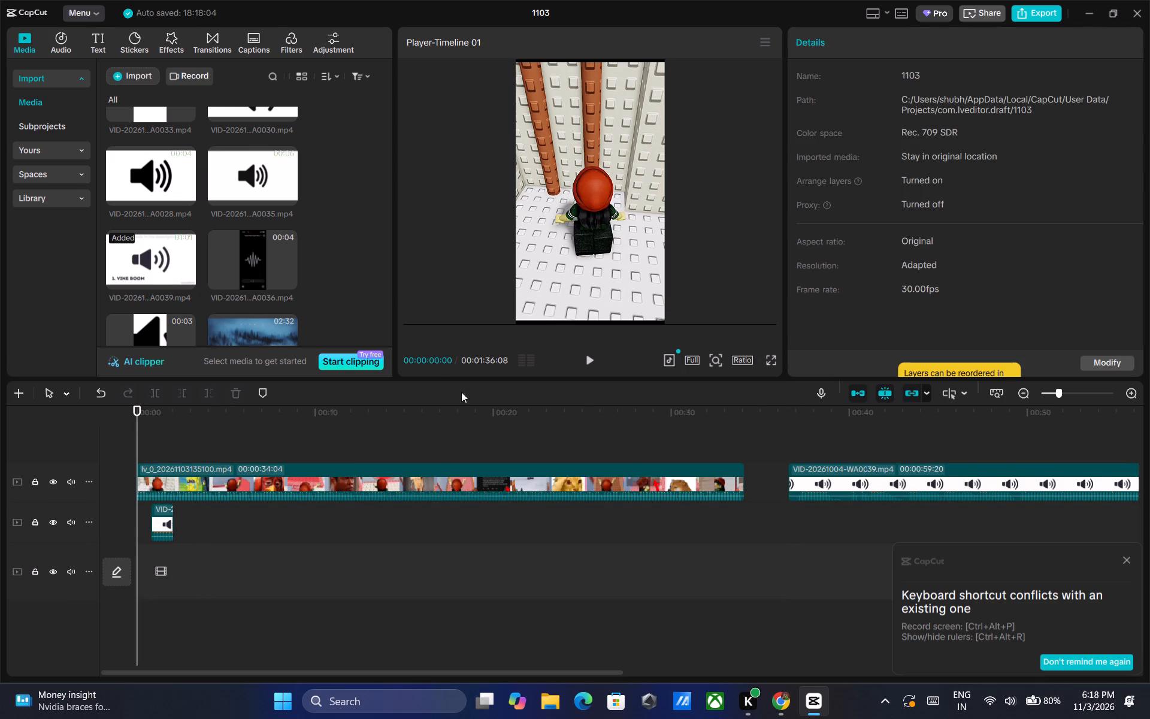
scroll(572, 430, "up", 7, "ctrl")
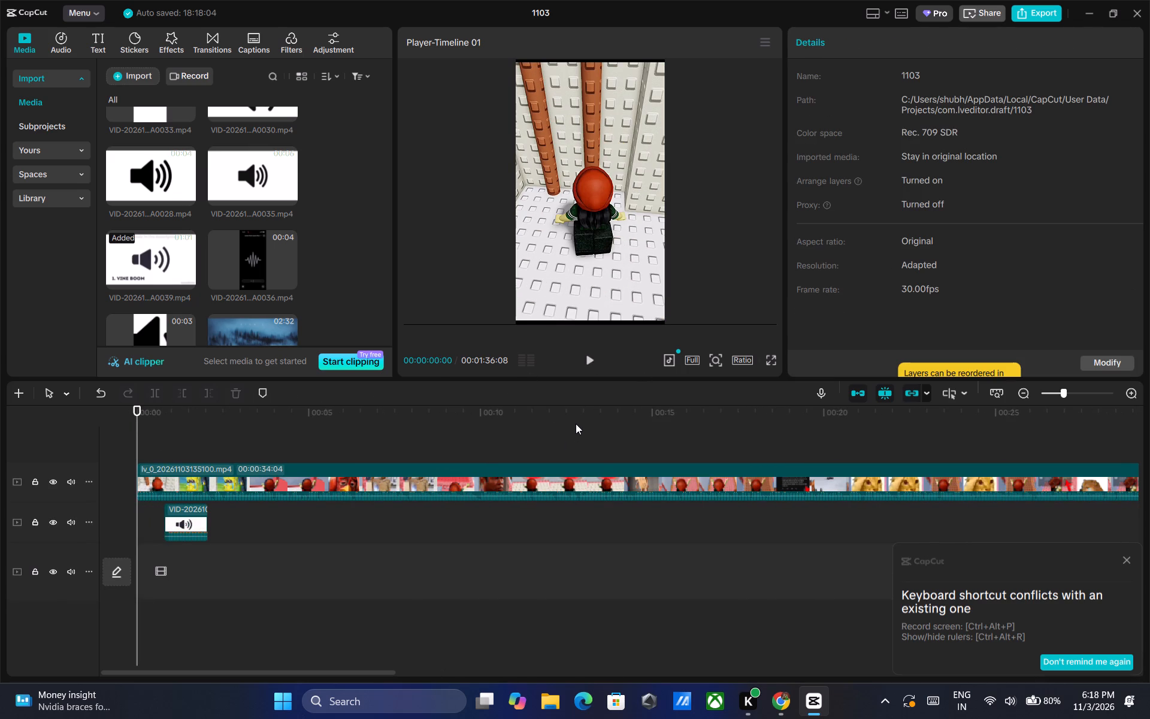
triple_click(589, 359)
triple_click(589, 359)
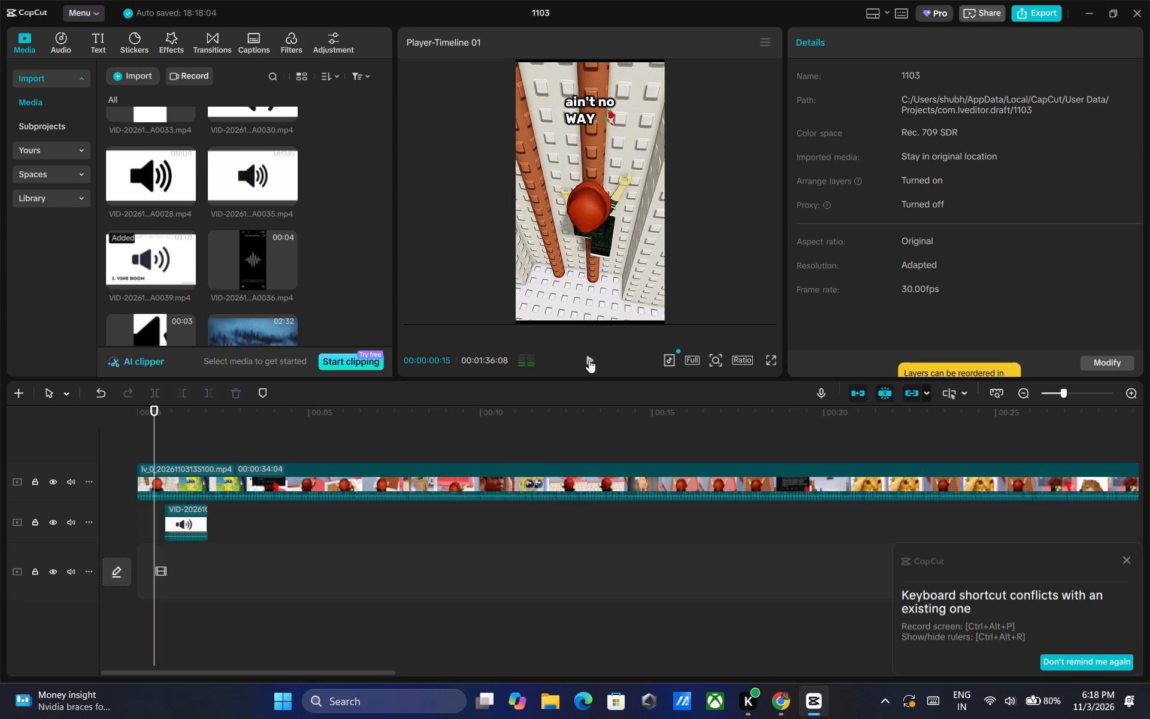
double_click(589, 359)
left_click_drag(189, 512, 185, 512)
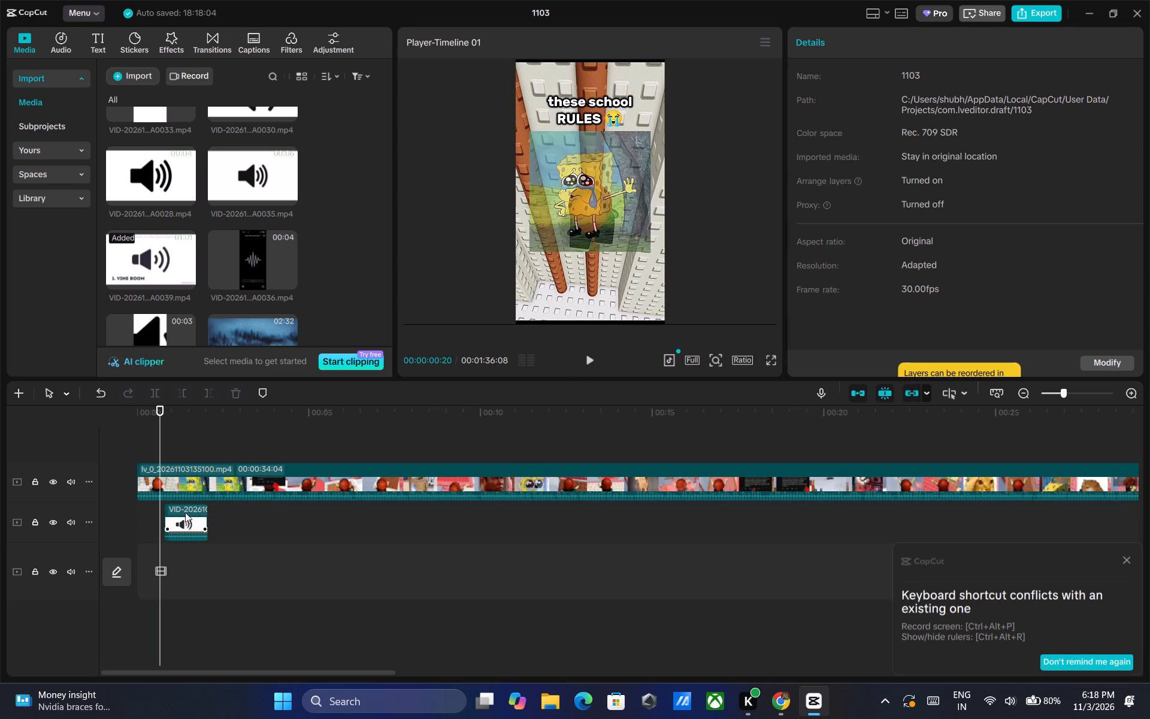
left_click_drag(185, 512, 180, 512)
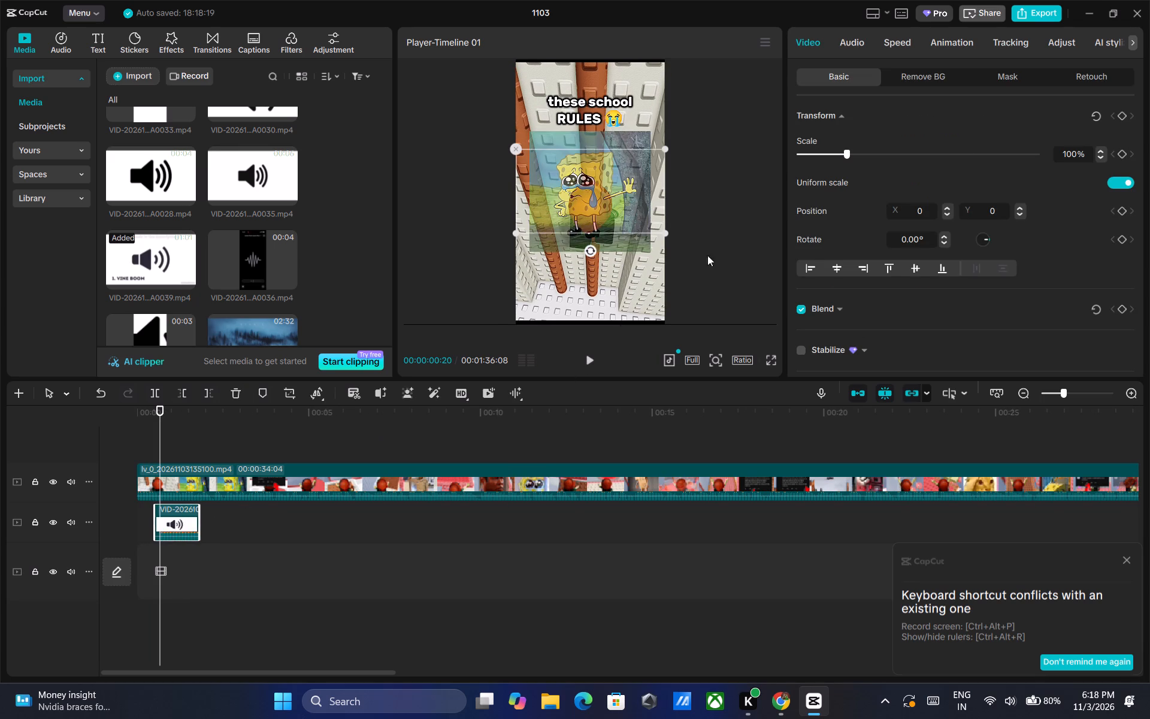
Set the Vine Boom piece's volume to -5.0 dB and play back the opening with it.
left_click(860, 37)
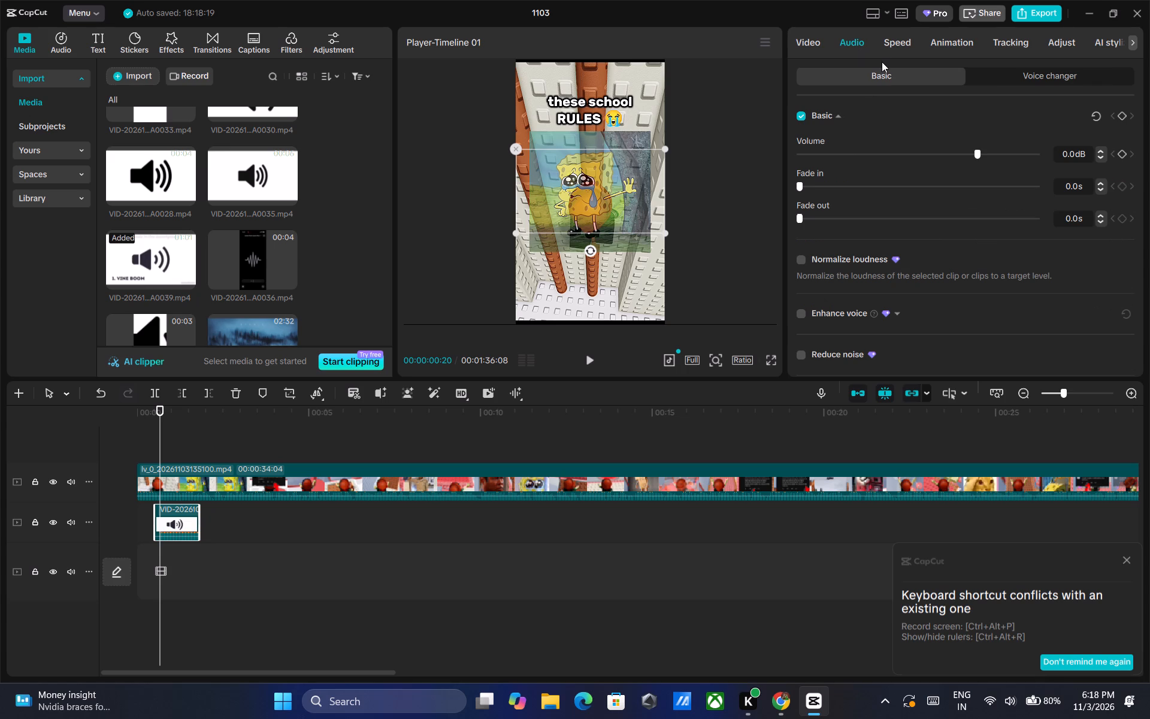
left_click(962, 155)
triple_click(1098, 156)
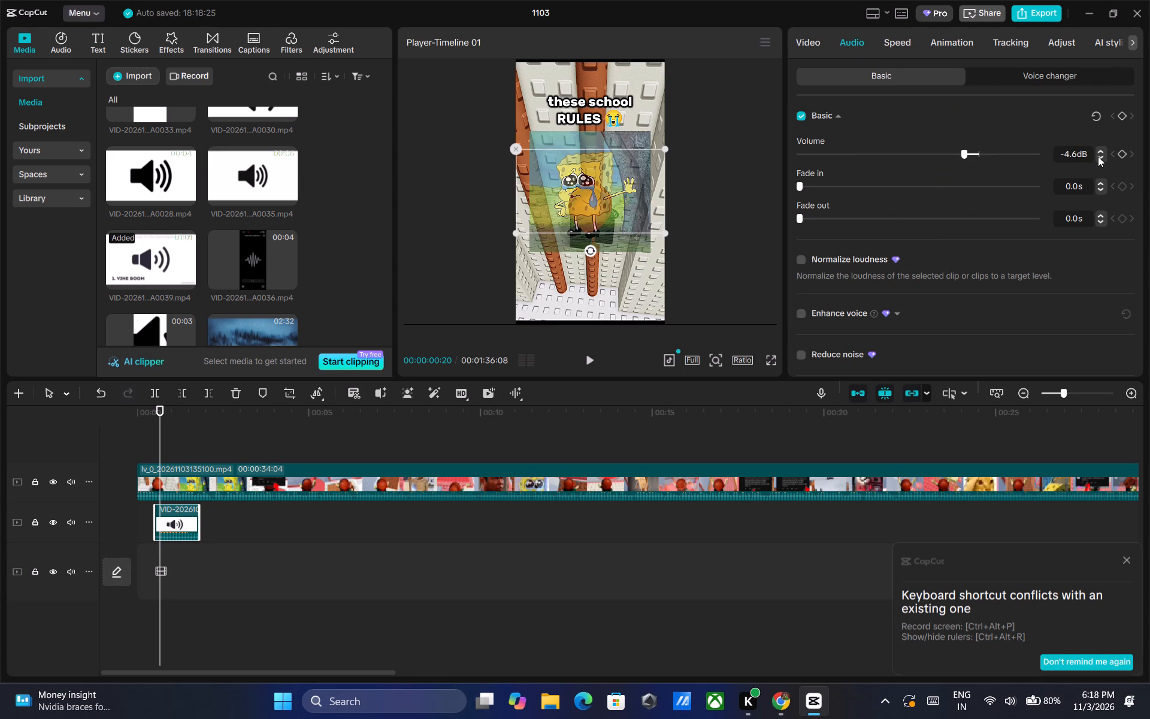
left_click(1098, 156)
double_click(1098, 156)
left_click(1098, 156)
left_click(583, 365)
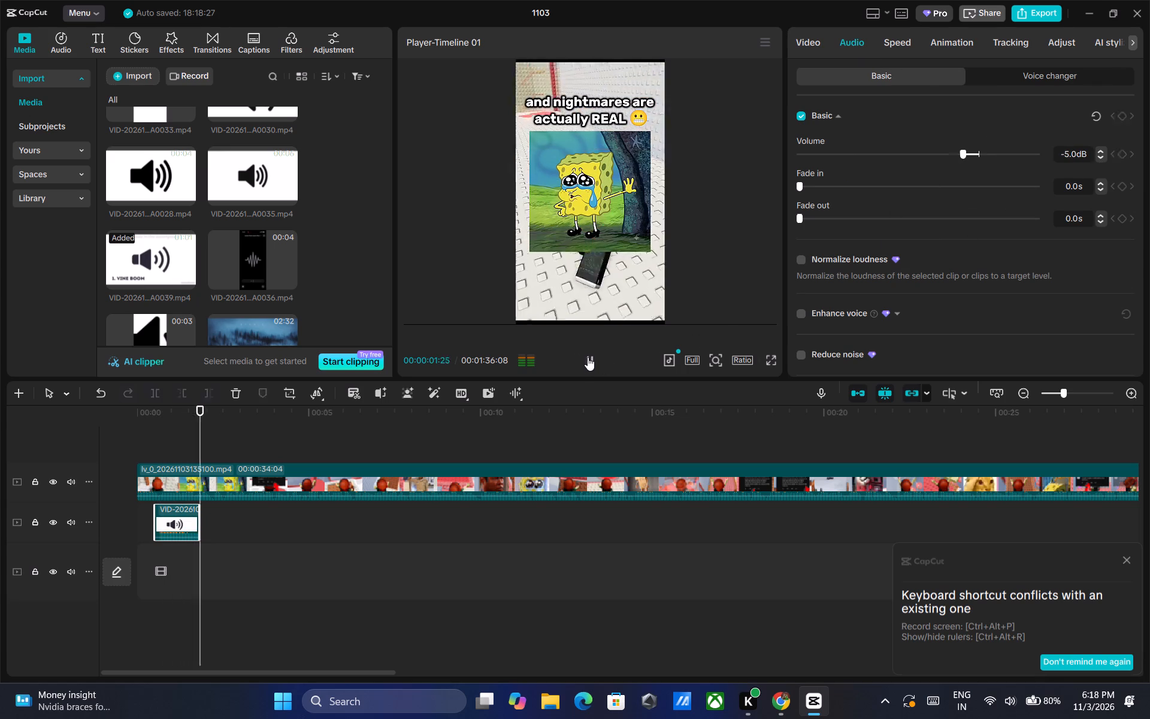
left_click(588, 357)
double_click(588, 357)
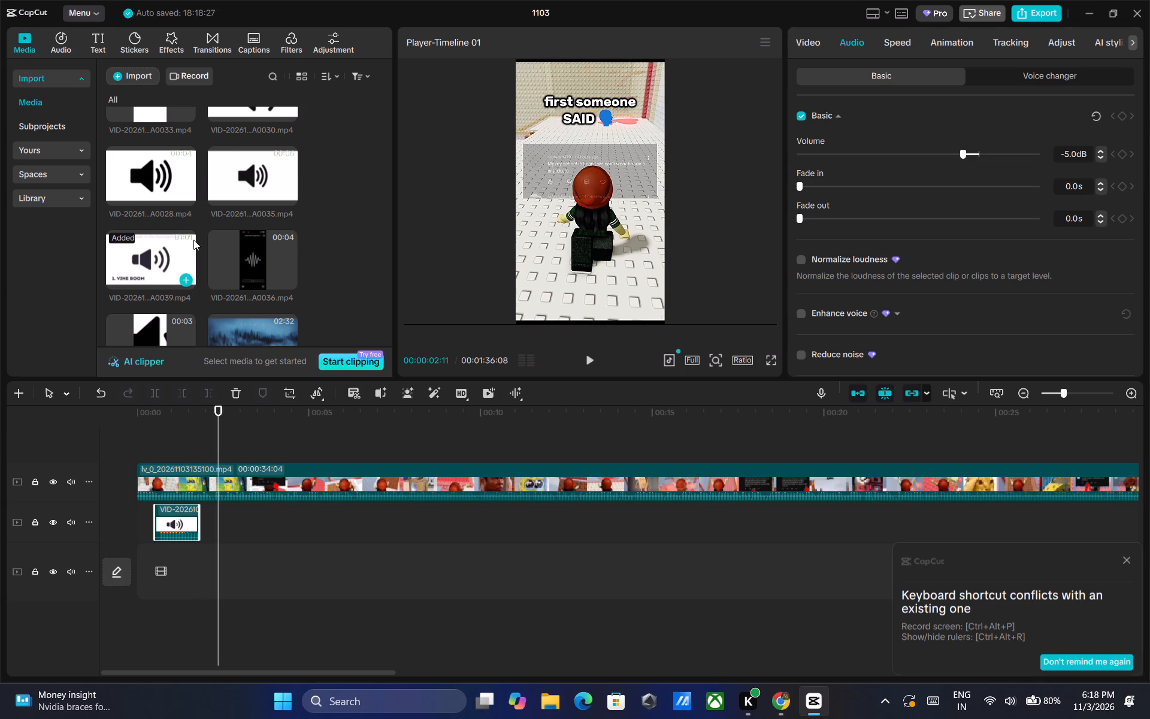
Add the sound-effect clip VID-20261004-WA0033 to the Vine Boom track, starting past the gameplay video's end at about 35 seconds.
scroll(229, 232, "up", 2)
scroll(283, 183, "up", 5)
scroll(264, 178, "down", 6)
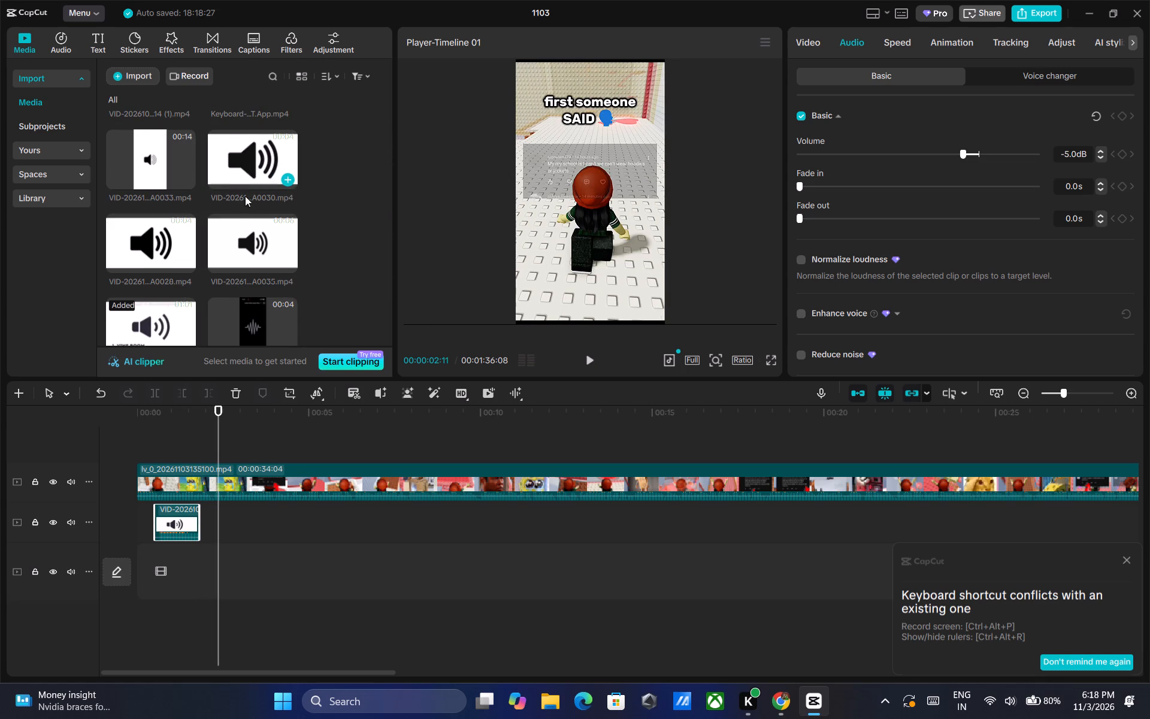
left_click_drag(150, 157, 1149, 497)
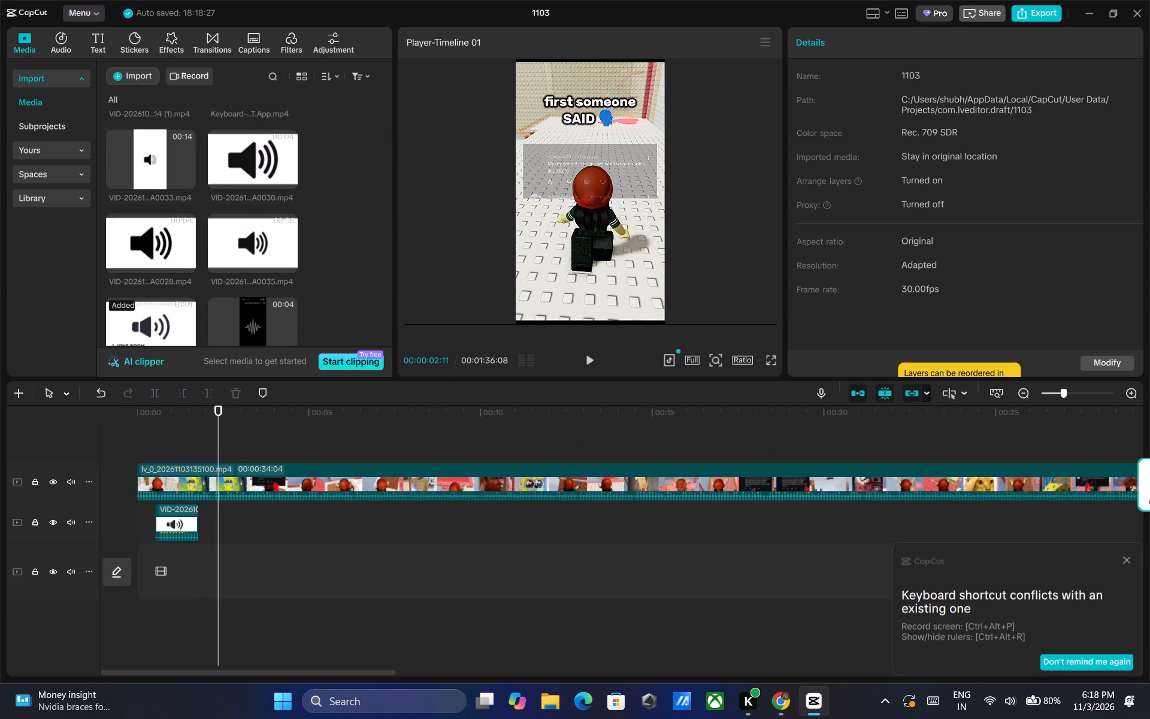
left_click_drag(1149, 497, 1006, 528)
left_click(1125, 558)
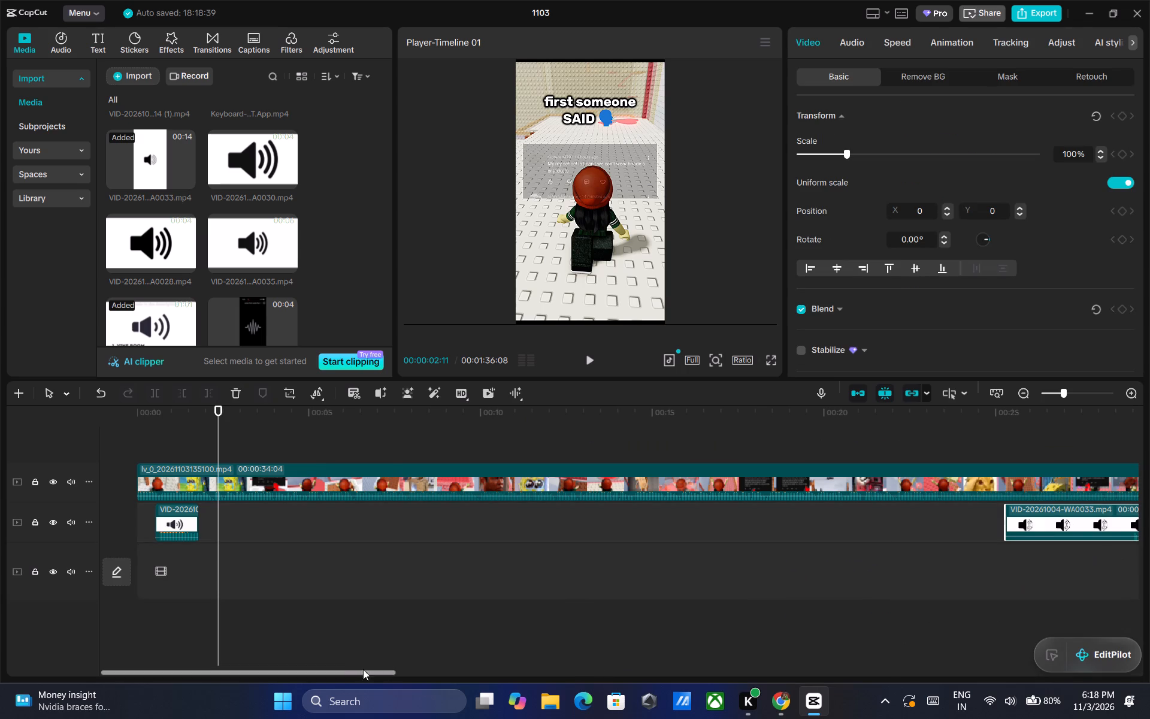
left_click_drag(358, 668, 391, 672)
left_click_drag(367, 672, 540, 691)
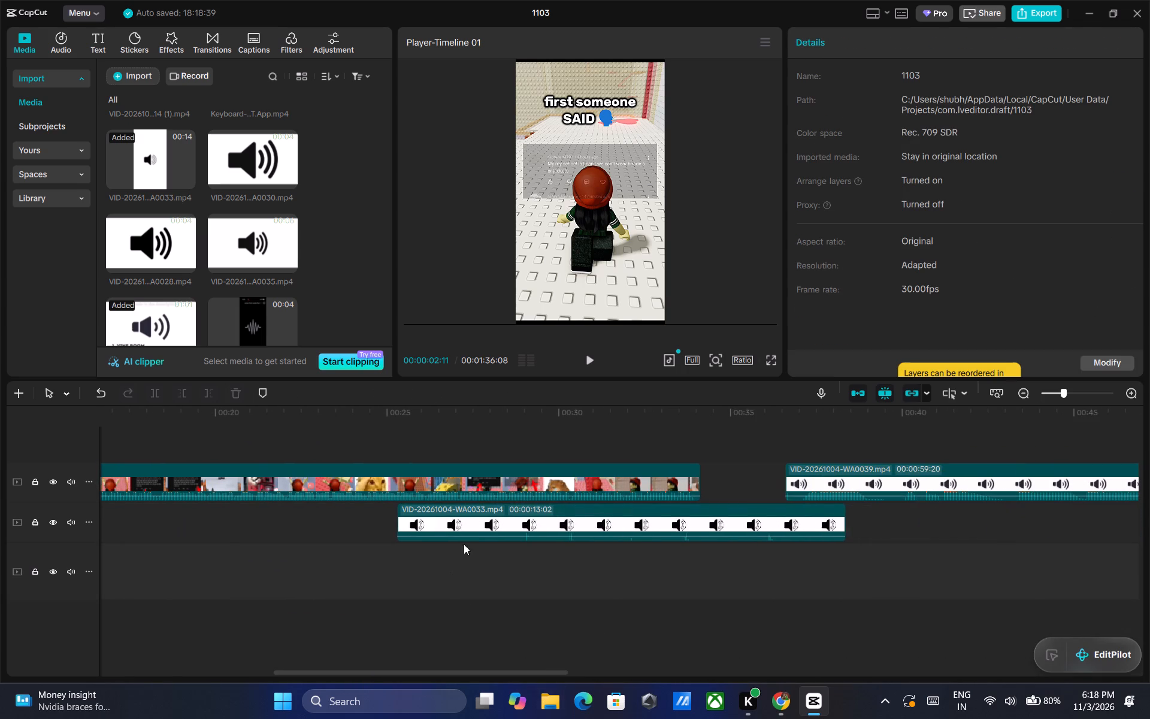
left_click_drag(480, 519, 829, 519)
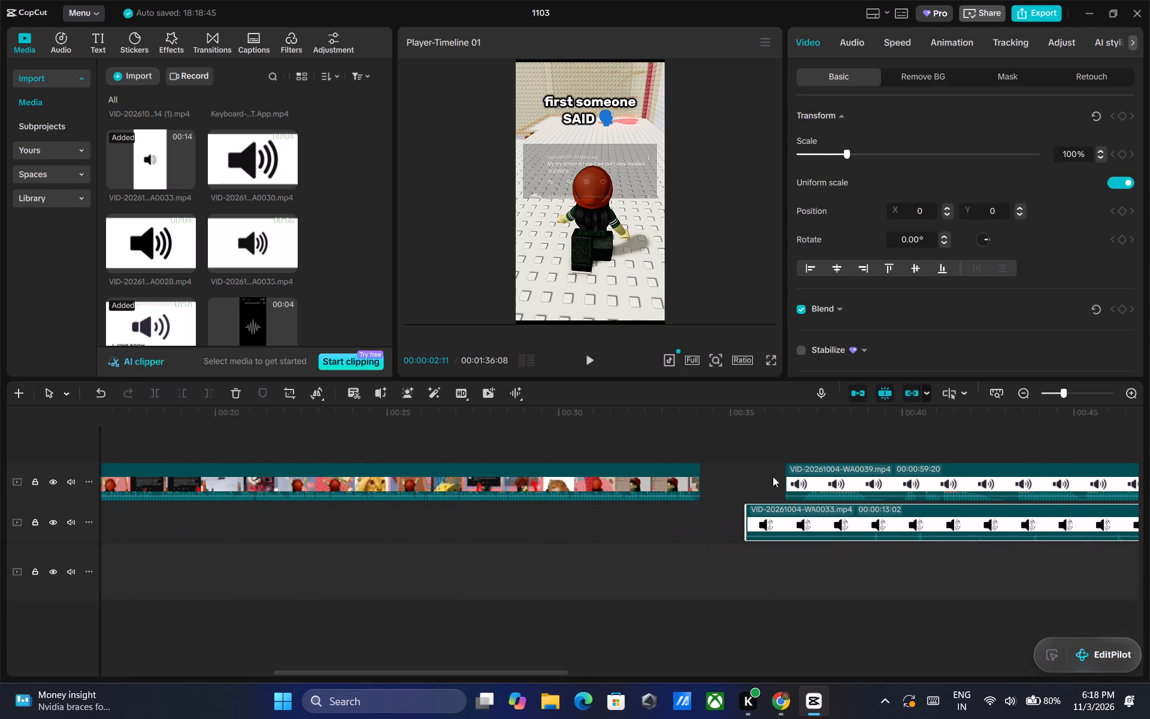
Cut a short sound piece out of VID-20261004-WA0033 by splitting it at 00:00:38:28 and about 00:00:39:19.
left_click(764, 469)
left_click_drag(762, 434, 861, 450)
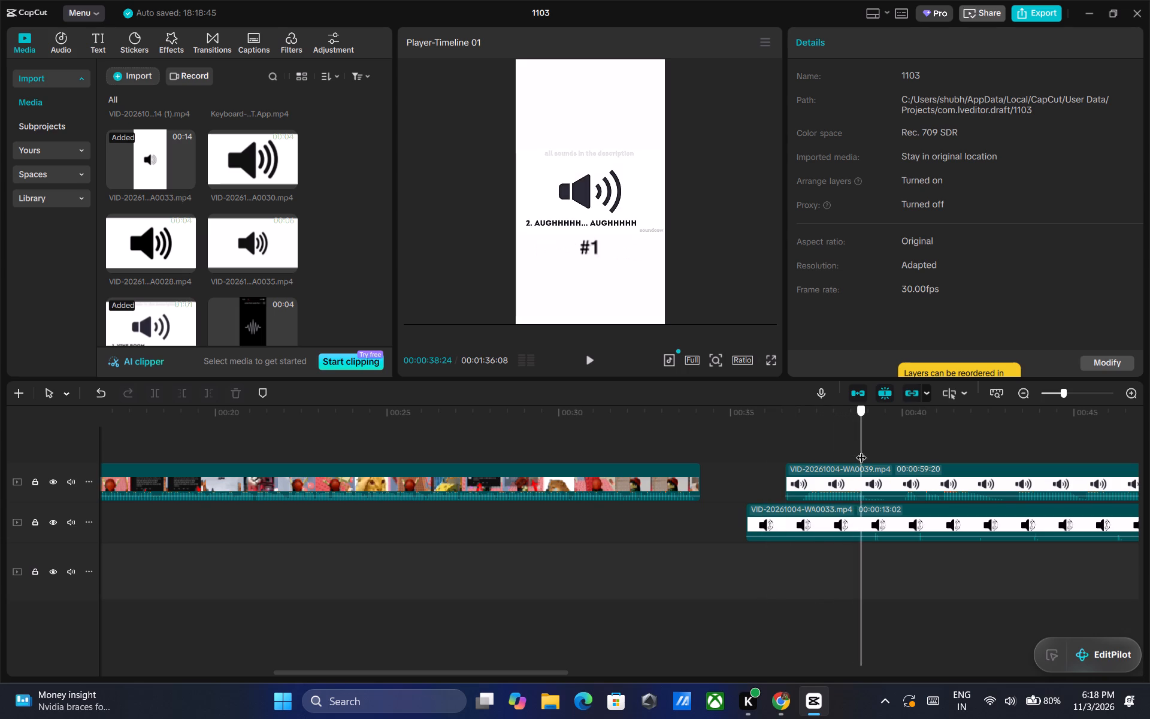
left_click_drag(861, 450, 866, 452)
left_click(871, 520)
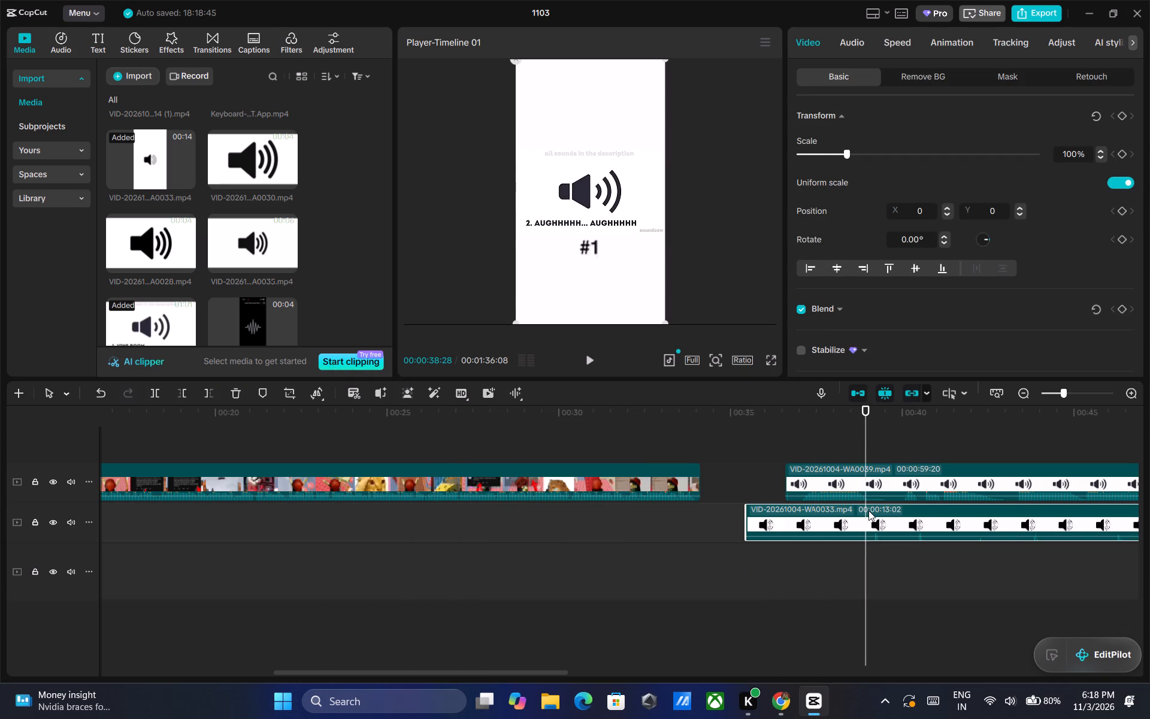
key("ctrl+b")
left_click_drag(866, 446, 873, 448, "ctrl")
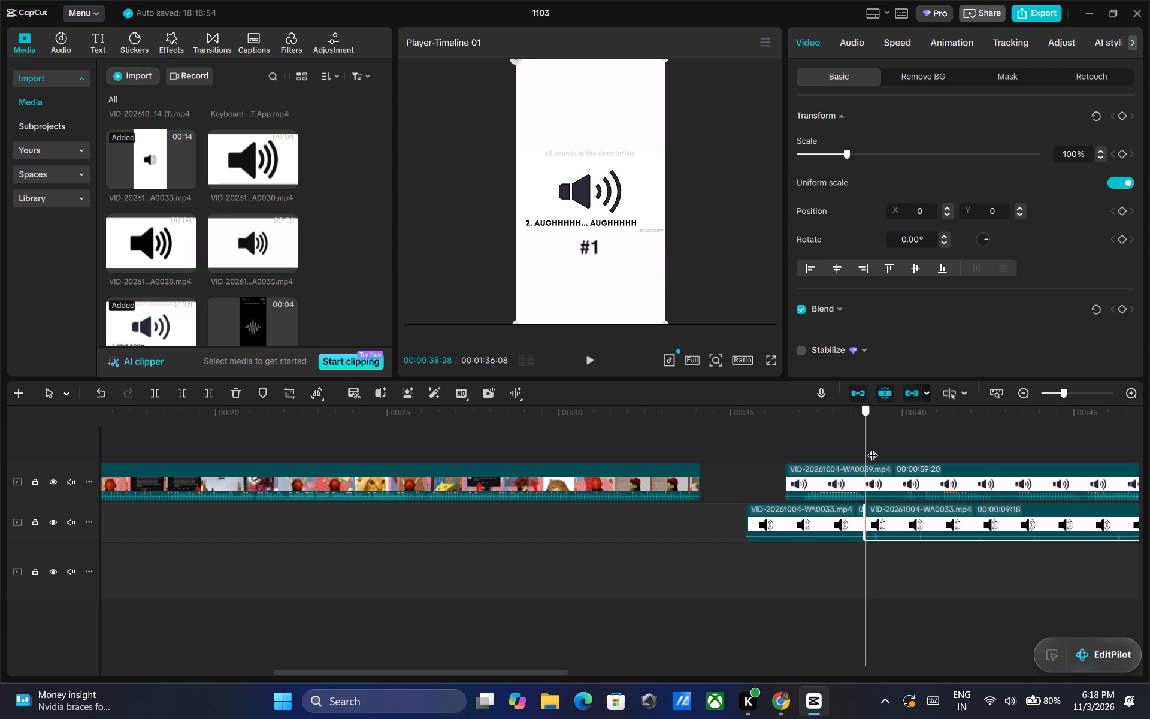
left_click_drag(873, 448, 889, 455, "ctrl")
left_click(889, 455, "ctrl")
key("ctrl+b")
Isolate the Taco Bell Bong section of VID-20261004-WA0039 by splitting the clip at 00:00:41:06 and 00:00:42:18.
left_click_drag(888, 432, 905, 434)
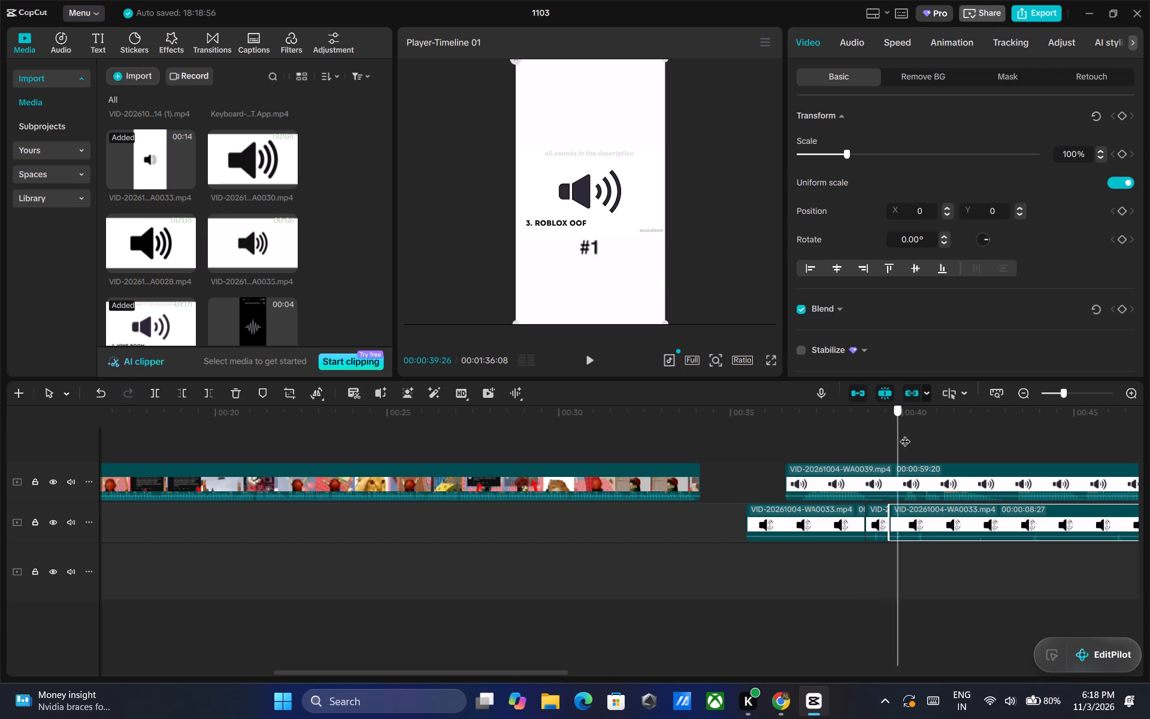
left_click_drag(905, 434, 967, 434)
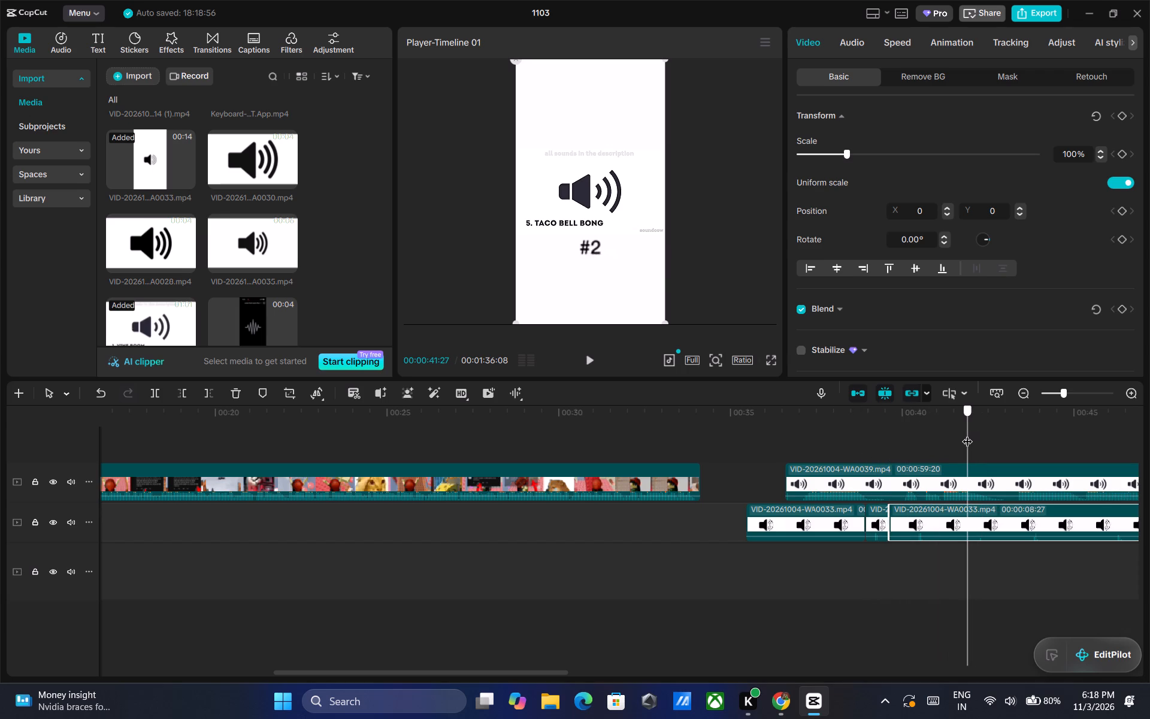
left_click_drag(967, 434, 936, 434)
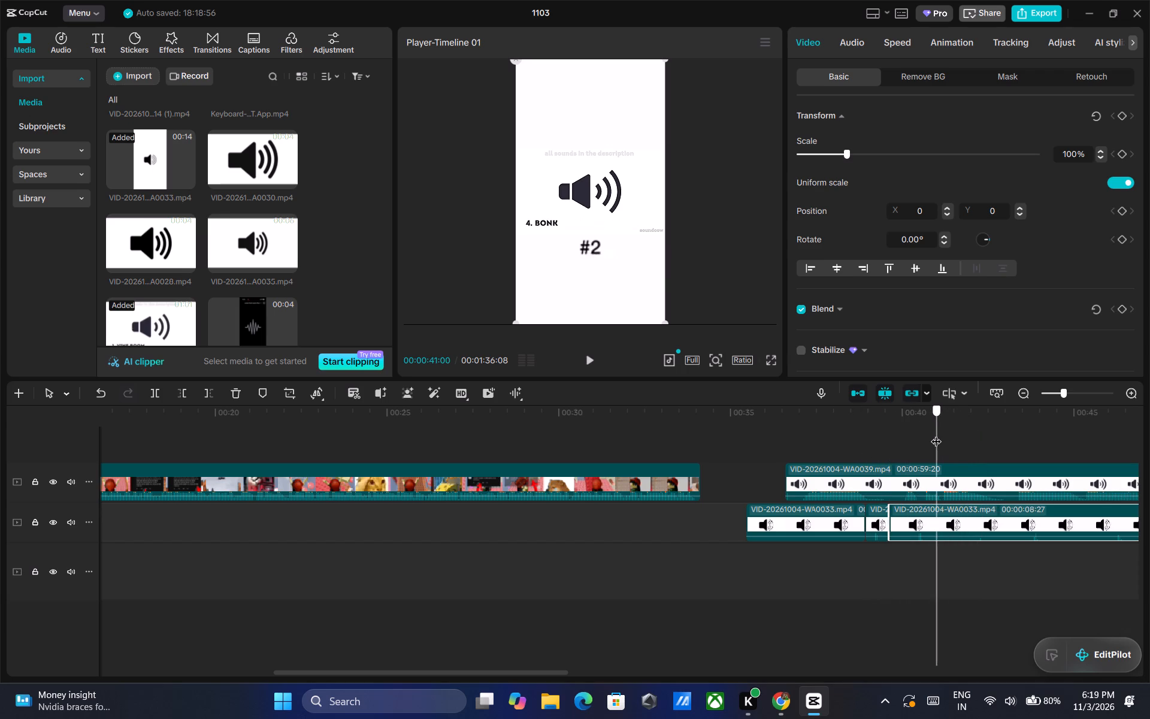
left_click_drag(936, 434, 940, 434)
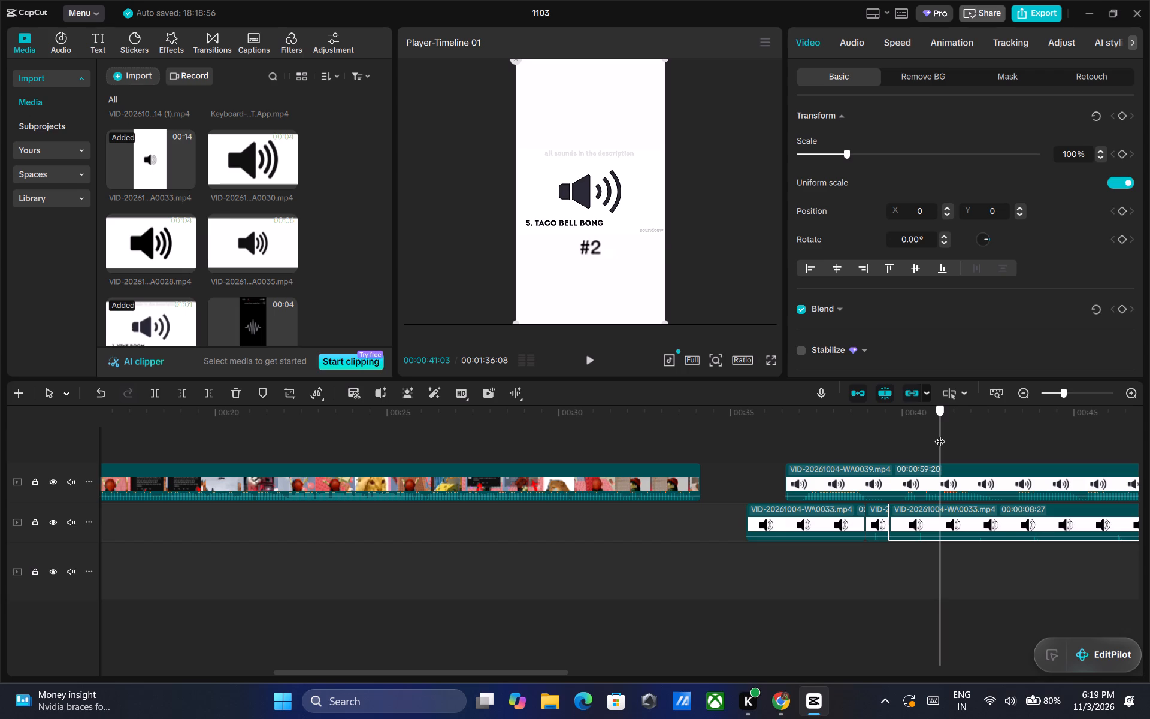
left_click_drag(940, 434, 943, 436)
left_click(944, 476)
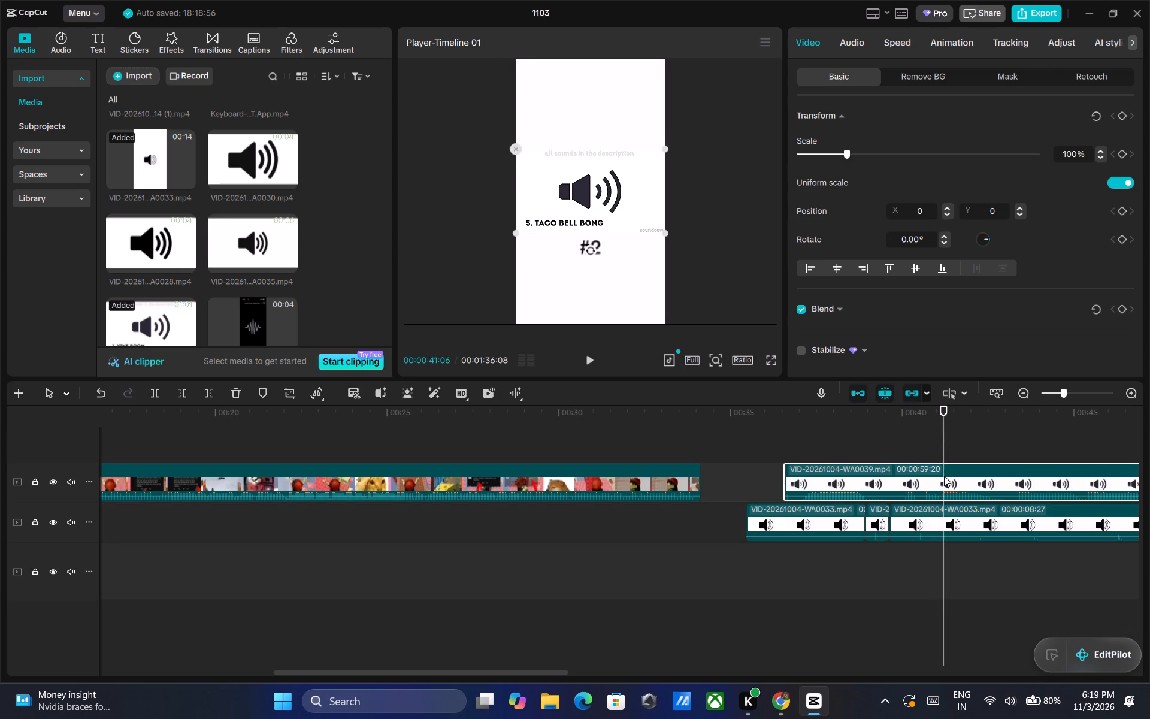
key("ctrl+b")
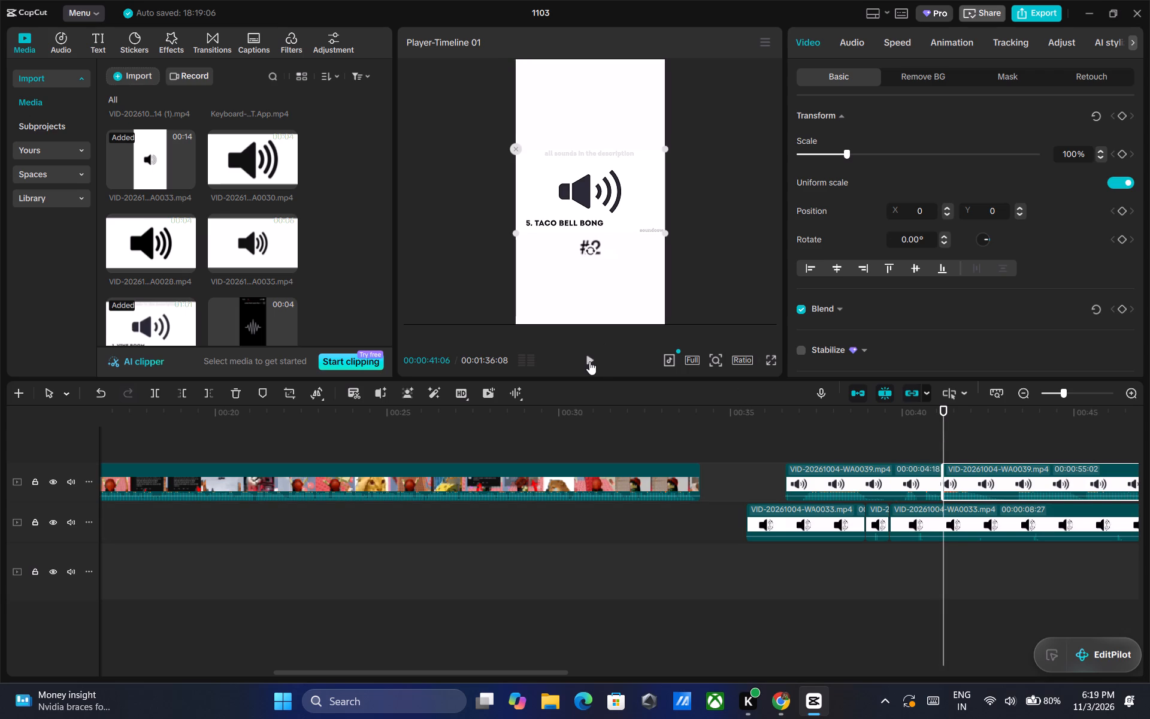
left_click(589, 361)
left_click(589, 361)
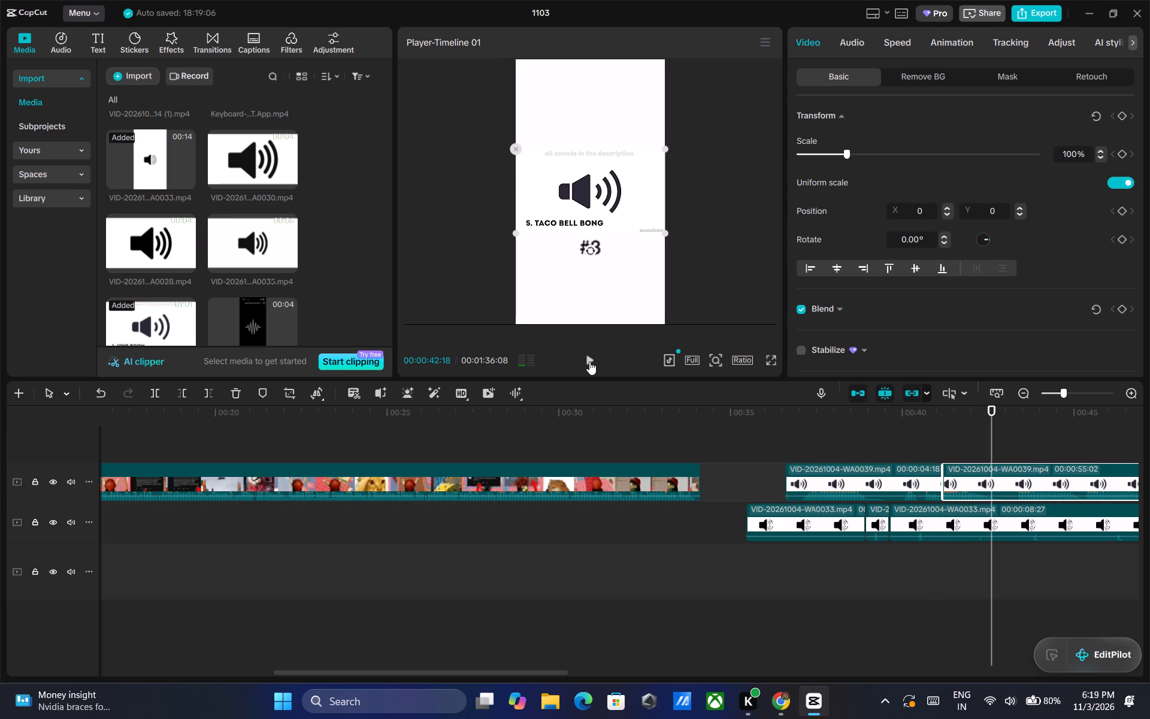
key("ctrl+b")
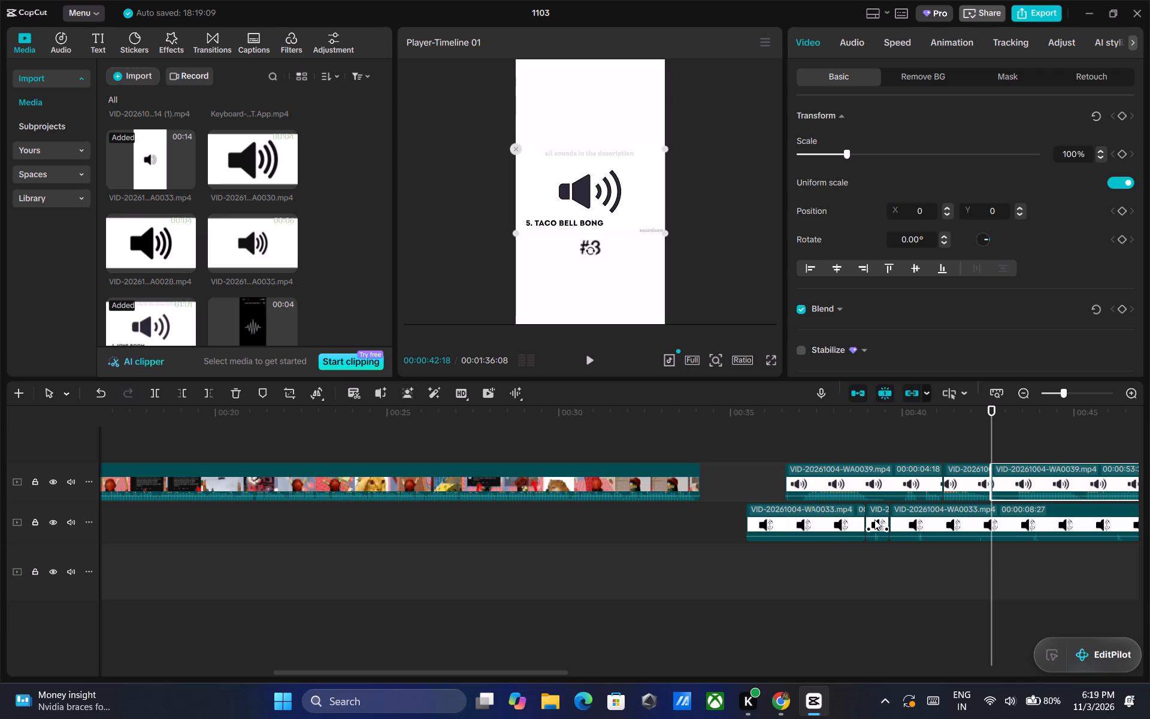
Set the volume of the short cut-out VID-20261004-WA0033 piece to 10.5 dB.
left_click(874, 519)
right_click(880, 512)
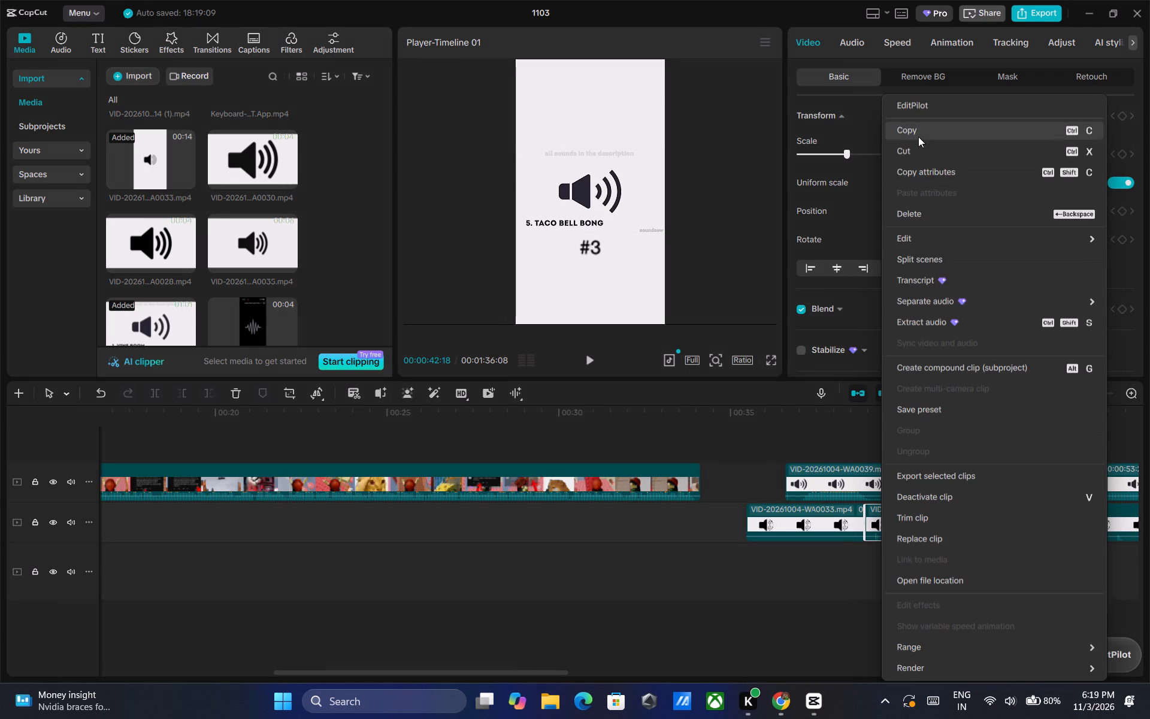
left_click(794, 437)
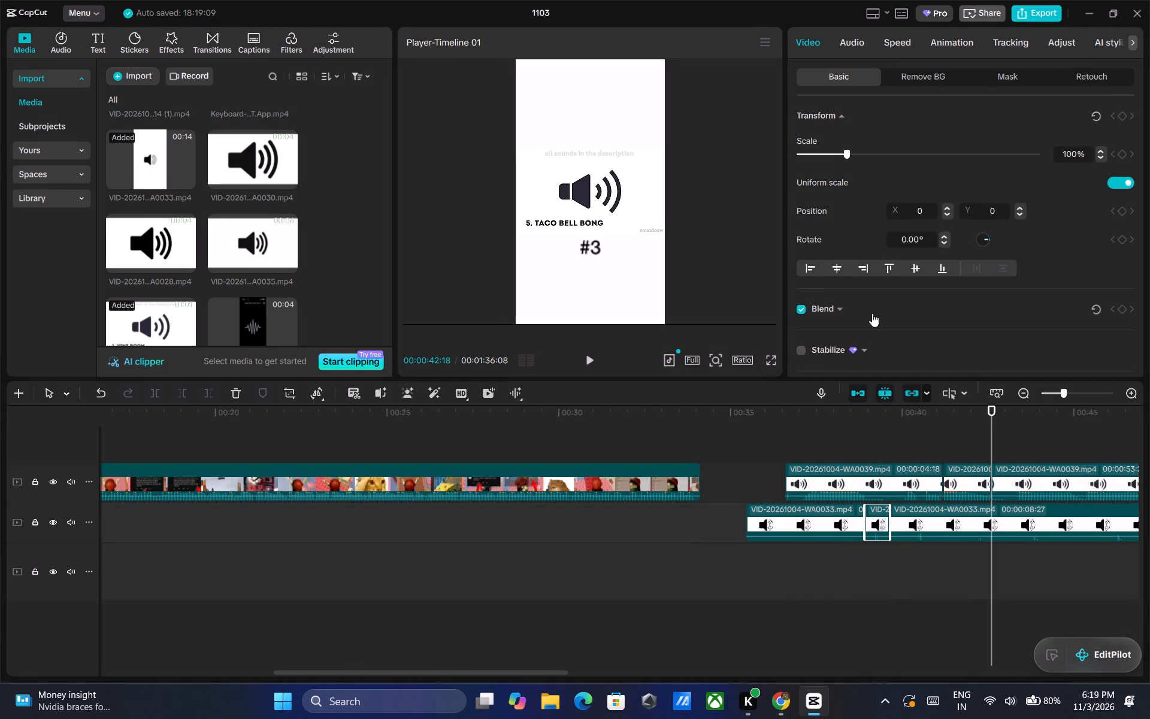
left_click(854, 38)
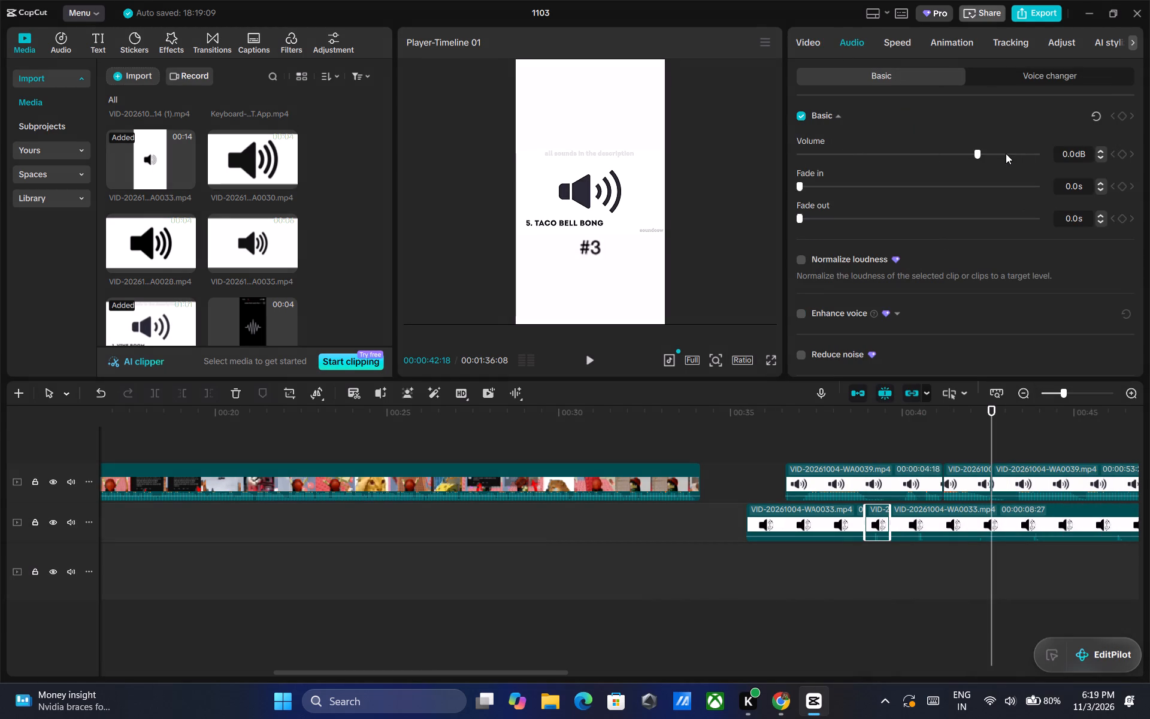
left_click(1006, 153)
Copy the short cut-out VID-20261004-WA0033 piece and paste it under the gameplay video, starting at about 2 seconds, beneath the comment pop-up at 00:00:02:12.
right_click(875, 514)
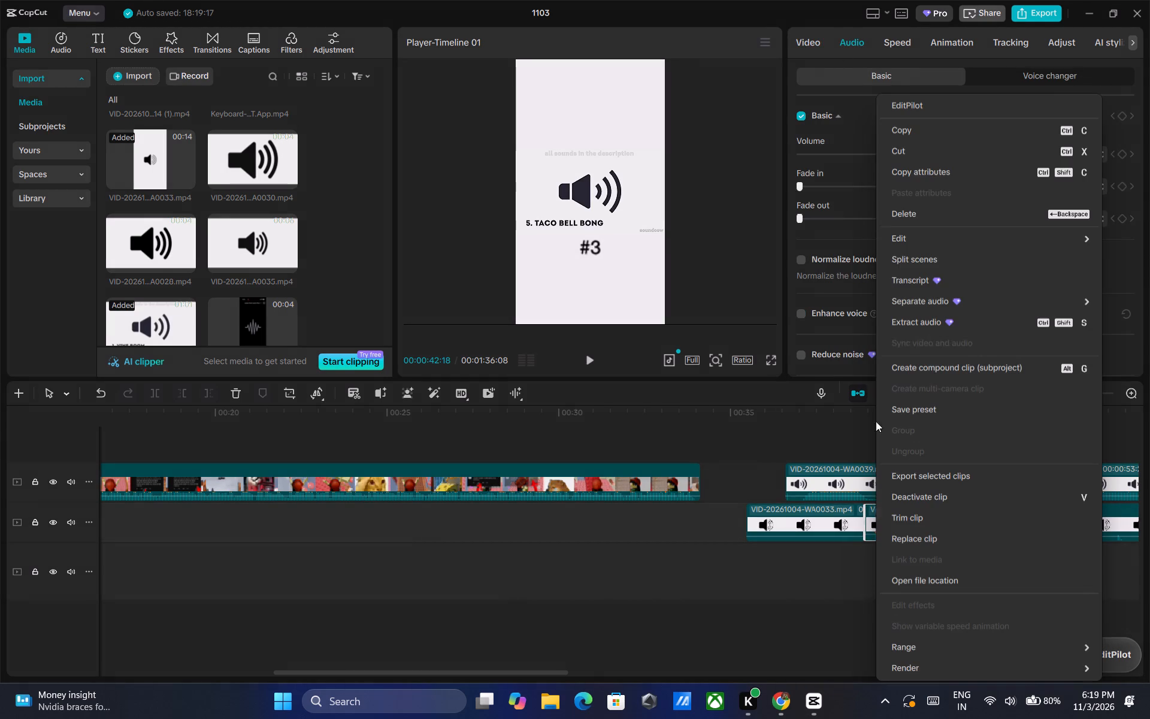
left_click(927, 134)
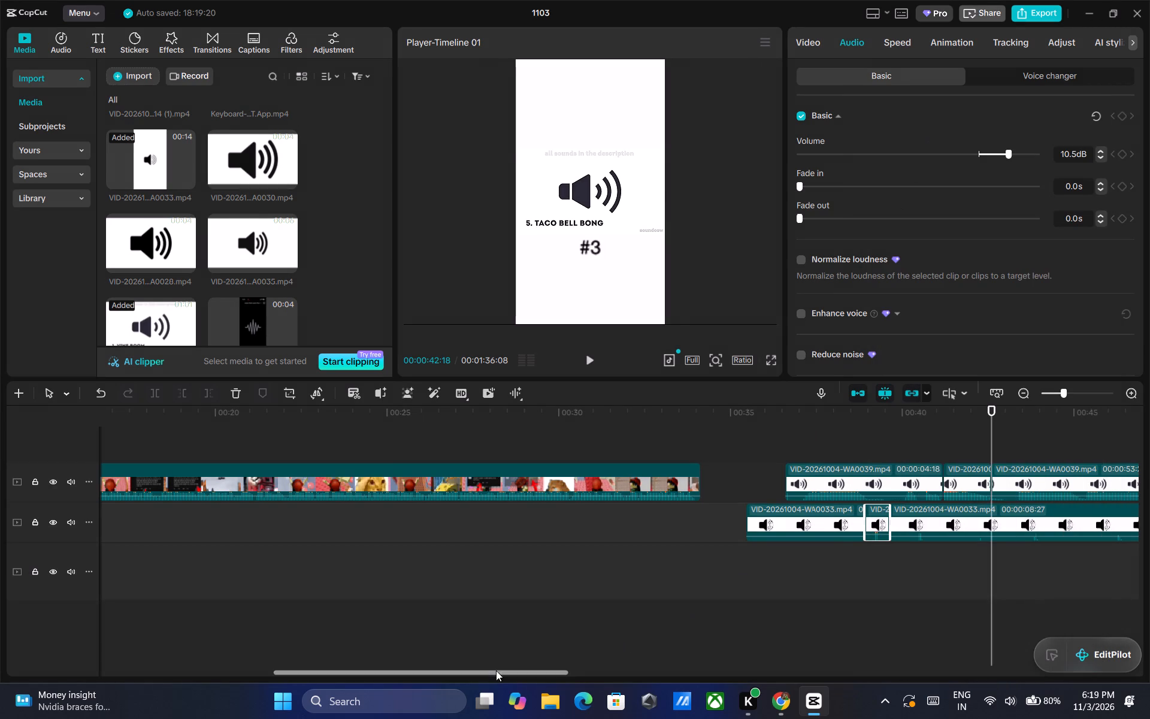
left_click_drag(496, 670, 282, 671)
left_click(223, 506)
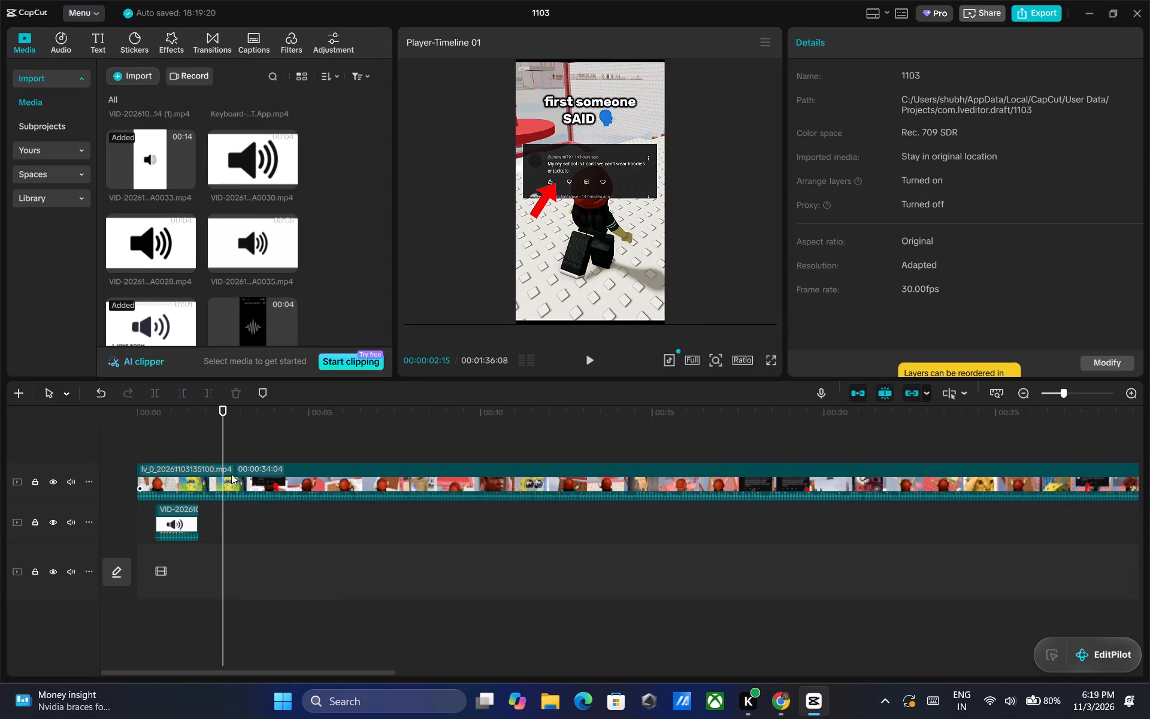
left_click(222, 410)
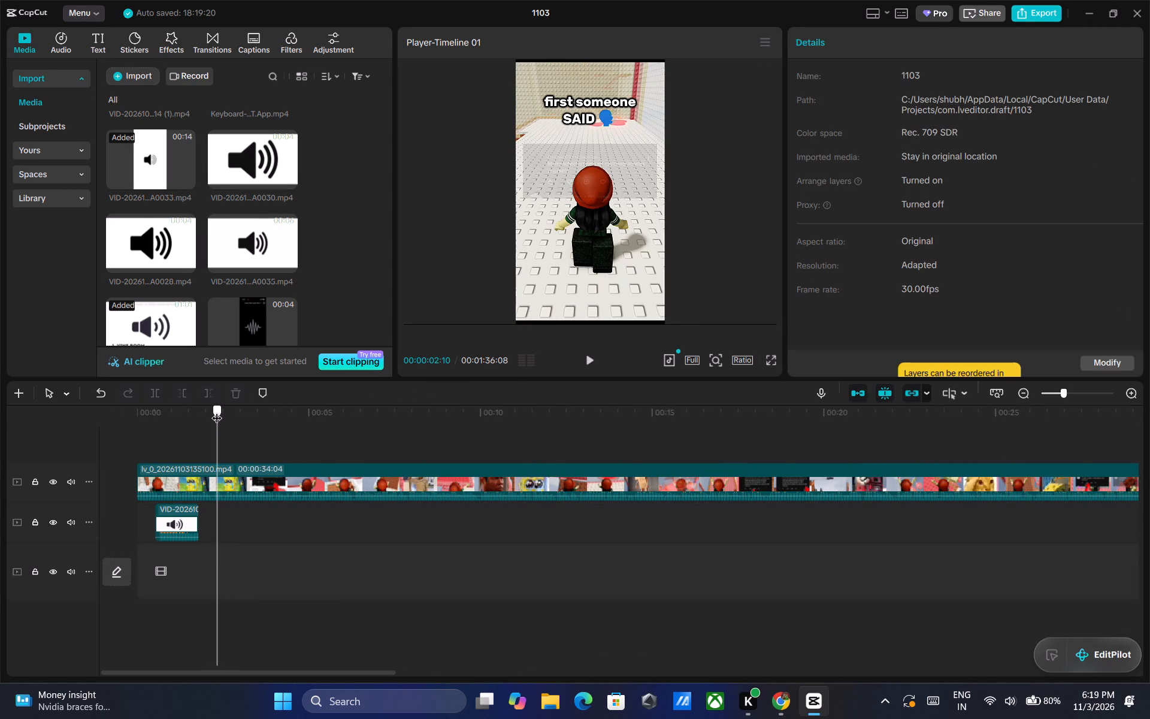
right_click(220, 510)
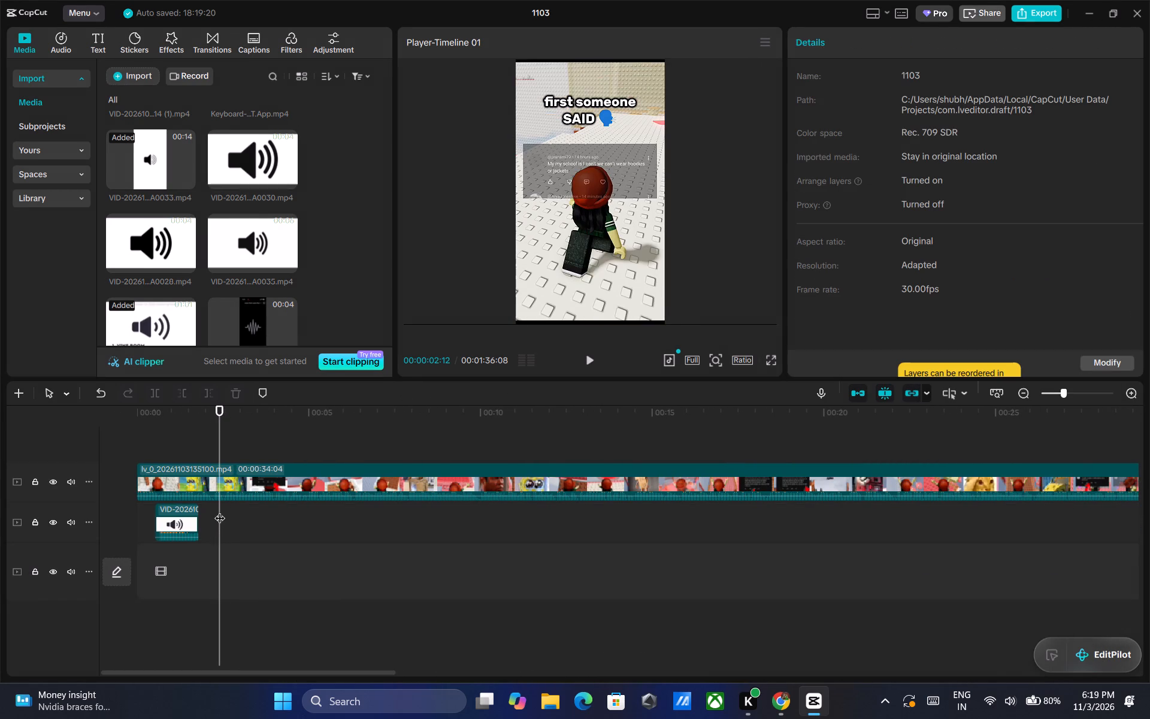
left_click(262, 592)
left_click_drag(229, 514, 229, 514)
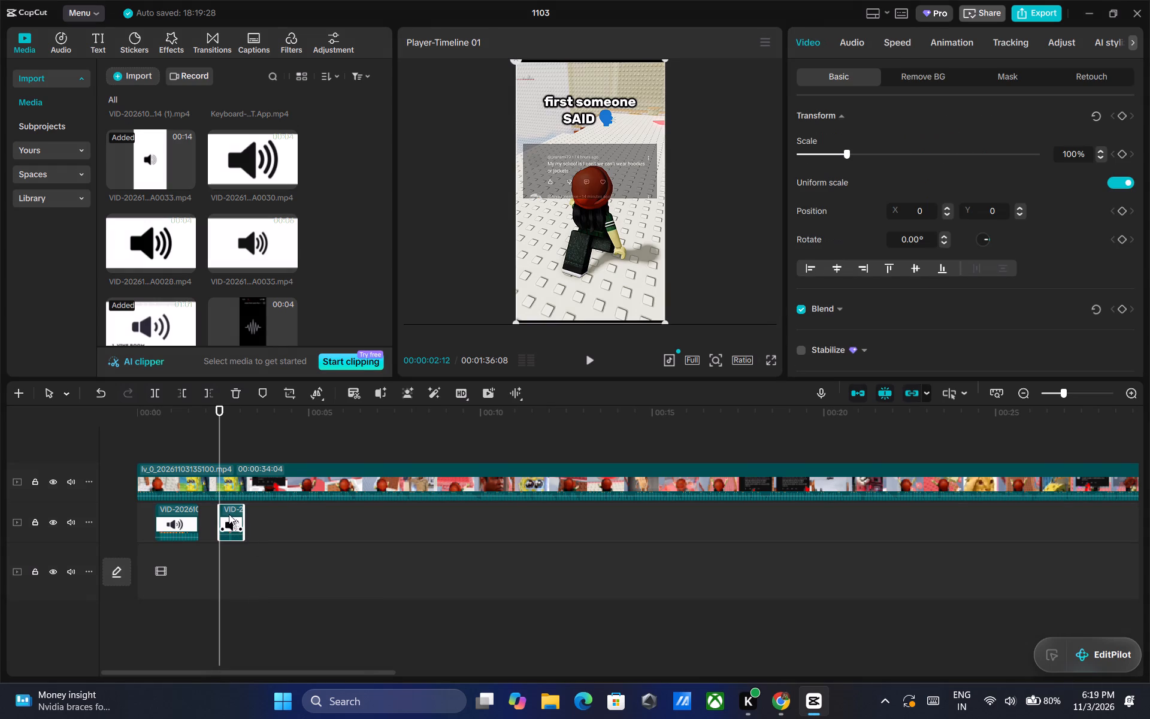
left_click_drag(229, 514, 221, 513)
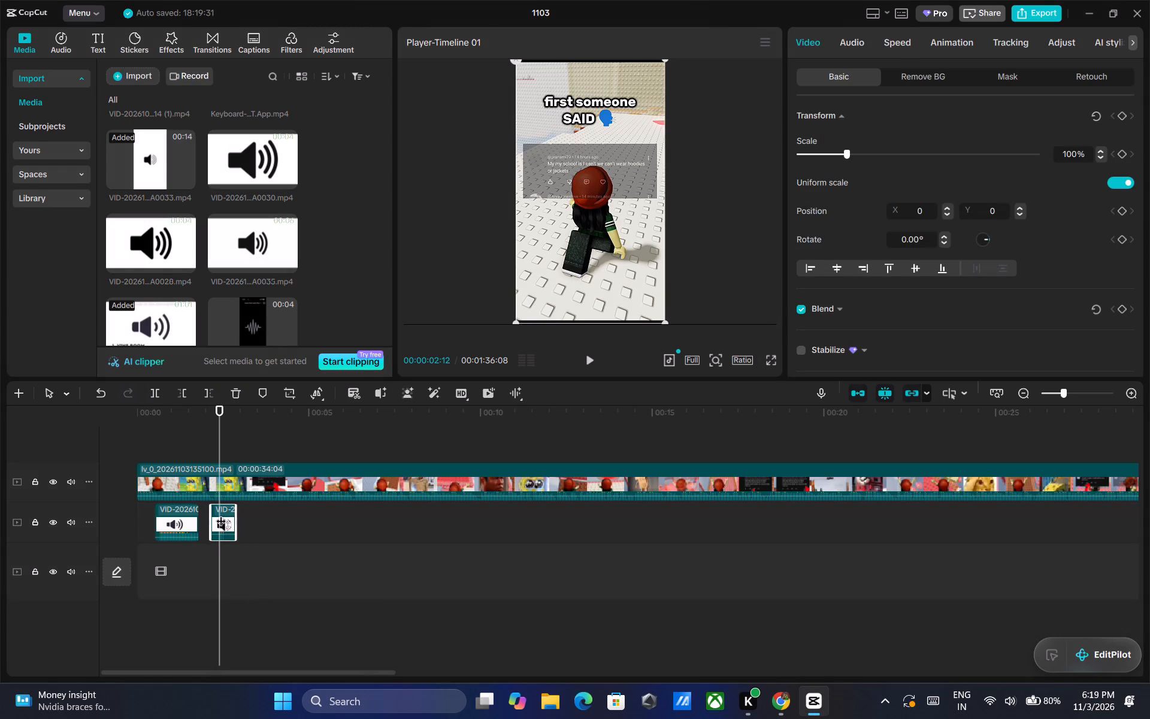
left_click(225, 513)
Check the pasted piece's audio settings and play the gameplay from 00:00:02:12 to about 5 seconds, looking for the next moment needing a sound.
left_click(861, 47)
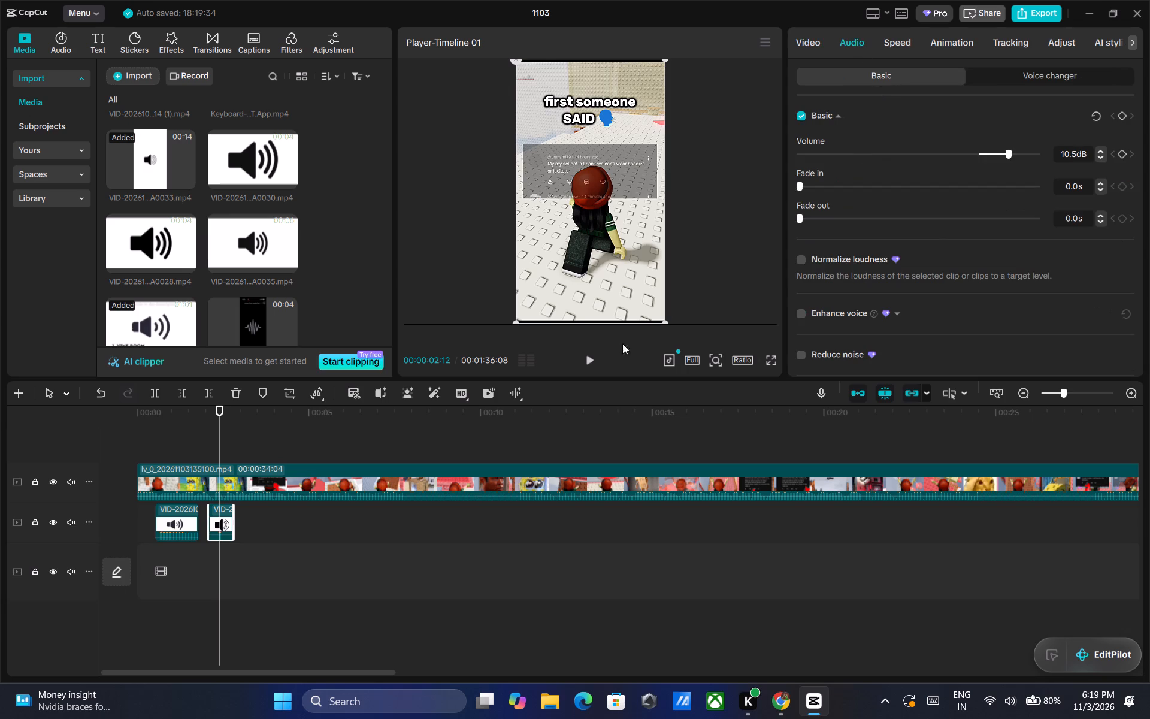
left_click(591, 354)
left_click(591, 355)
triple_click(591, 355)
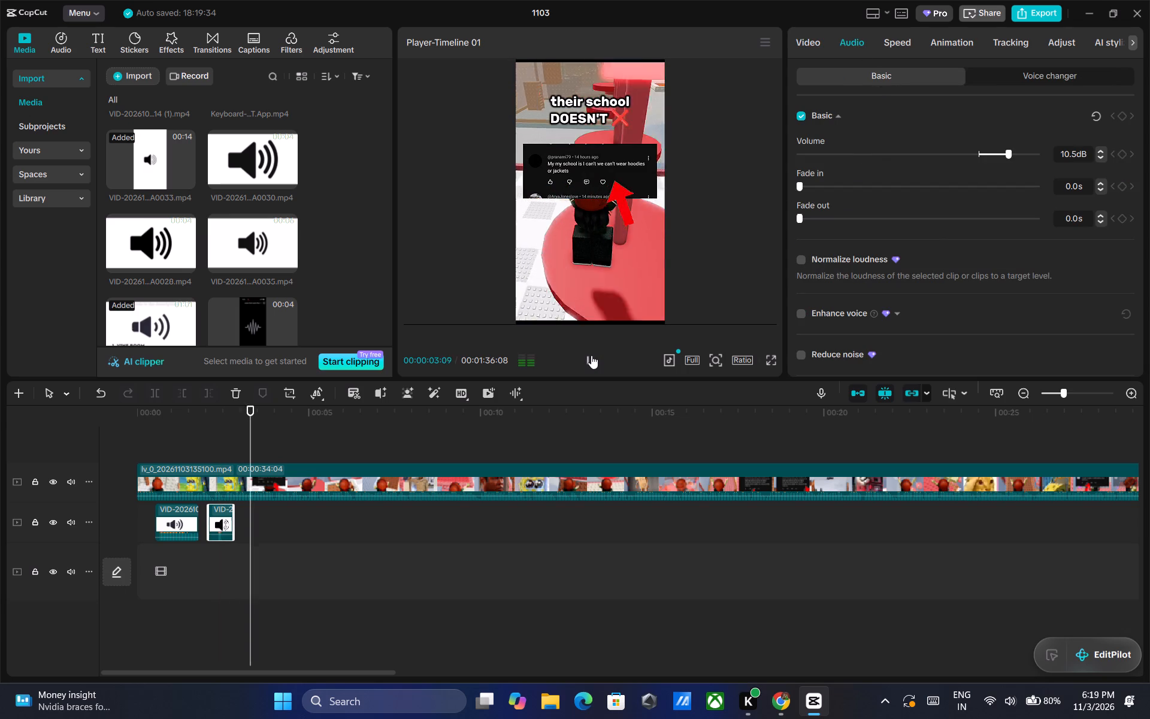
left_click(591, 355)
triple_click(591, 355)
left_click(591, 355)
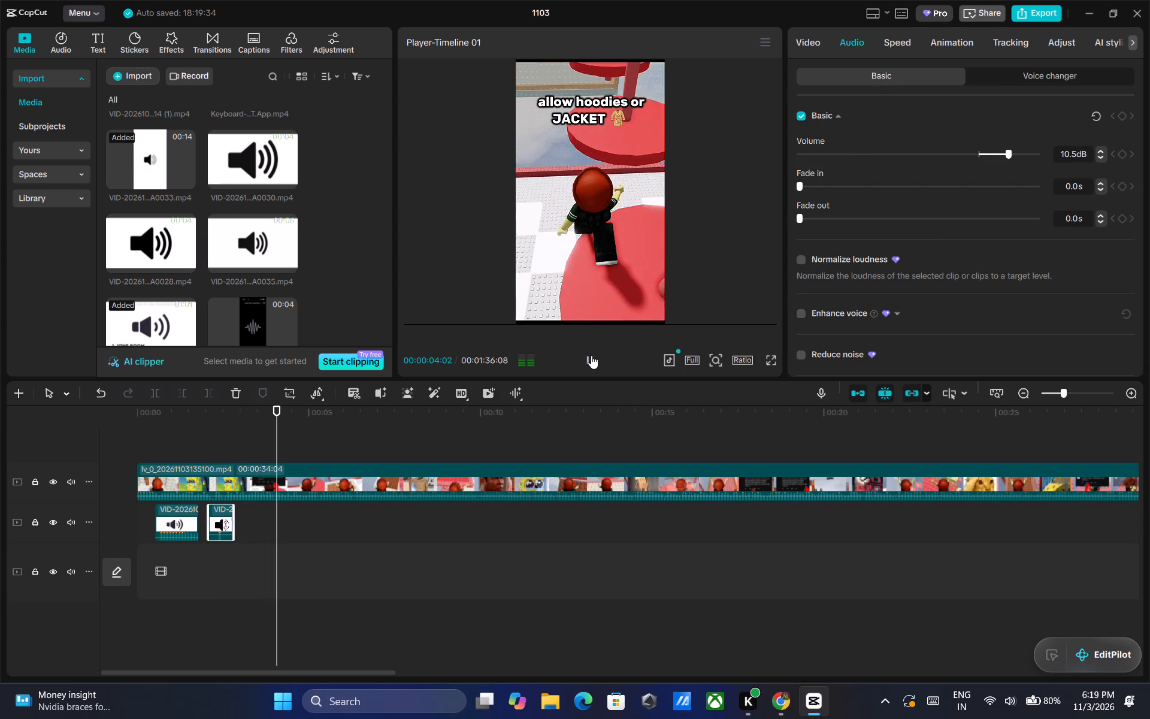
triple_click(591, 355)
triple_click(591, 355)
triple_click(591, 355)
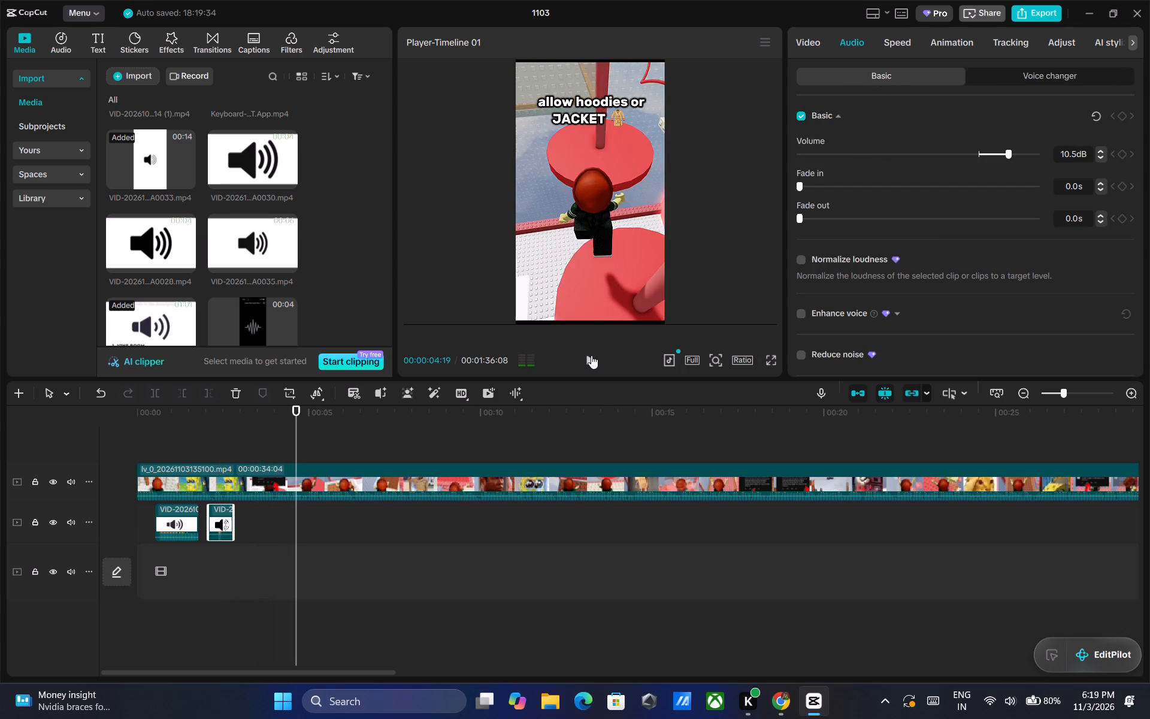
left_click(591, 355)
double_click(591, 355)
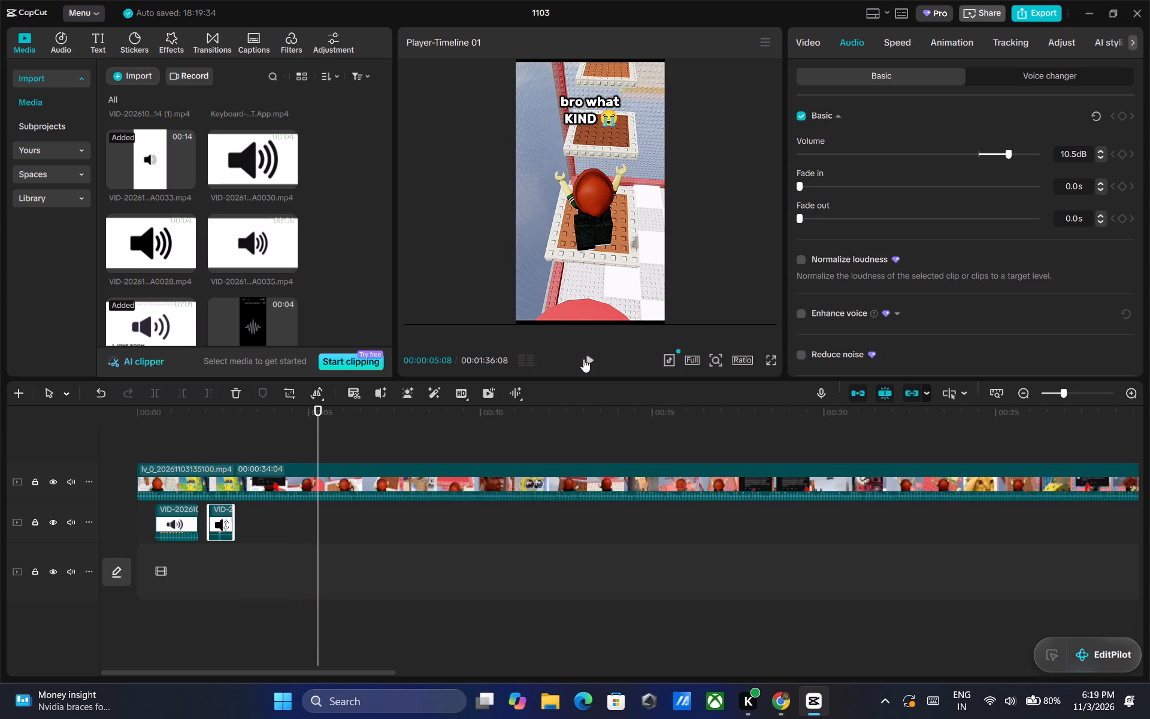
left_click_drag(320, 417, 313, 417)
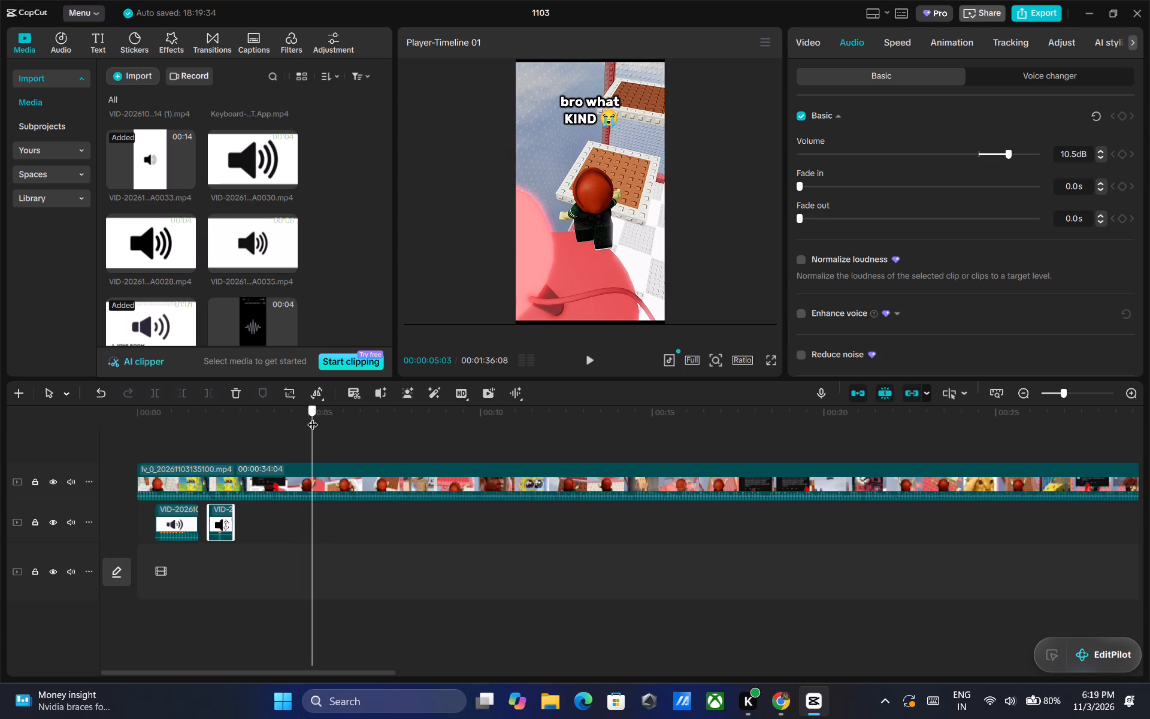
left_click_drag(313, 417, 309, 417)
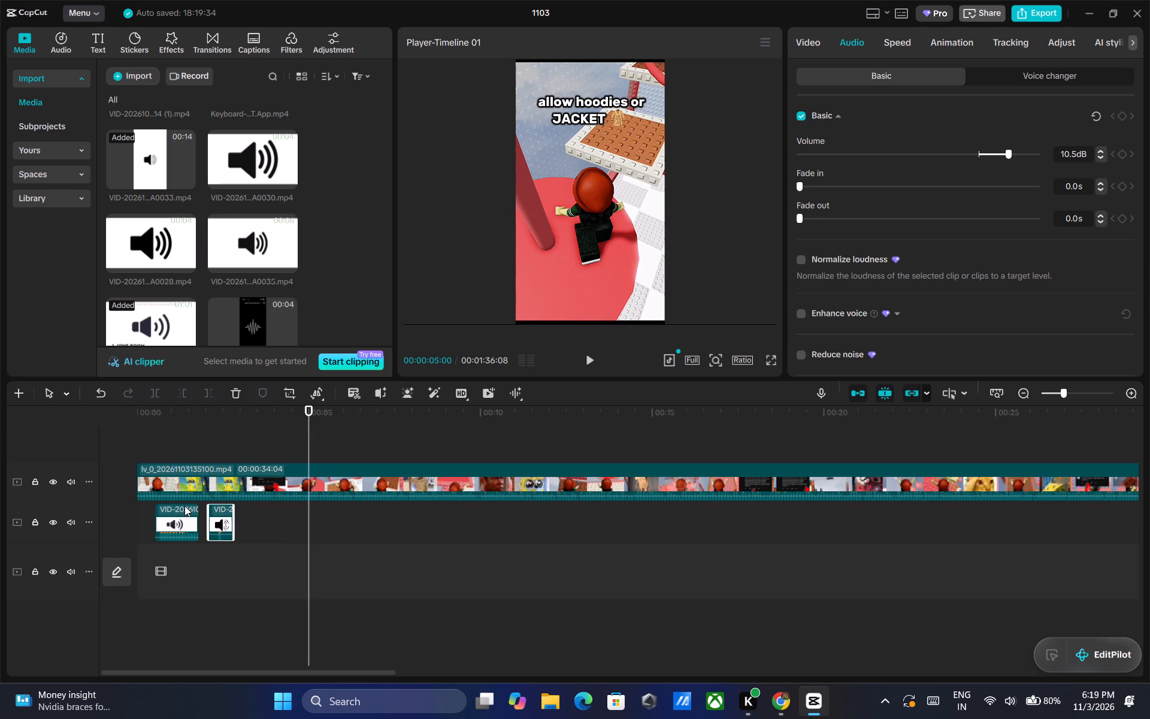
Copy the Vine Boom sound clip at the start of the sound-effect track.
left_click(180, 510)
right_click(180, 510)
left_click(295, 134)
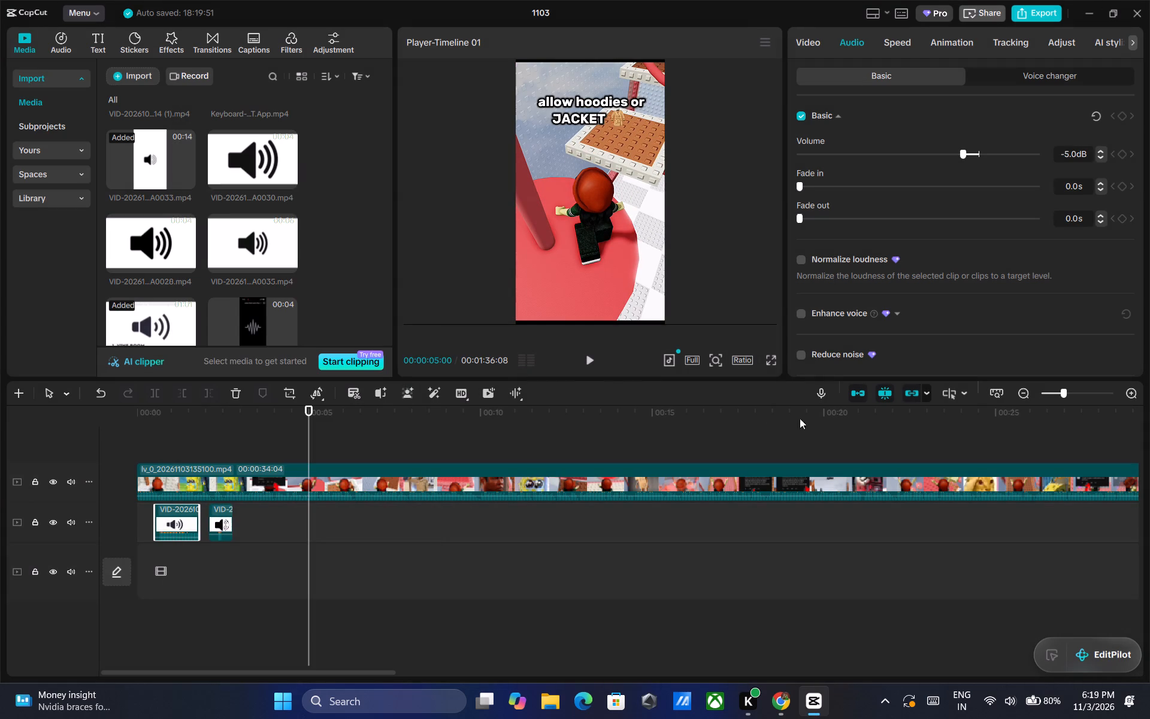
Add VID-20261004-WA0036 to the sound-effect track, starting at about 4.5 seconds, spanning the sad red bird image's appearance at 00:00:05:19.
double_click(585, 355)
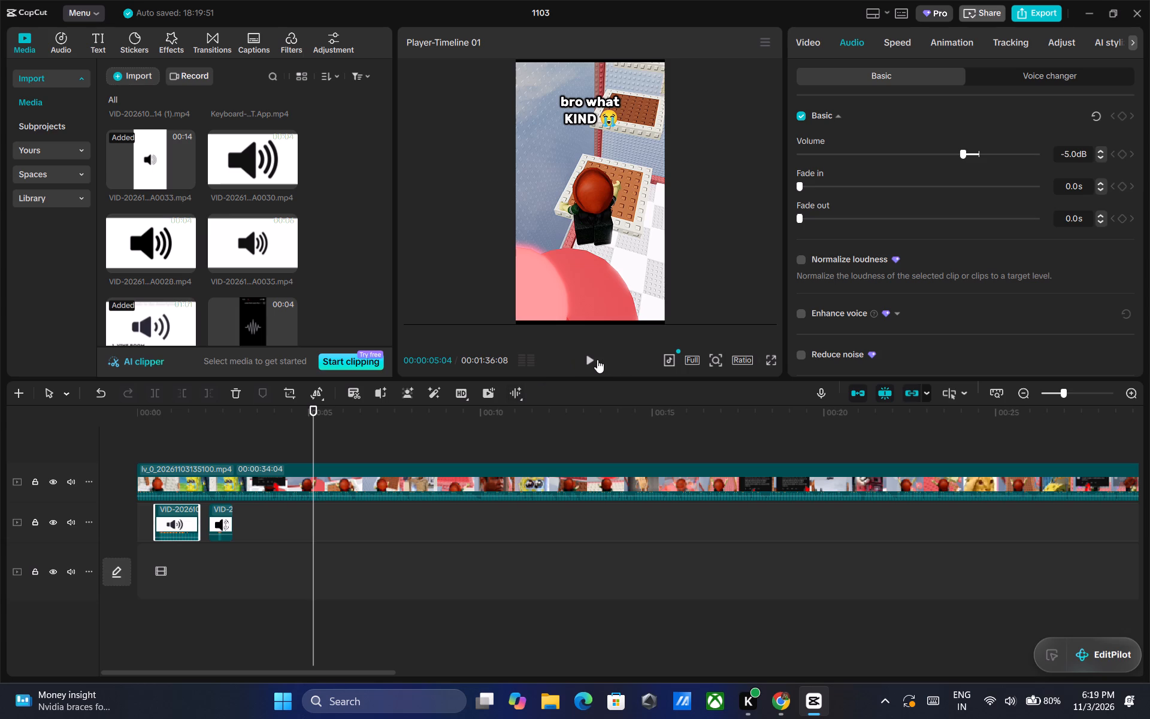
triple_click(589, 359)
triple_click(589, 359)
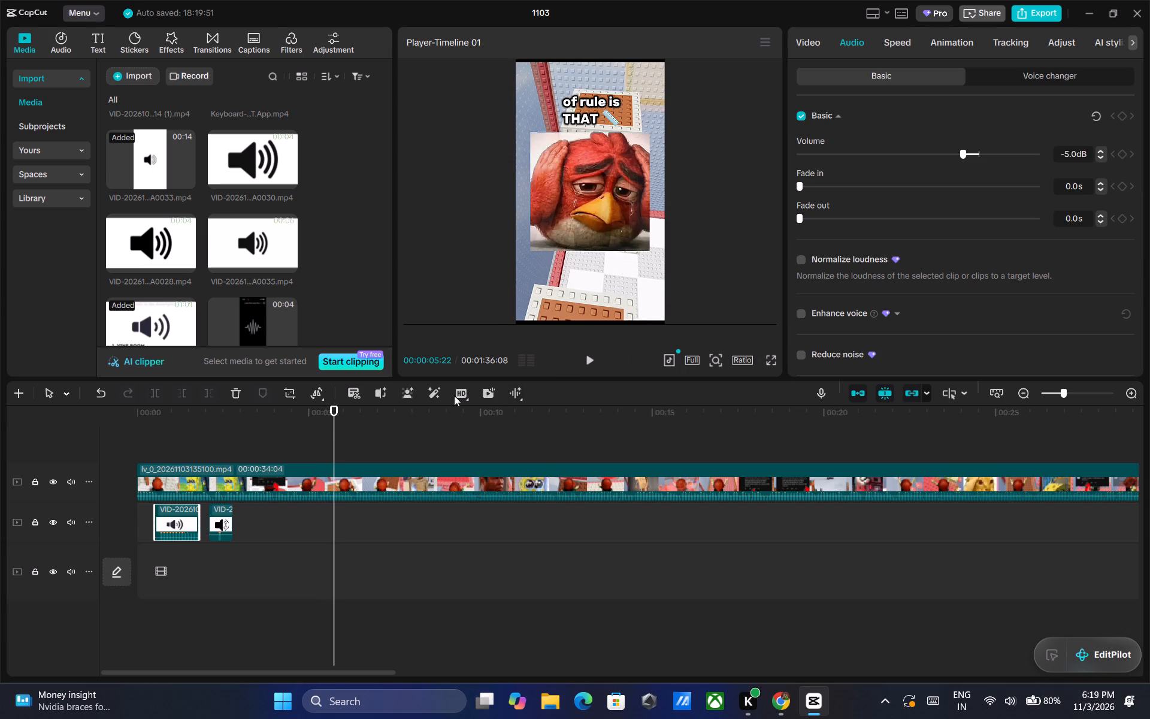
left_click(333, 412)
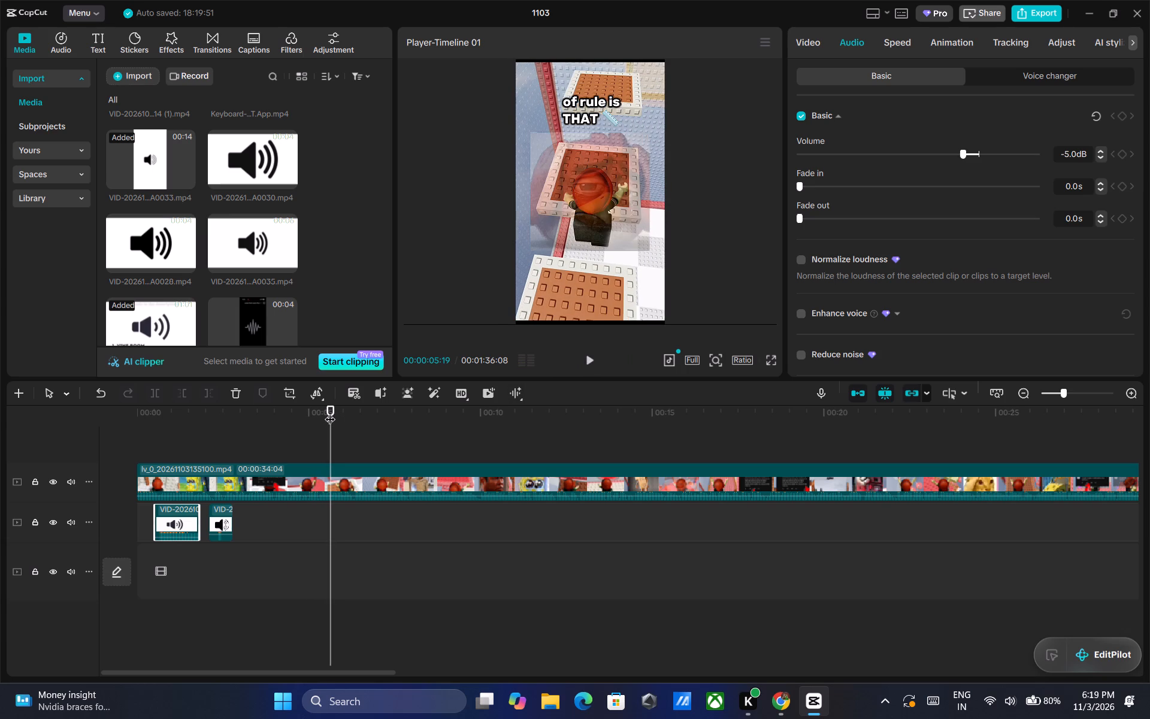
scroll(249, 295, "down", 1)
left_click_drag(247, 267, 316, 467)
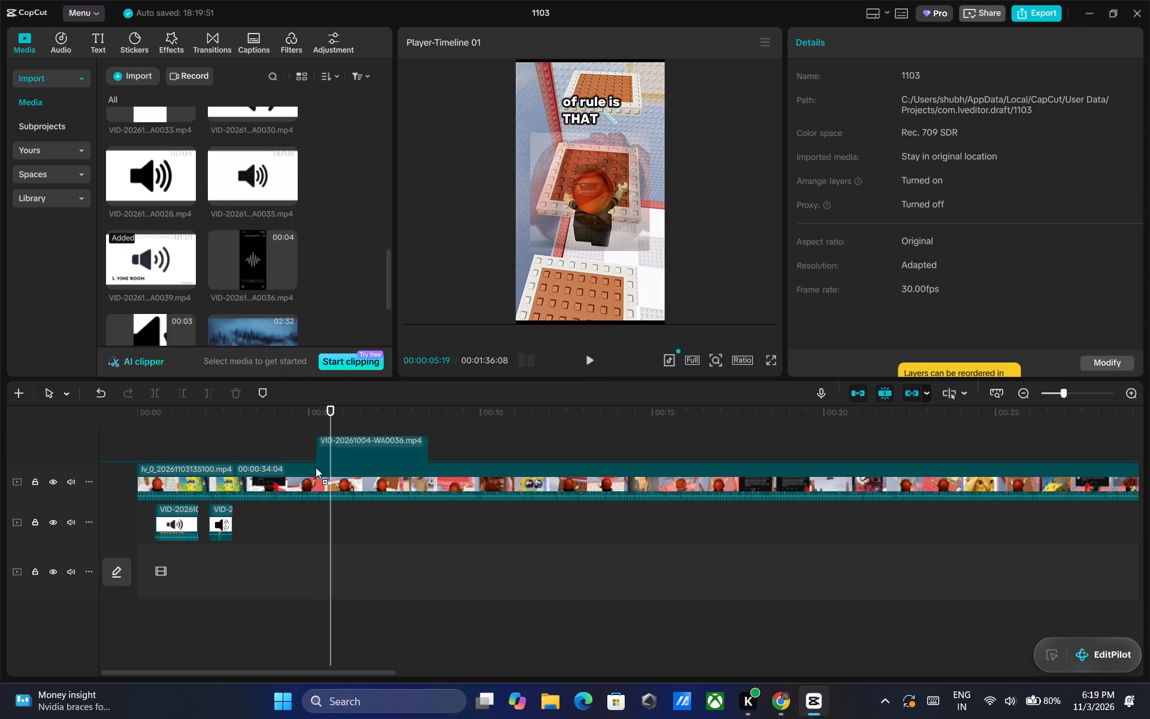
left_click_drag(316, 467, 311, 519)
left_click_drag(362, 512, 344, 510)
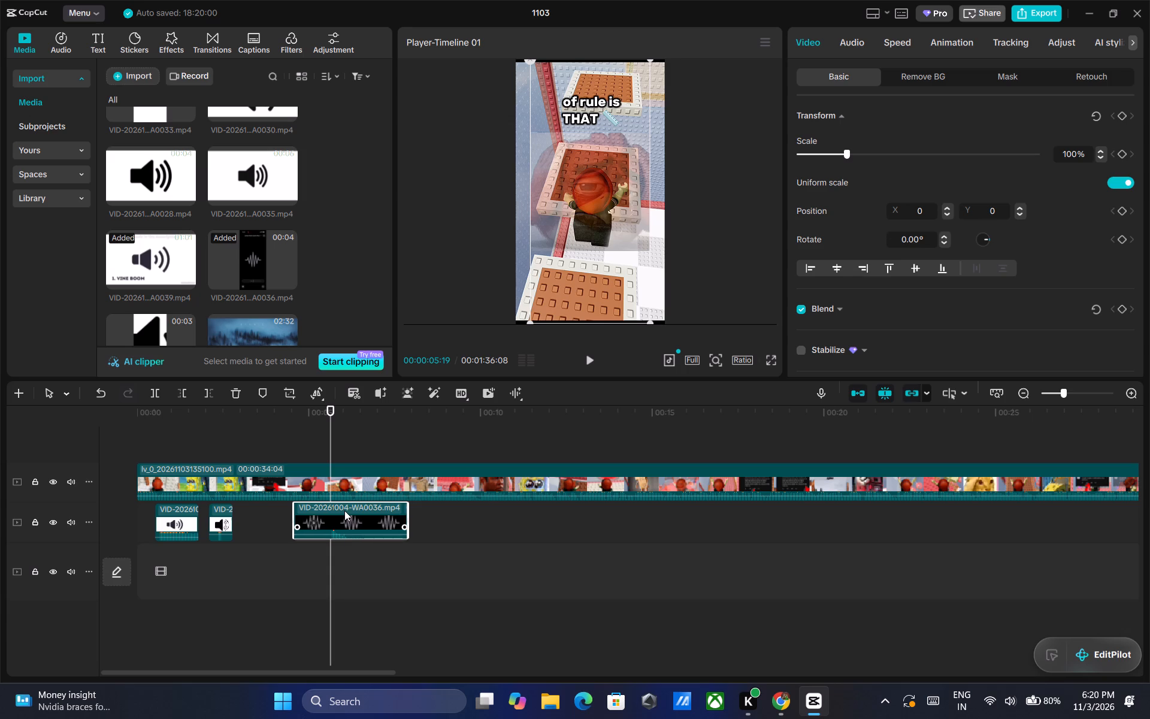
left_click_drag(344, 510, 343, 510)
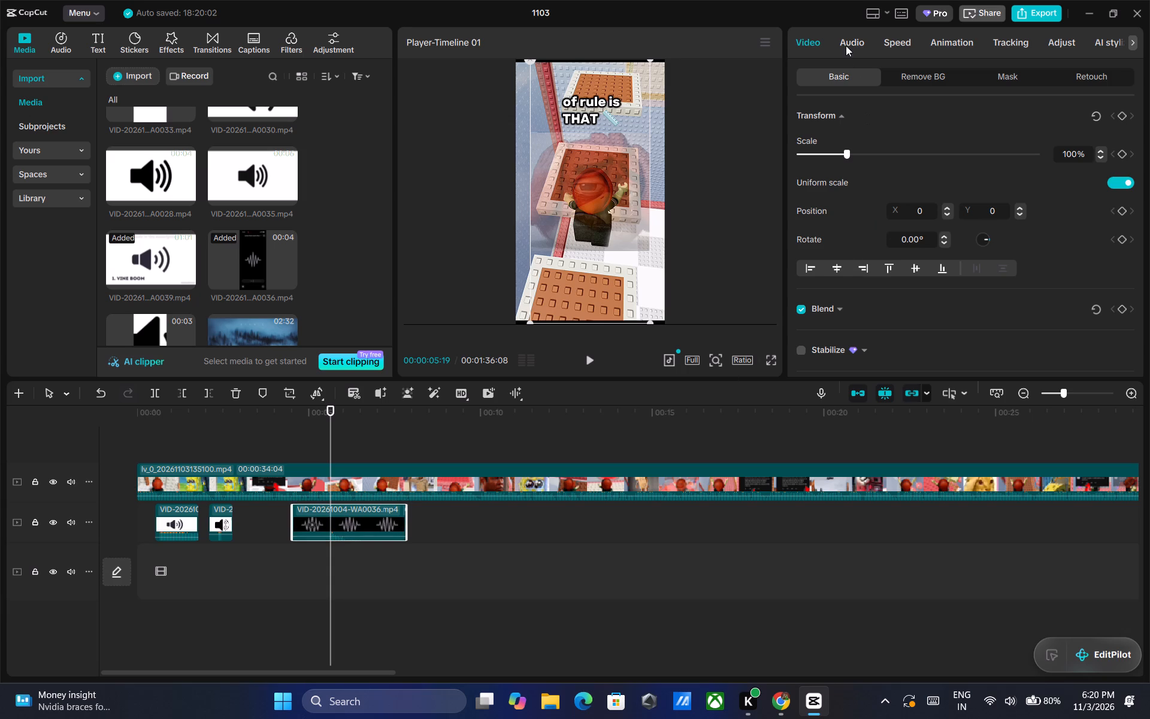
Set the volume of the VID-20261004-WA0036 clip to -5.1 dB.
left_click(846, 46)
left_click(955, 153)
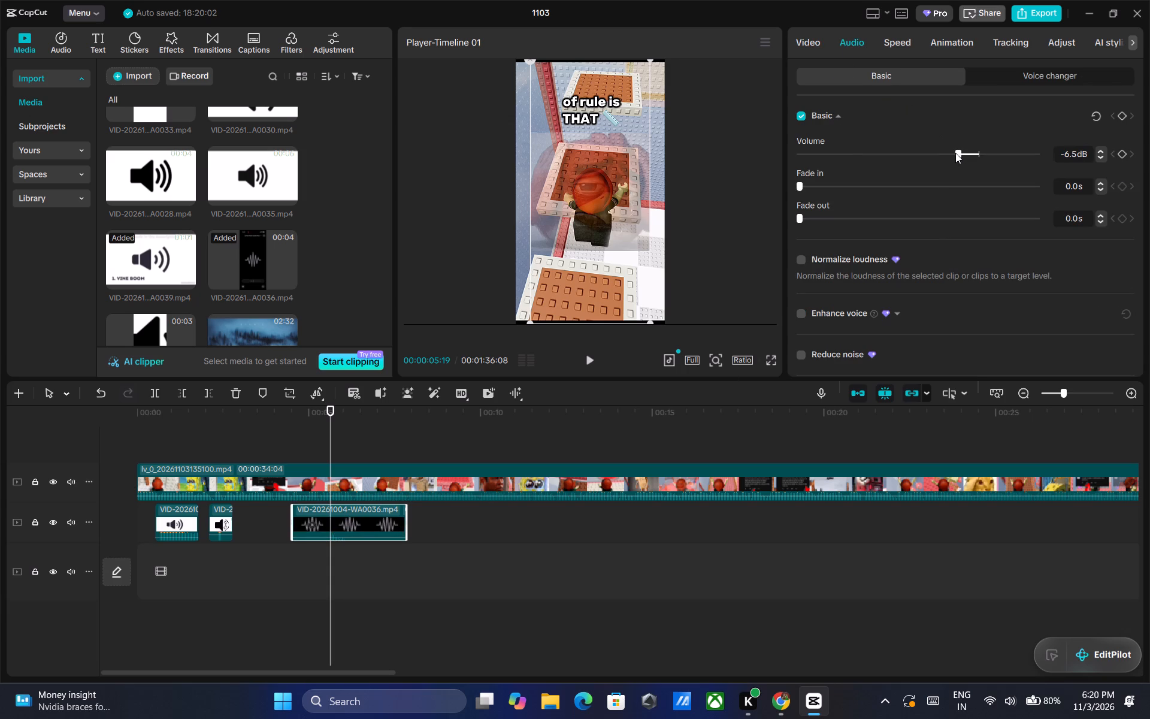
left_click(960, 152)
Paste the copied Vine Boom clip at the MILITARY caption moment, 00:00:06:29, and shift it slightly earlier to start at about 6.8 seconds.
left_click(586, 356)
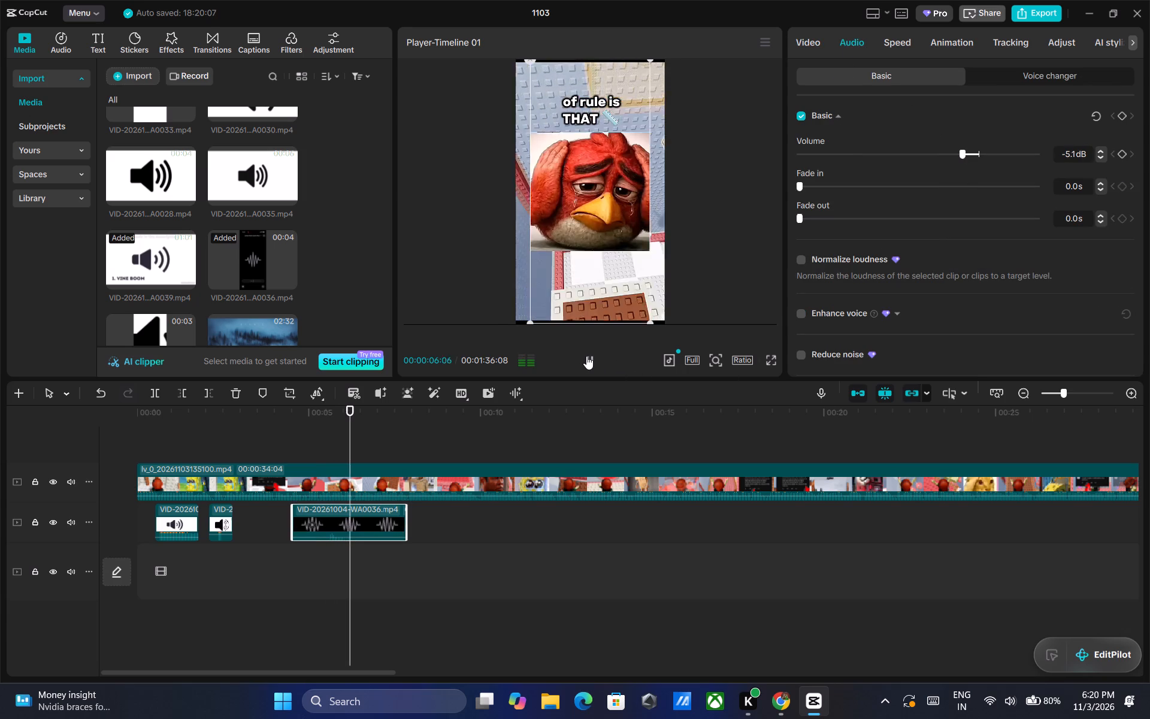
triple_click(592, 356)
double_click(592, 356)
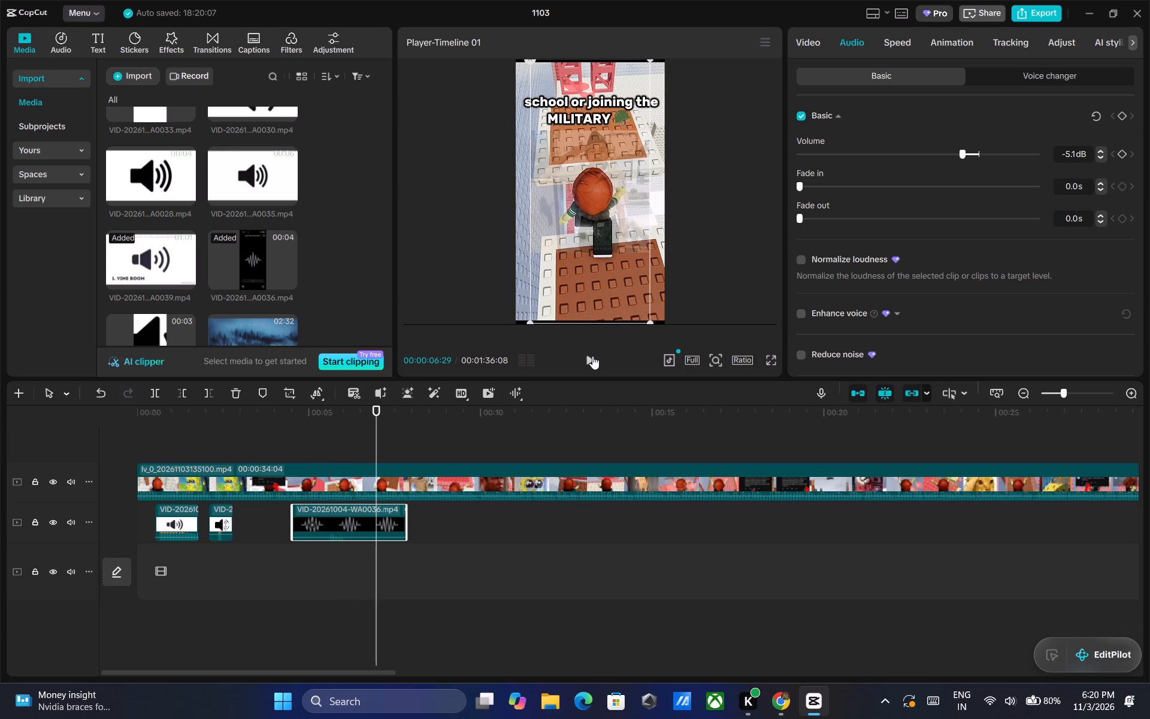
right_click(421, 519)
left_click(450, 603)
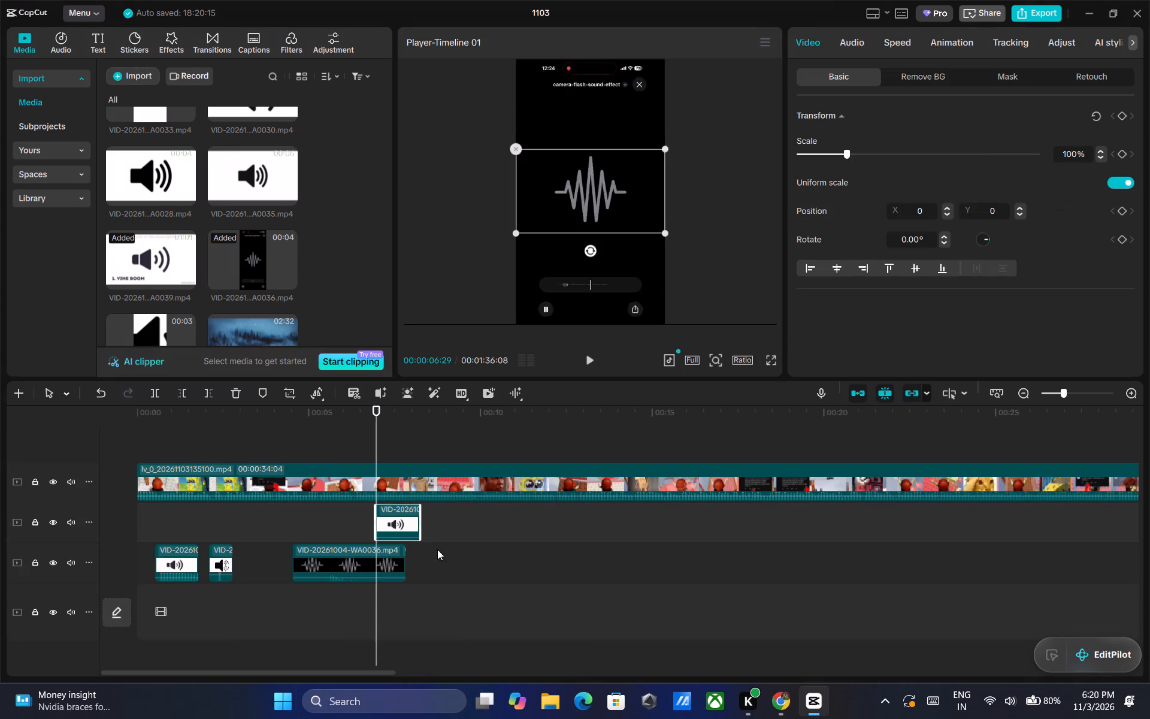
left_click_drag(397, 515, 390, 515)
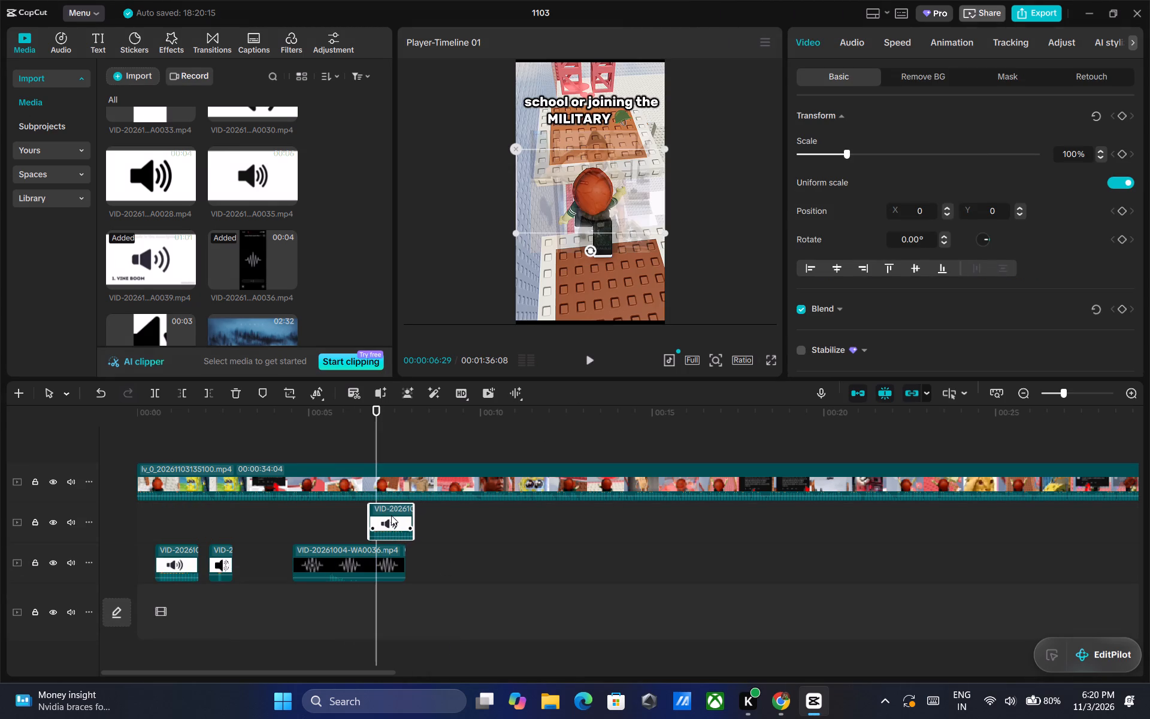
left_click(390, 517)
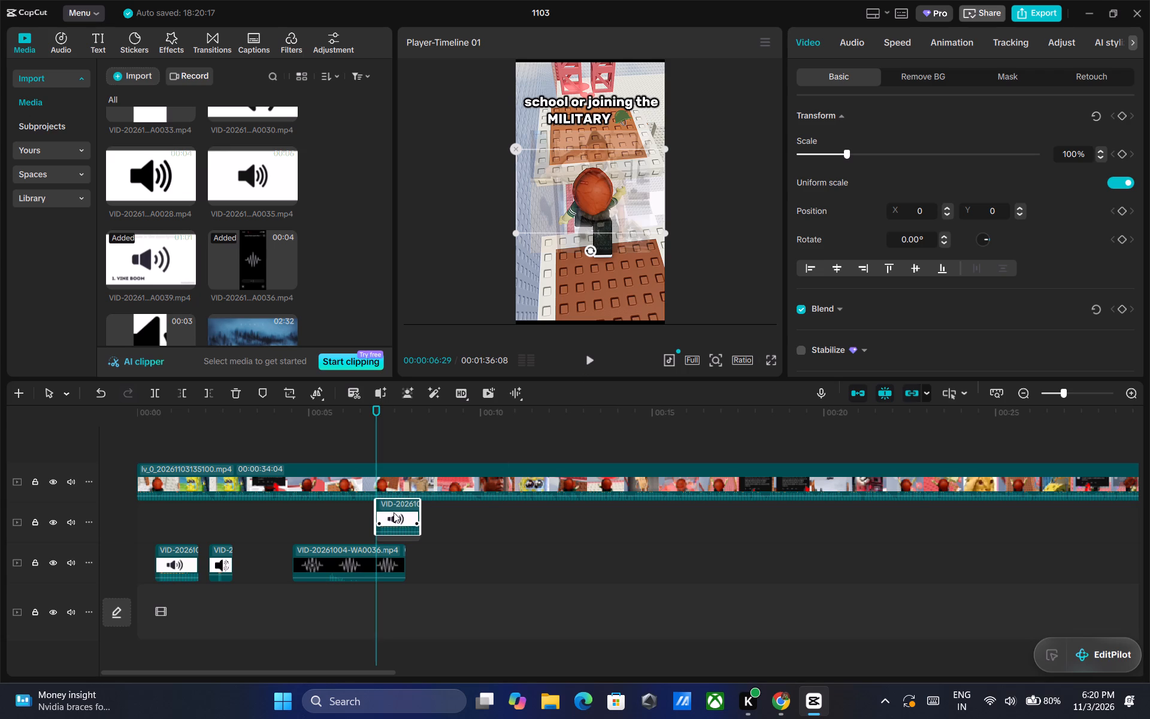
Play the gameplay onward from 00:00:06:29 and park the playhead where the next meme image appears, at 00:00:09:14.
left_click(586, 362)
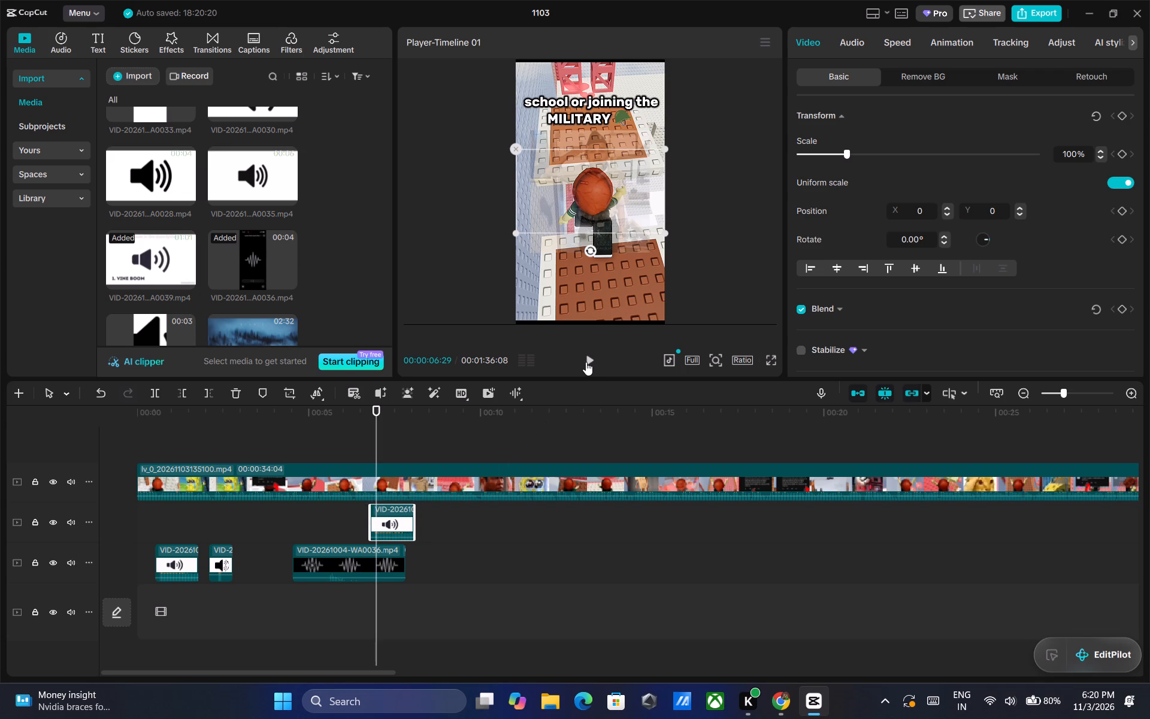
triple_click(586, 362)
triple_click(586, 362)
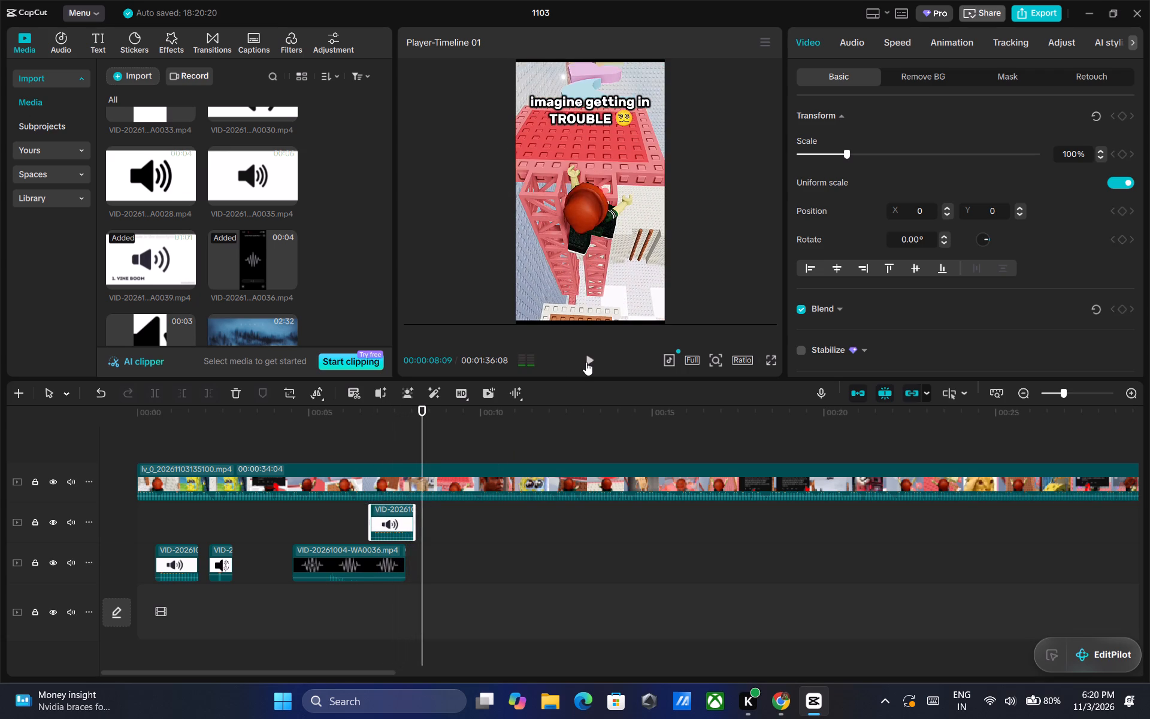
triple_click(586, 362)
triple_click(586, 362)
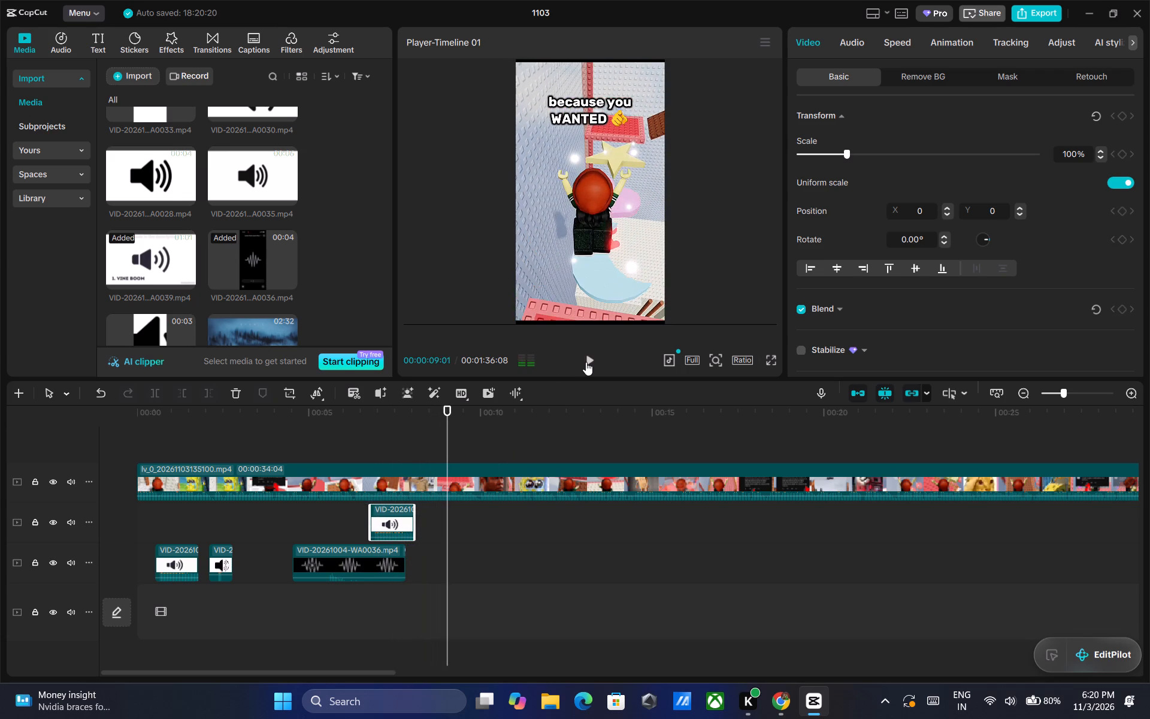
triple_click(586, 362)
double_click(586, 362)
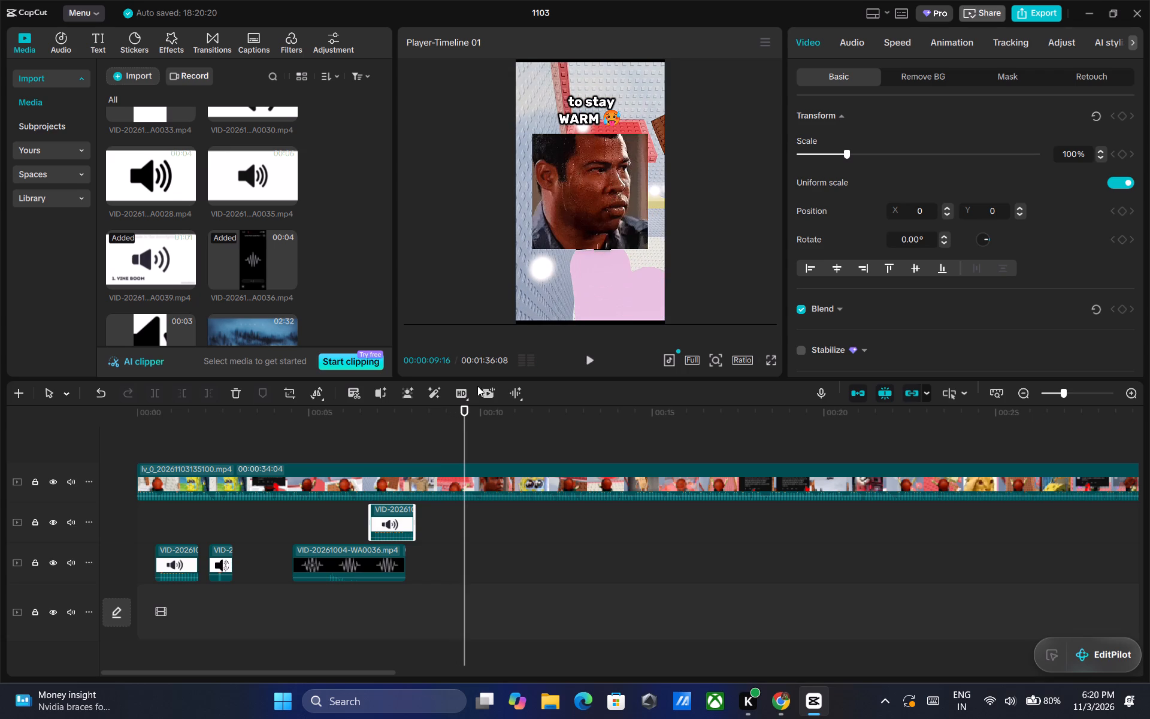
left_click(463, 407)
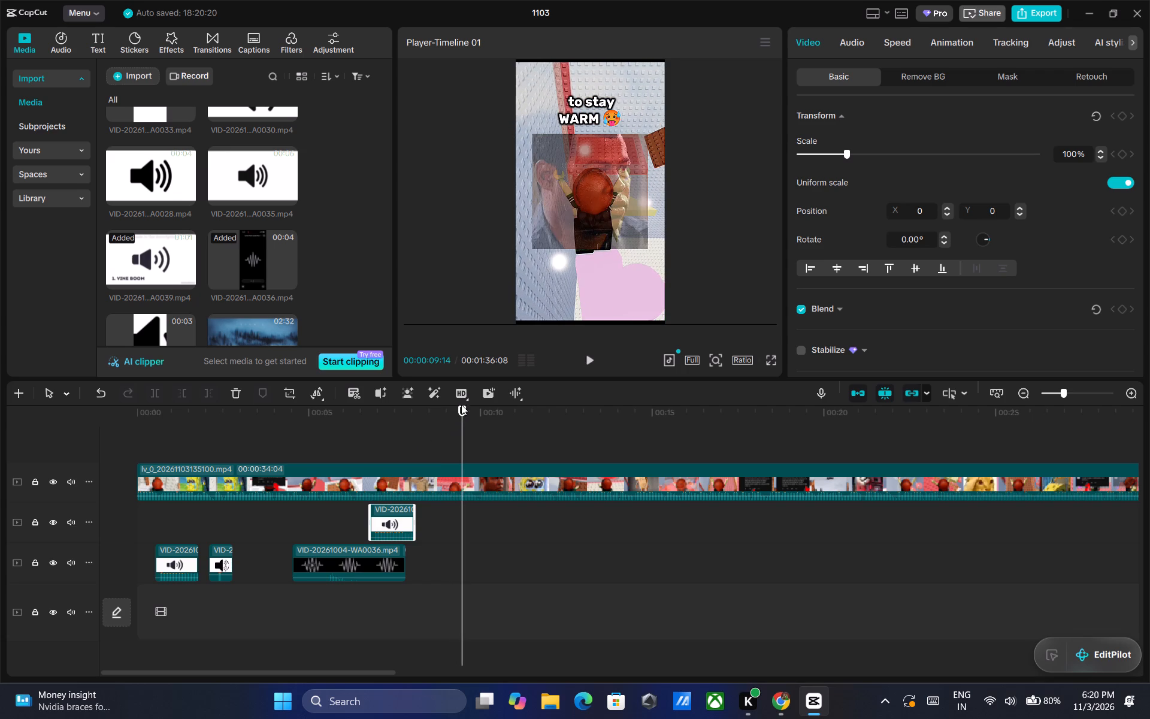
Add VID-20261004-WA0028 to the upper sound-effect track at the "to stay WARM" meme image, starting at about 9.2 seconds.
left_click(167, 185)
scroll(220, 176, "up", 1)
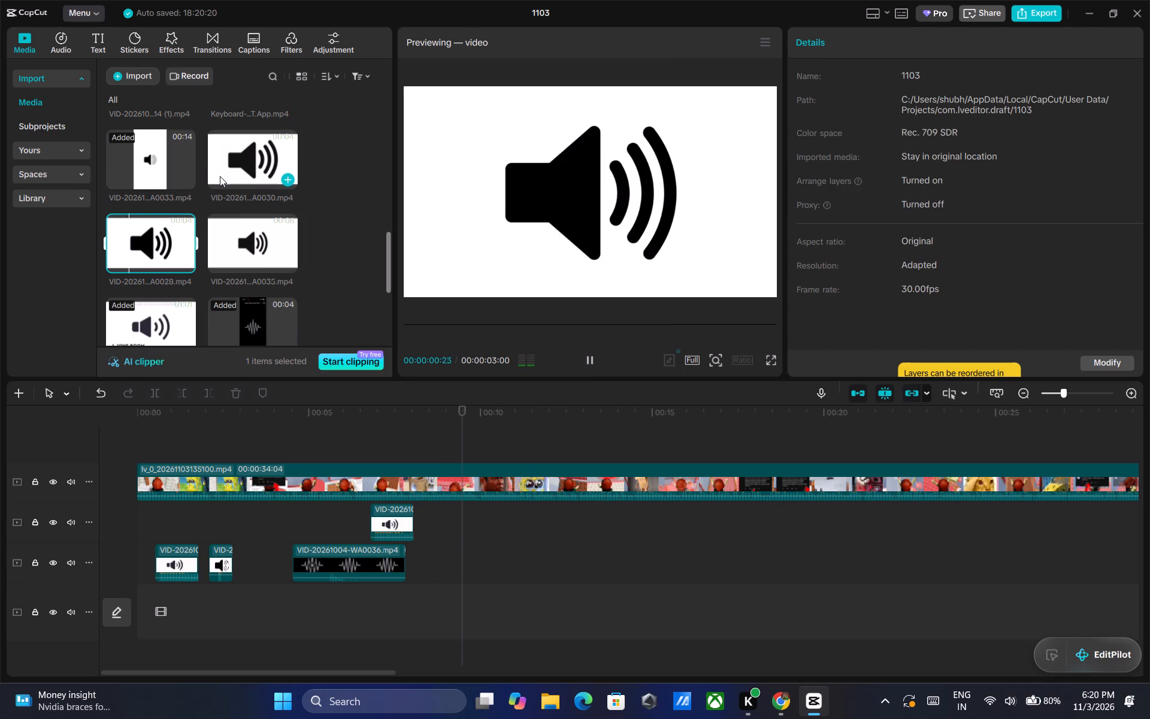
left_click_drag(143, 238, 425, 530)
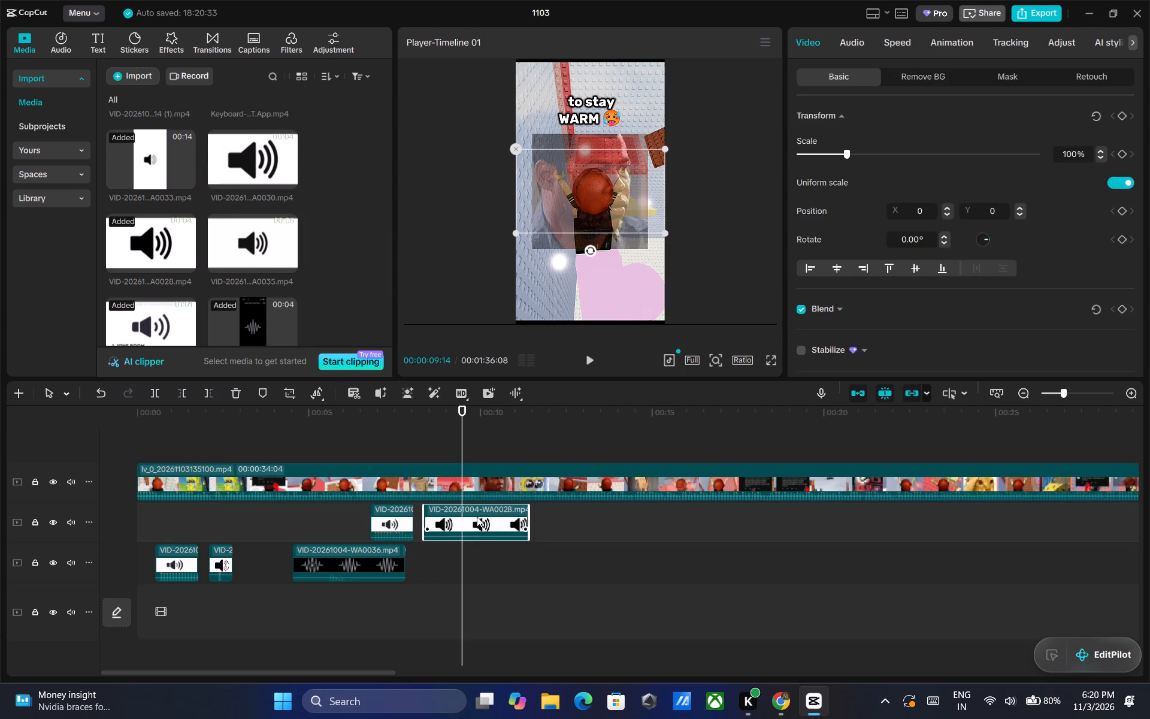
left_click_drag(470, 514, 501, 516)
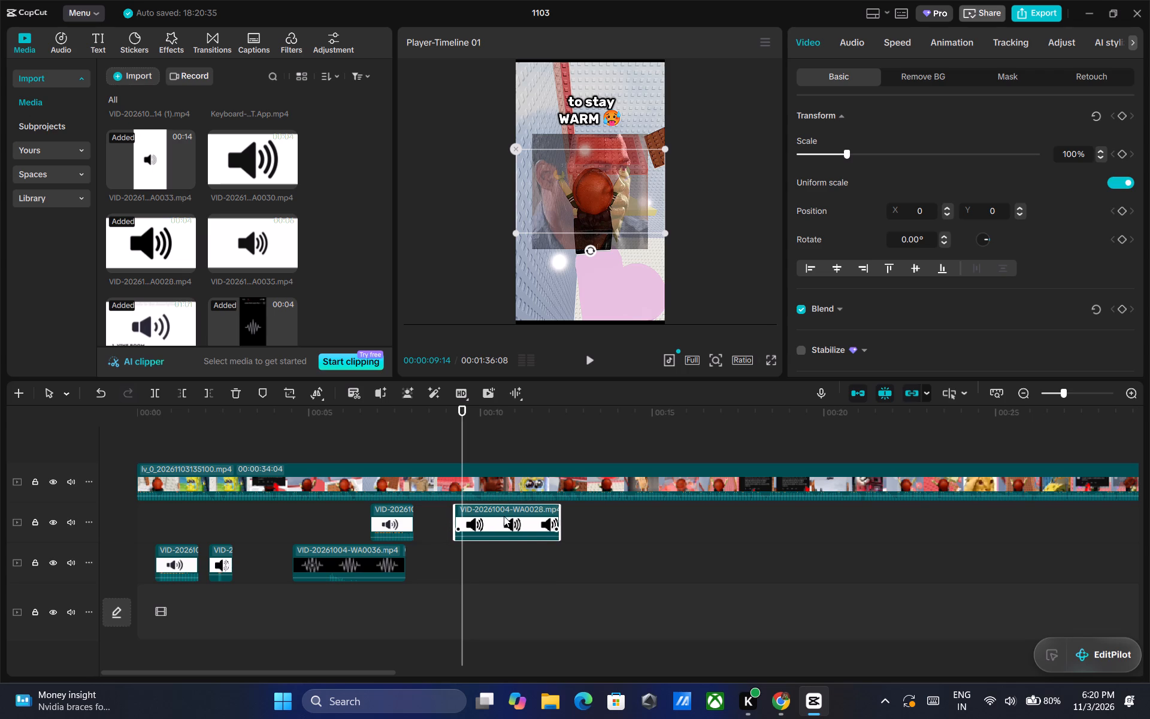
Set the volume of the VID-20261004-WA0028 clip to -6.3 dB and play it back against the gameplay.
left_click(861, 46)
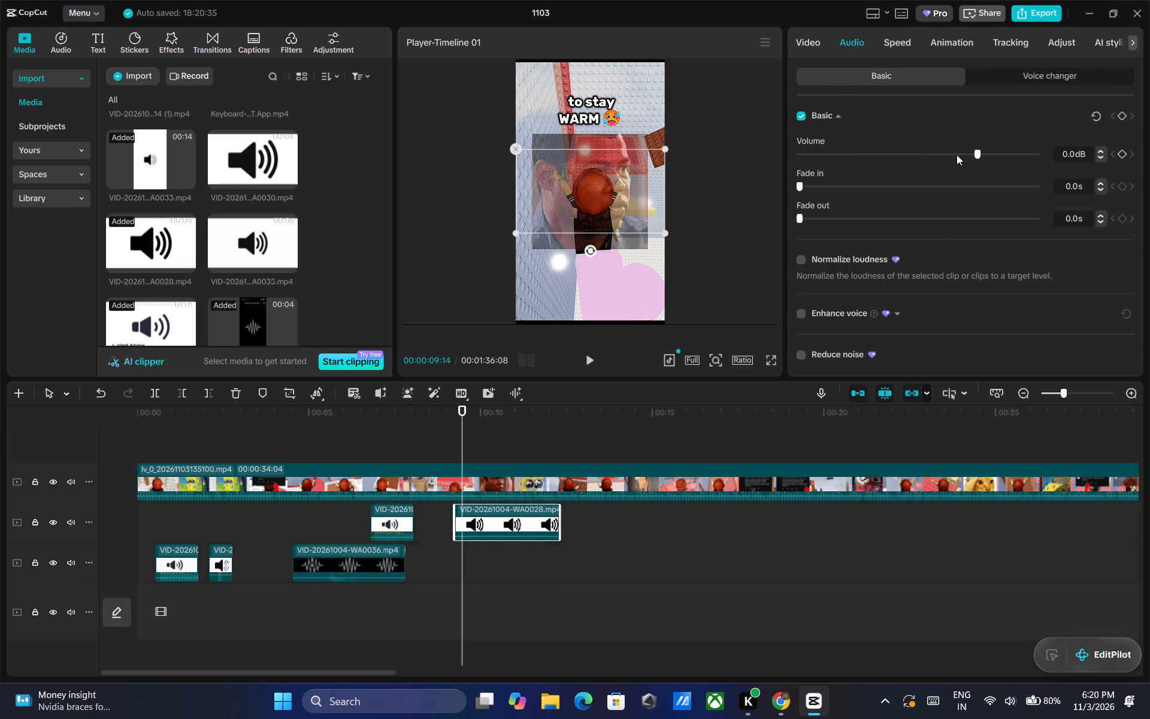
left_click(956, 155)
left_click(585, 356)
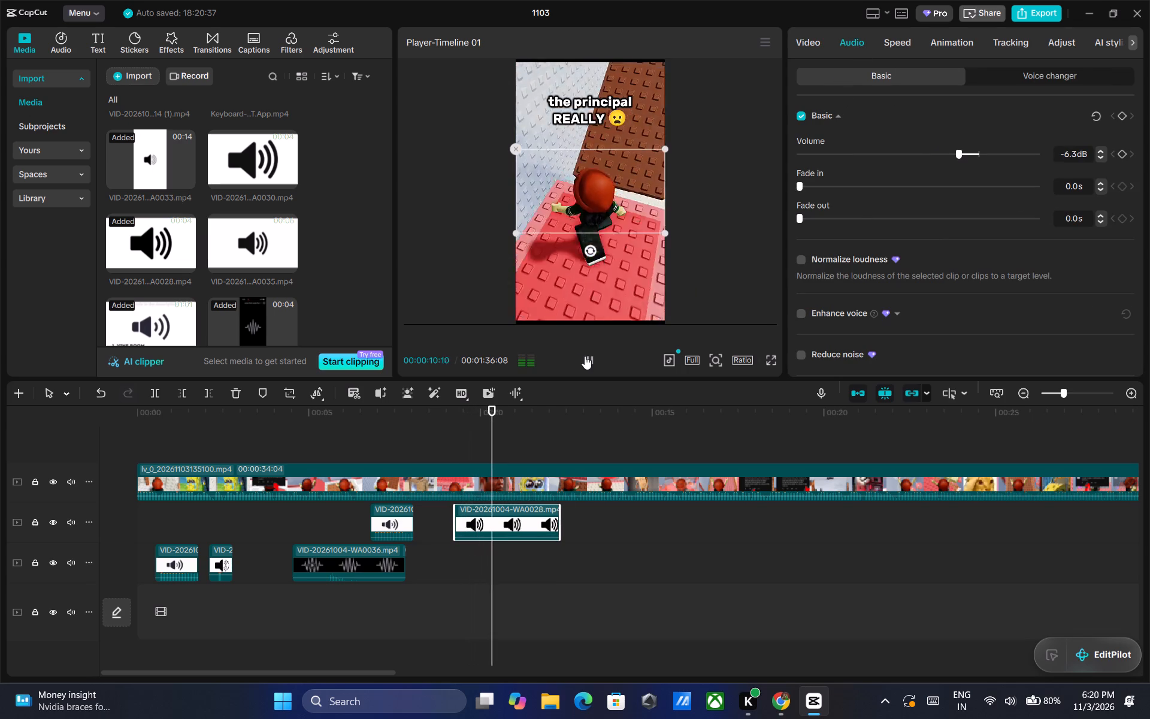
double_click(585, 356)
left_click(585, 356)
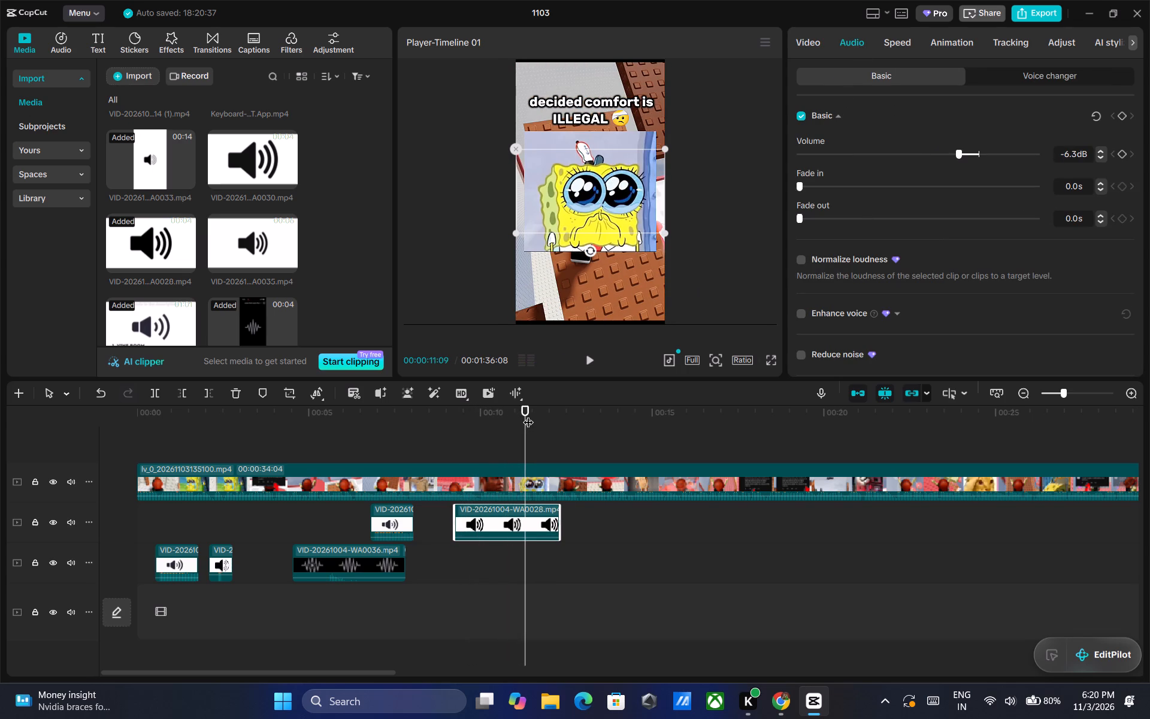
Add VID-20261004-WA0035 to the lower sound-effect track at the SpongeBob image, 00:00:10:25, starting slightly earlier at about 10.7 seconds.
left_click_drag(528, 415, 510, 412)
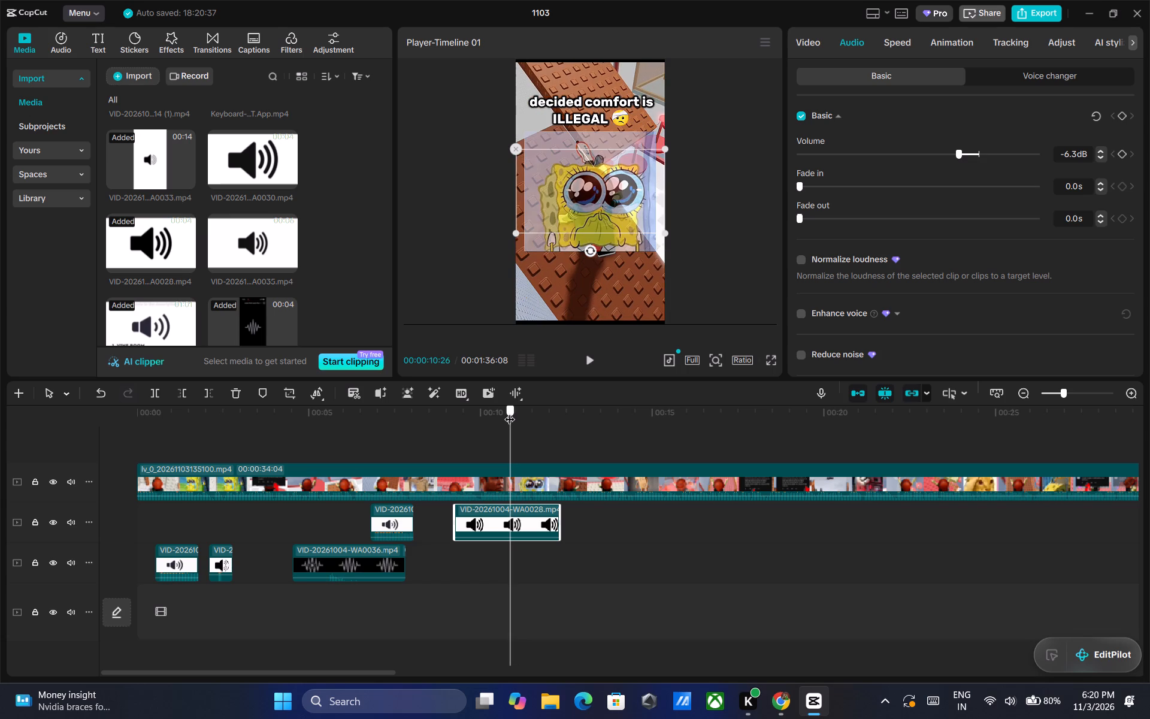
left_click_drag(510, 412, 509, 412)
scroll(190, 242, "down", 3)
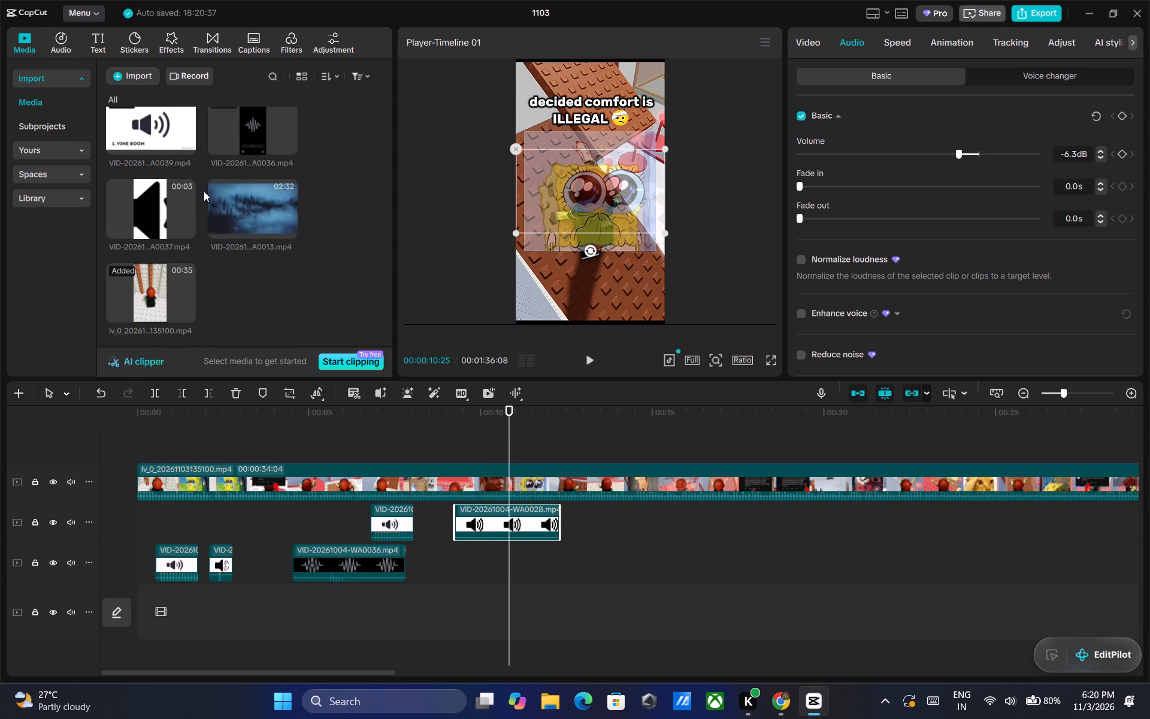
scroll(209, 191, "up", 3)
scroll(219, 188, "down", 1)
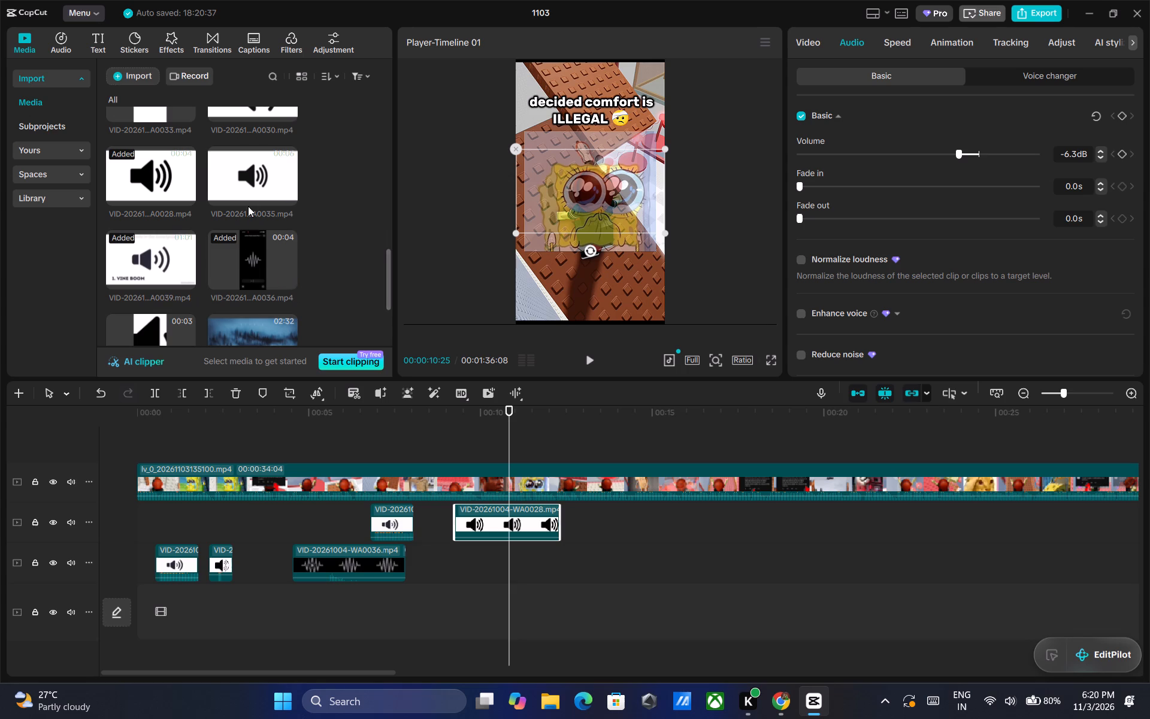
left_click(252, 180)
left_click_drag(240, 183, 486, 561)
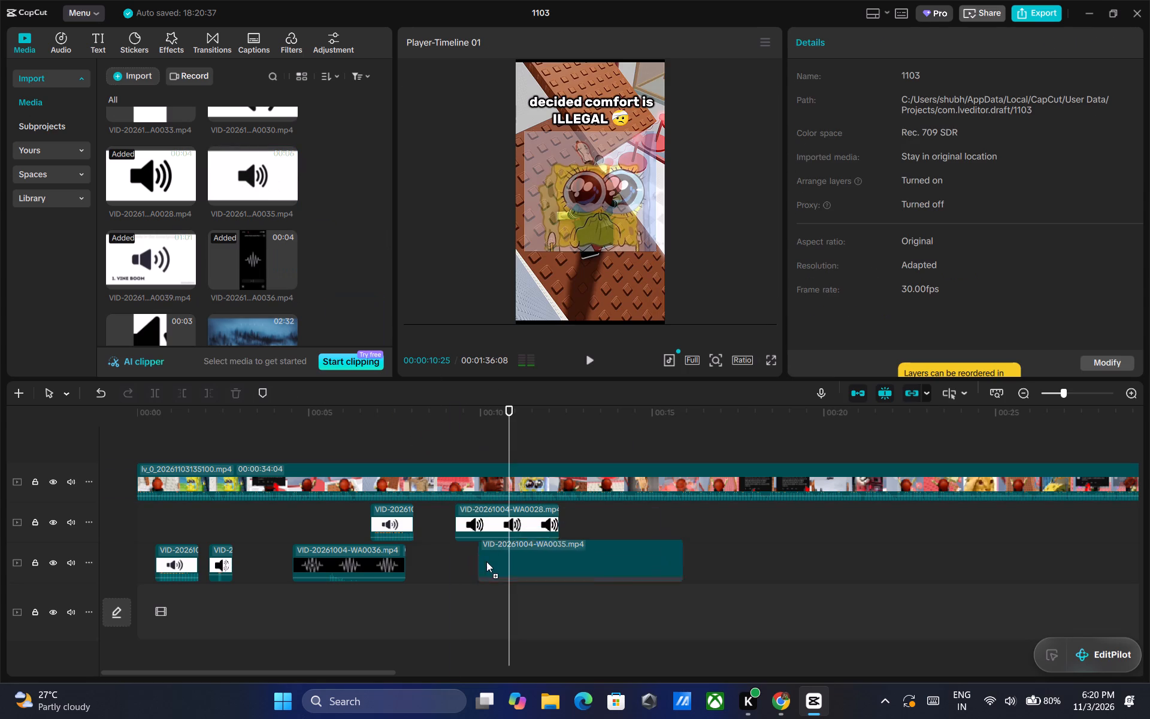
left_click_drag(486, 561, 505, 558)
left_click_drag(539, 558, 535, 559)
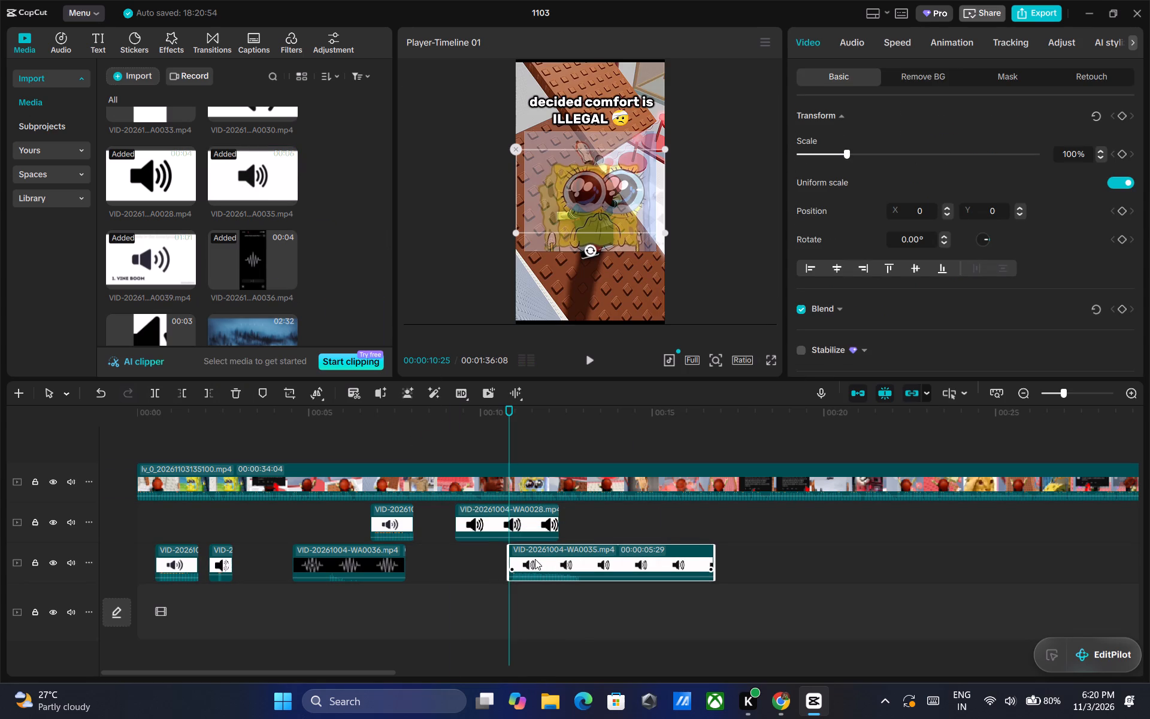
left_click_drag(535, 559, 534, 557)
Set the volume of the VID-20261004-WA0035 clip to -9.0 dB, playing it back to judge the level.
left_click(864, 43)
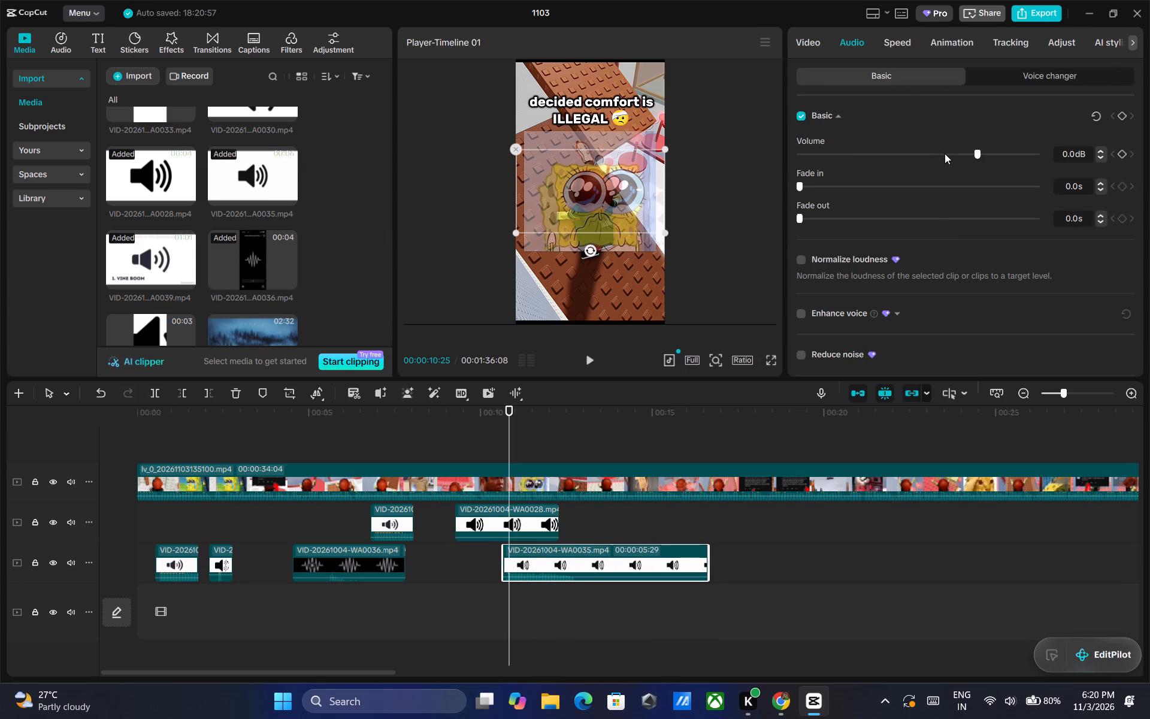
left_click(945, 153)
left_click(589, 359)
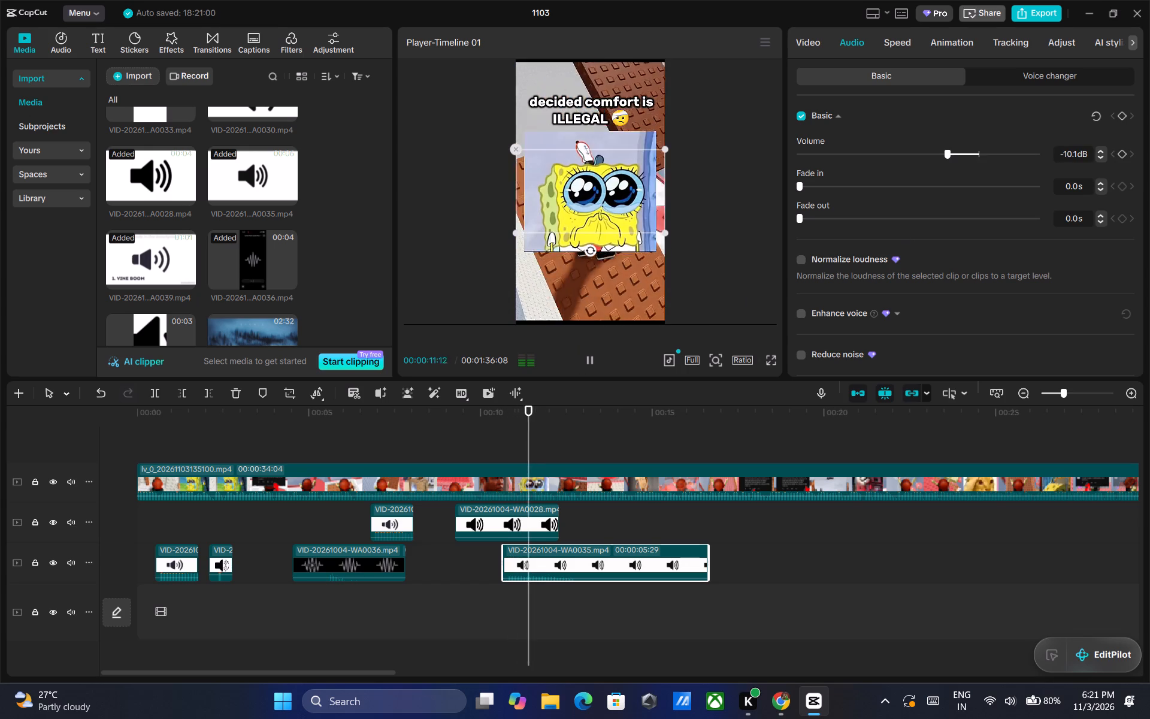
triple_click(1100, 148)
left_click(1100, 148)
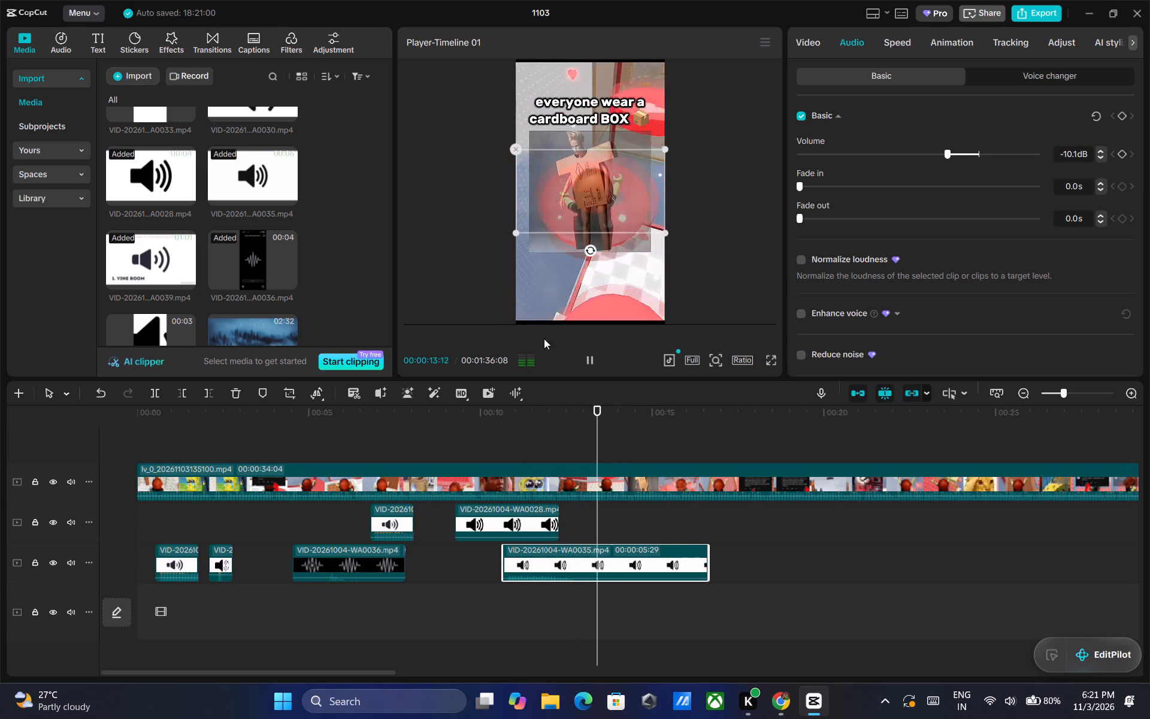
left_click(590, 358)
double_click(1100, 147)
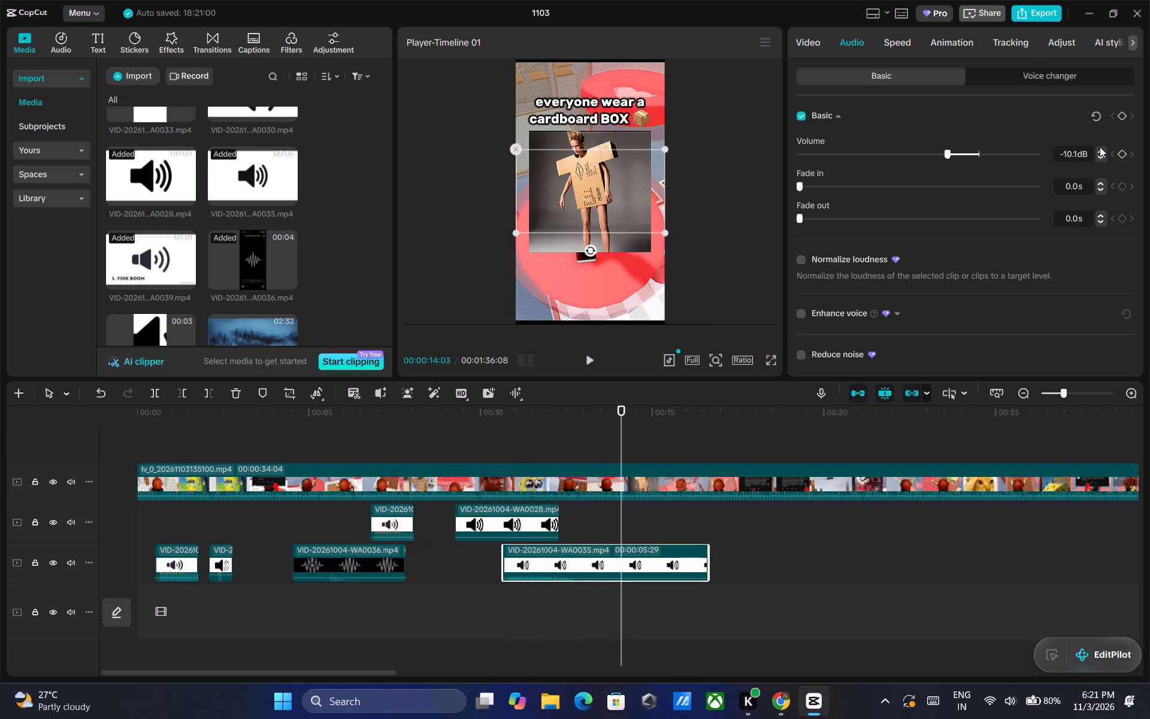
triple_click(1097, 150)
triple_click(1097, 151)
triple_click(1097, 151)
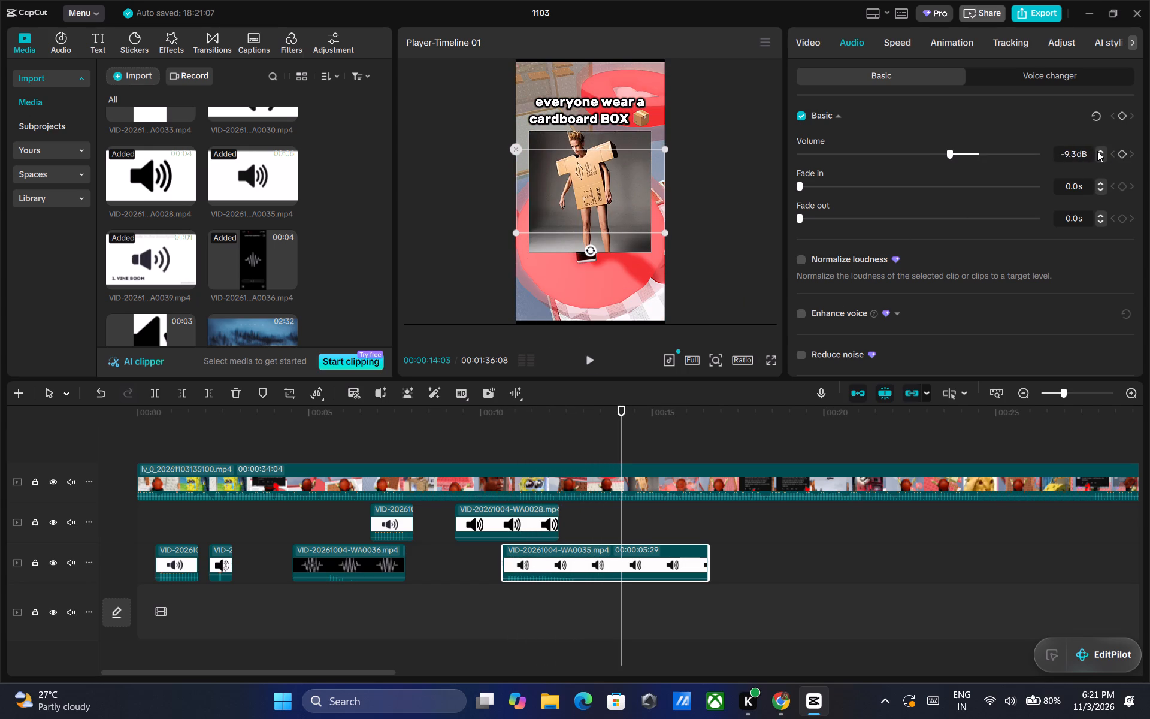
double_click(1097, 151)
Add VID-20261004-WA0030 directly after the WA0028 clip, starting at about 12.3 seconds, to cover the cardboard box image at 00:00:13:12.
left_click_drag(623, 406, 621, 406)
left_click_drag(621, 406, 602, 409)
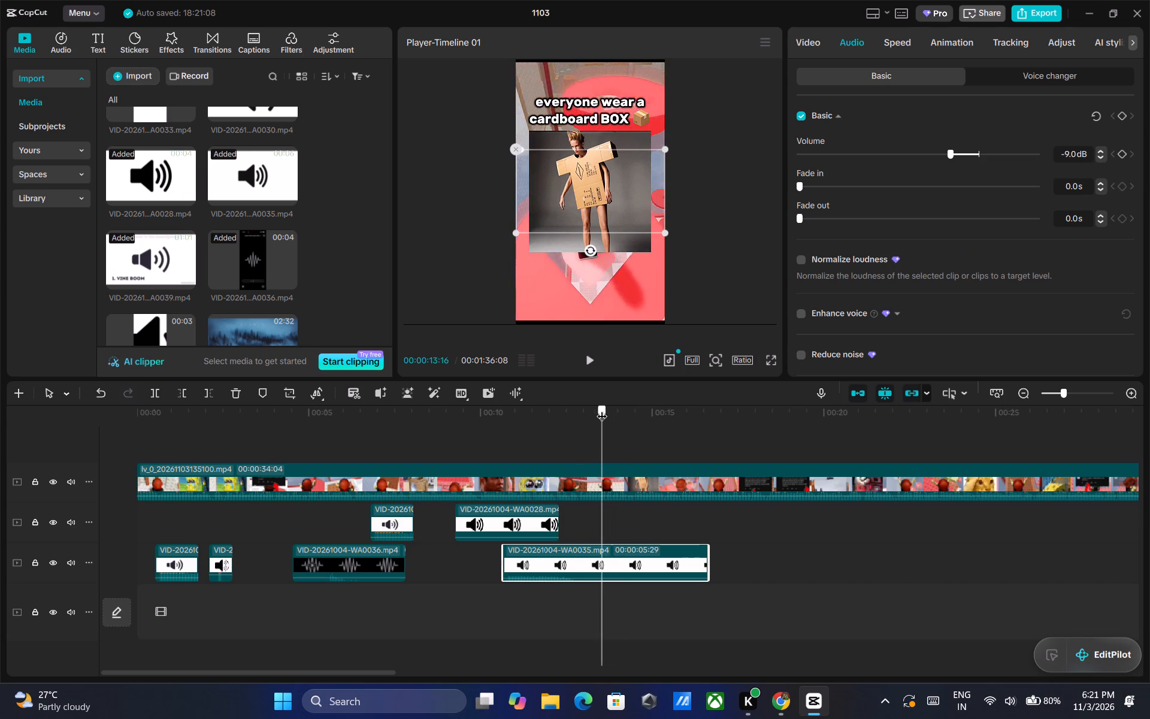
left_click_drag(602, 409, 591, 415)
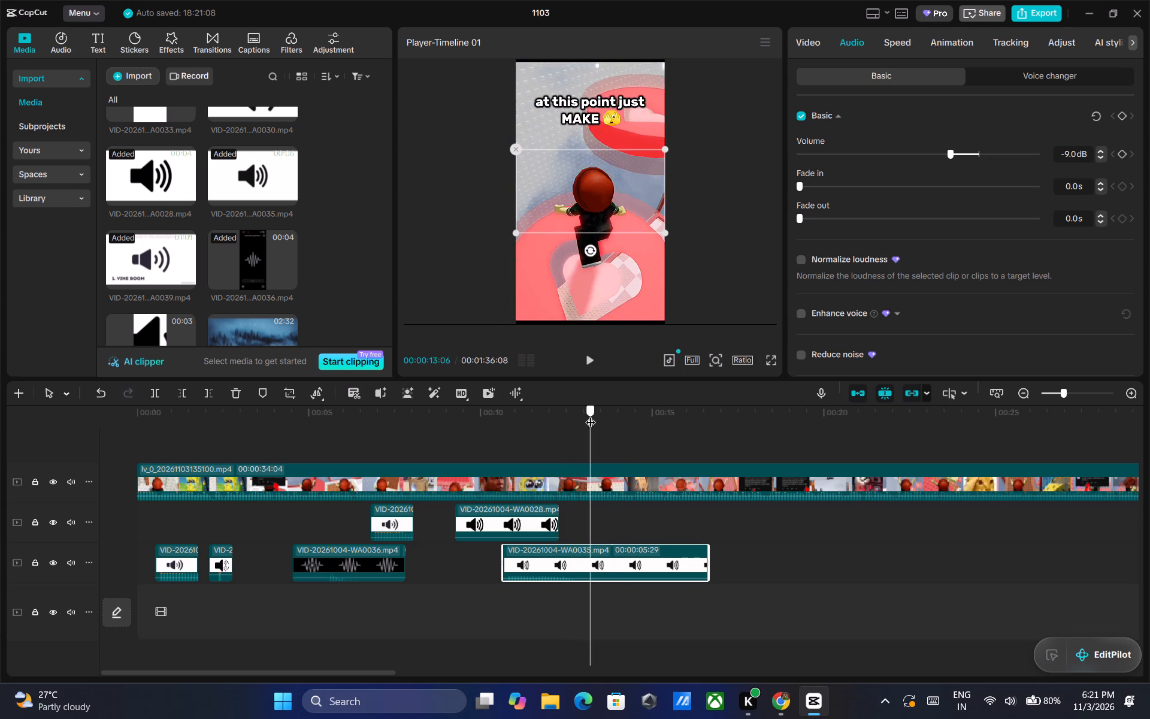
left_click_drag(591, 415, 598, 418)
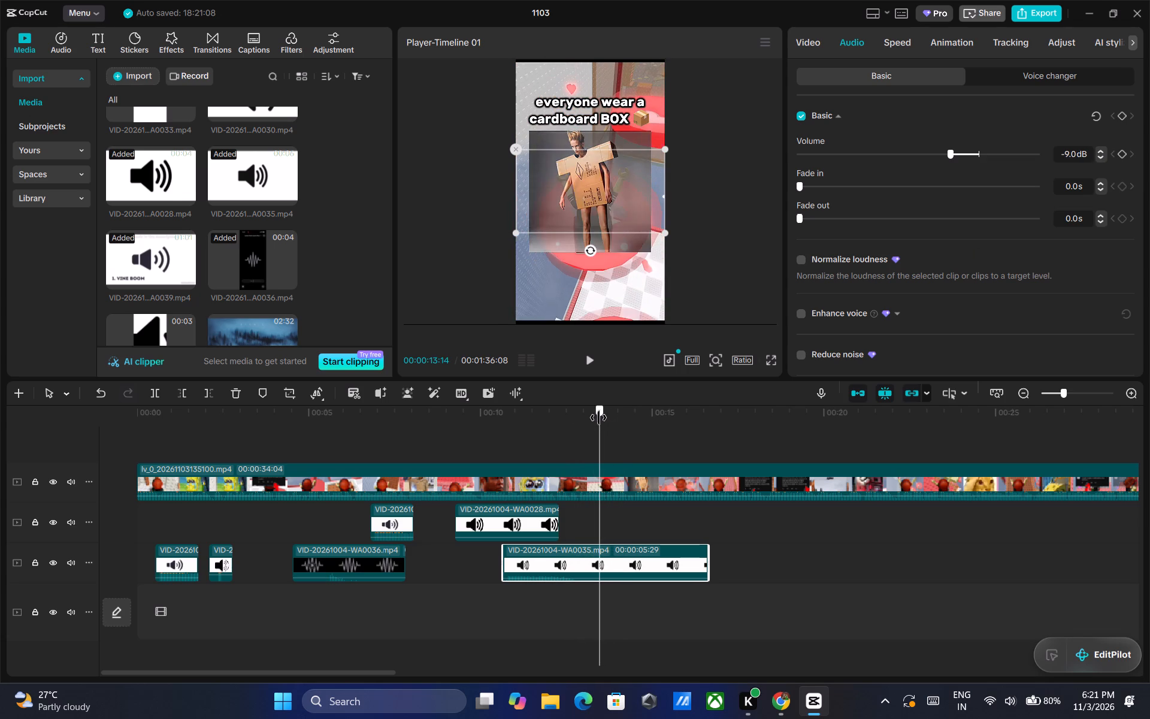
left_click_drag(598, 418, 598, 418)
scroll(239, 253, "up", 1)
left_click(250, 163)
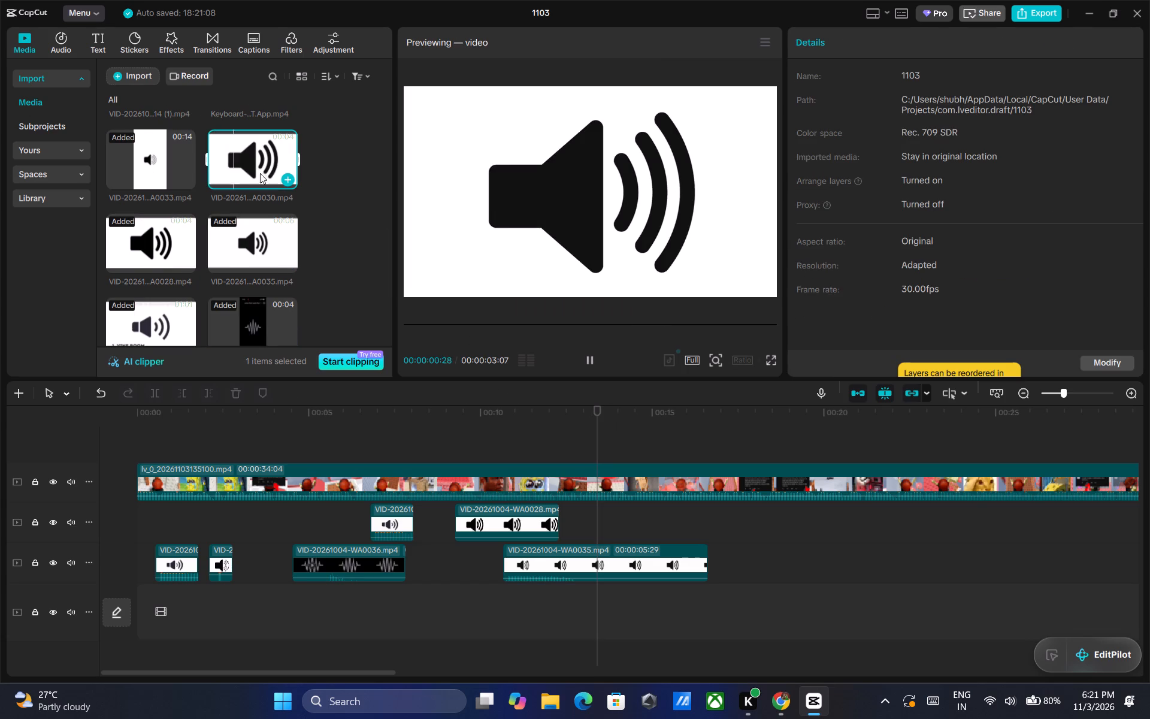
left_click_drag(244, 169, 554, 506)
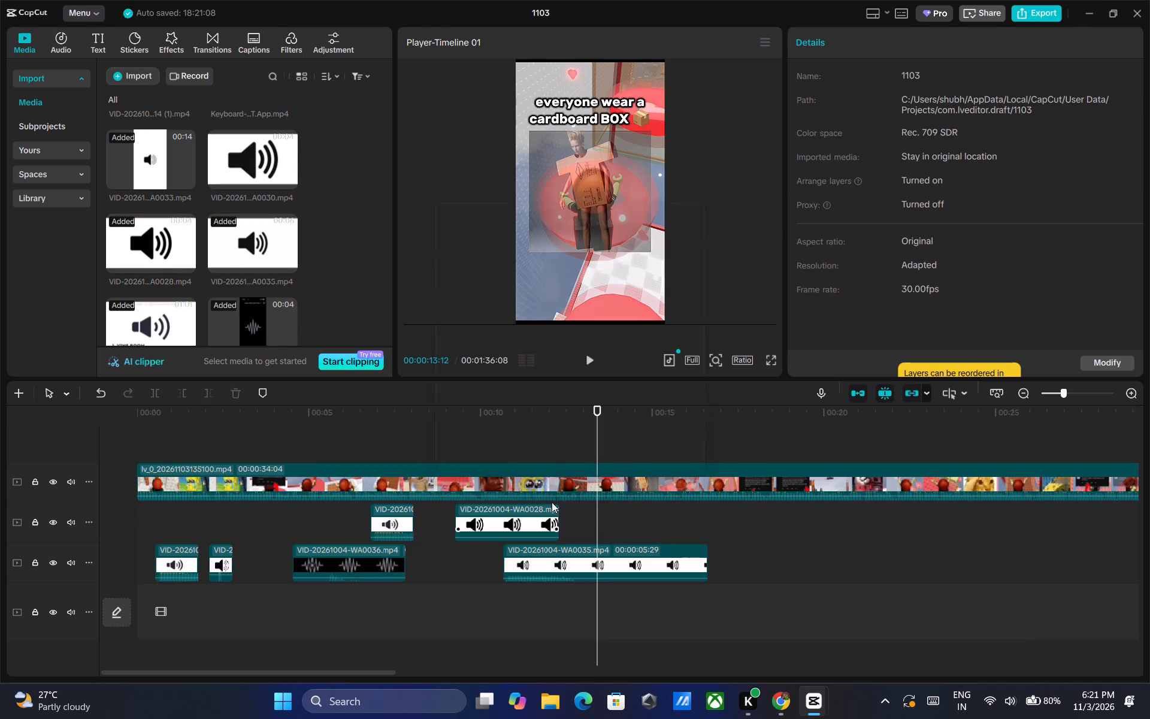
left_click(679, 472)
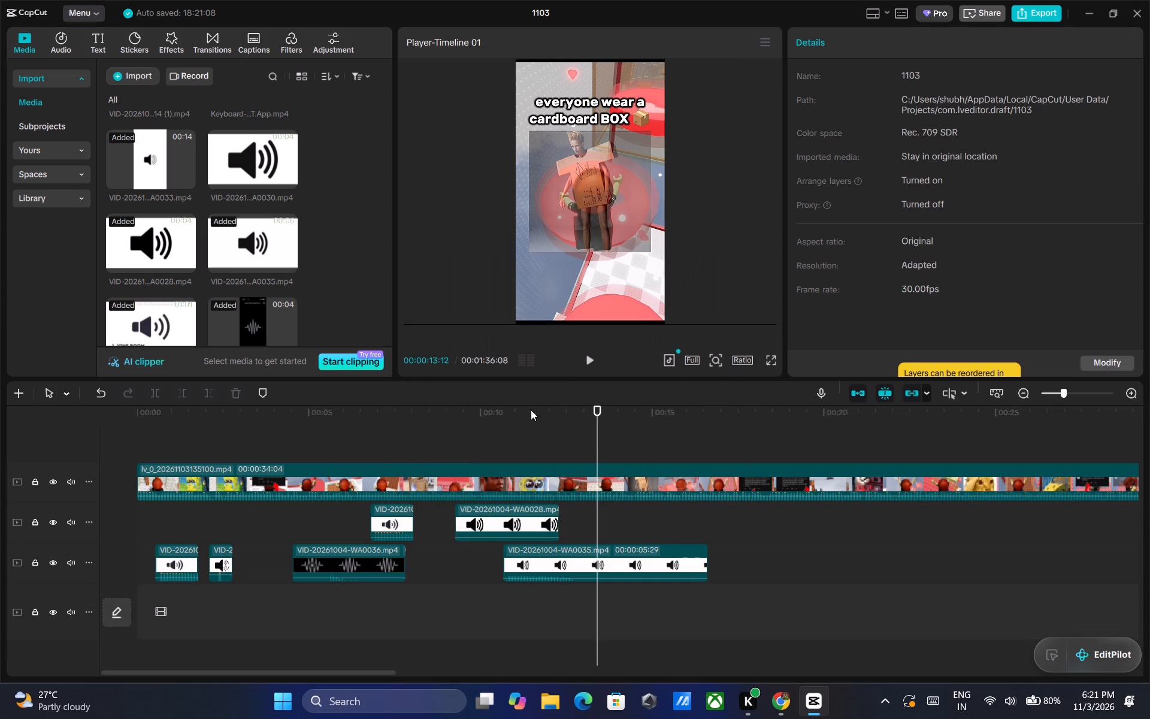
left_click_drag(249, 164, 441, 383)
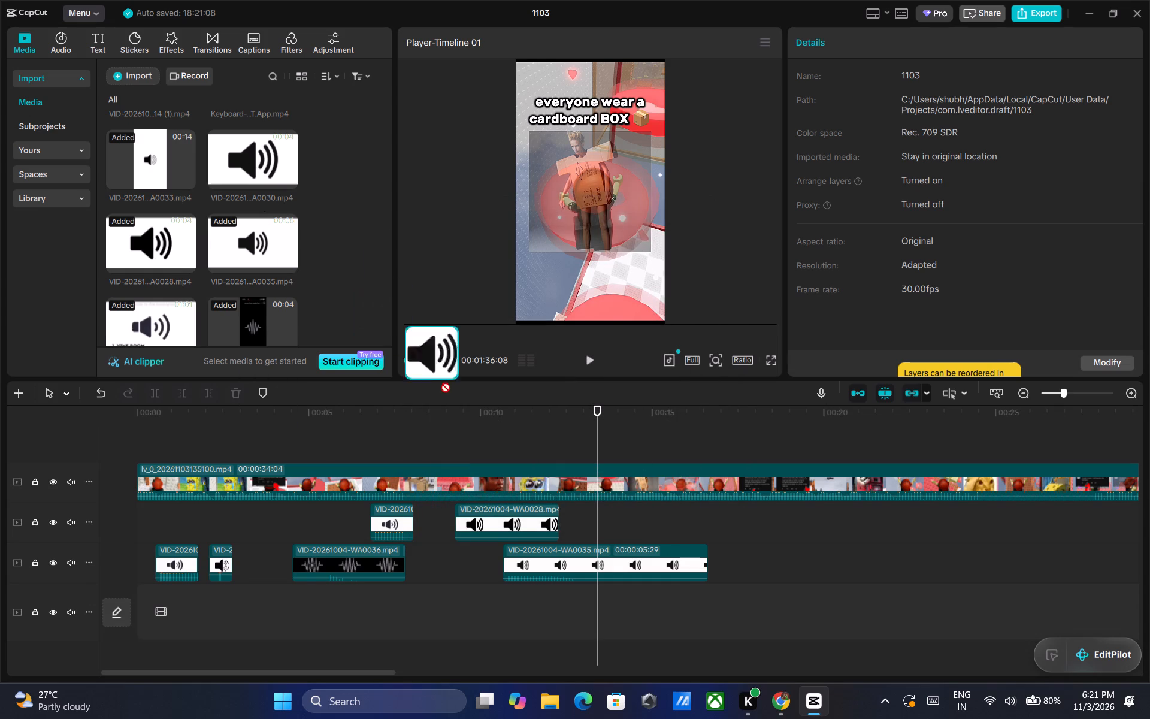
left_click_drag(441, 383, 586, 516)
left_click_drag(638, 516, 617, 516)
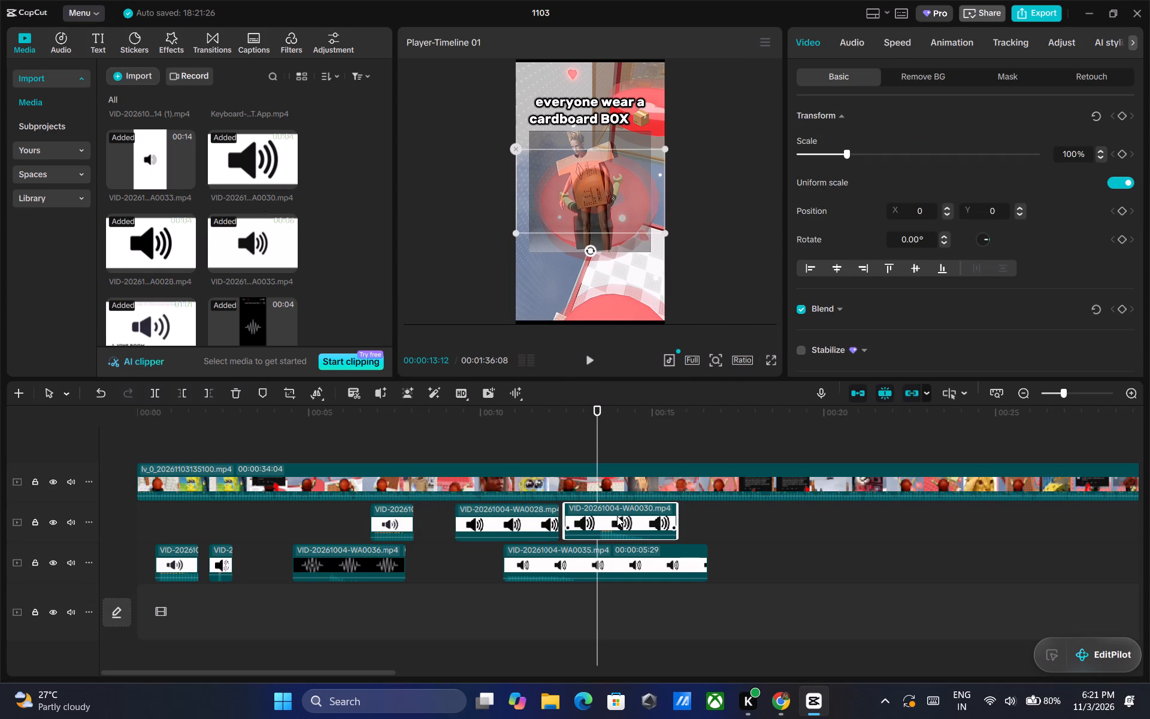
left_click_drag(617, 516, 614, 517)
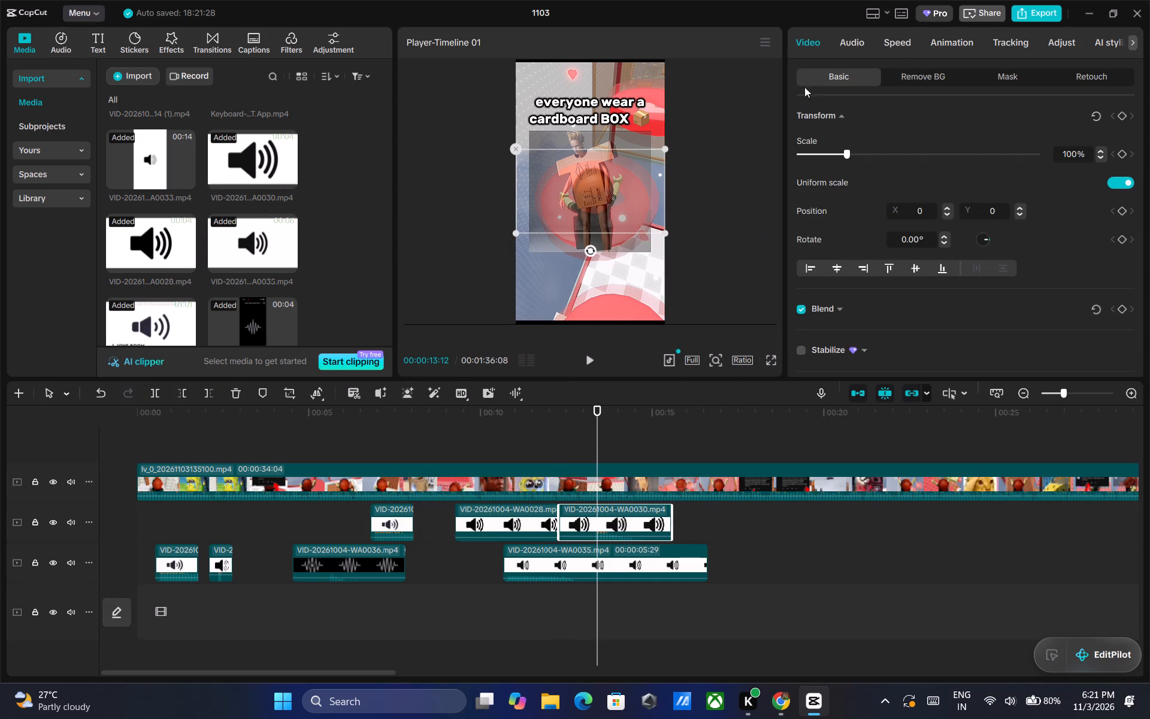
Raise the volume of the VID-20261004-WA0030 clip to 4.6 dB and play it back from 00:00:13:12.
left_click(845, 43)
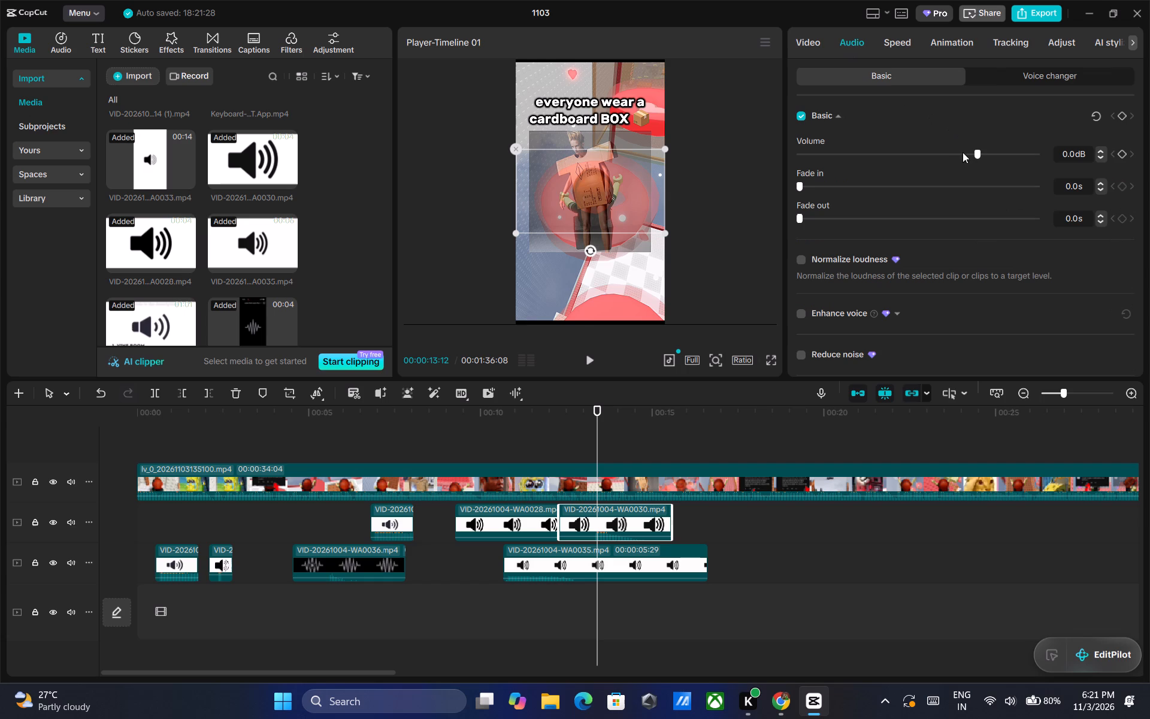
left_click(988, 154)
left_click(581, 357)
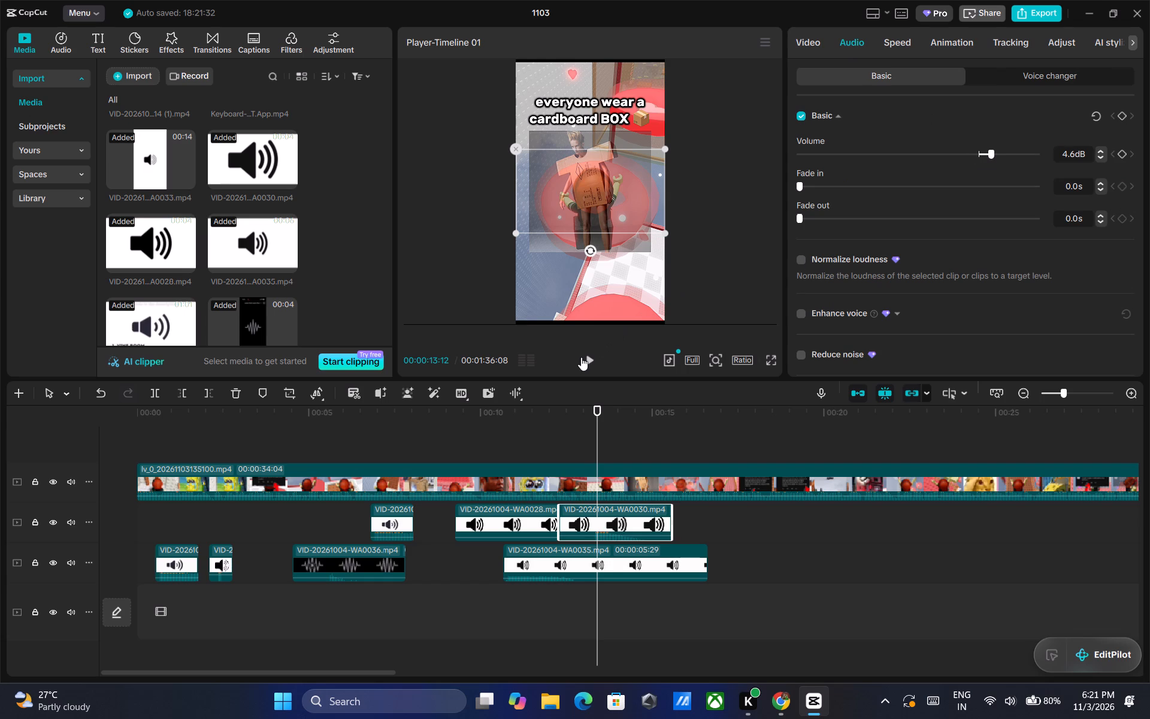
triple_click(588, 358)
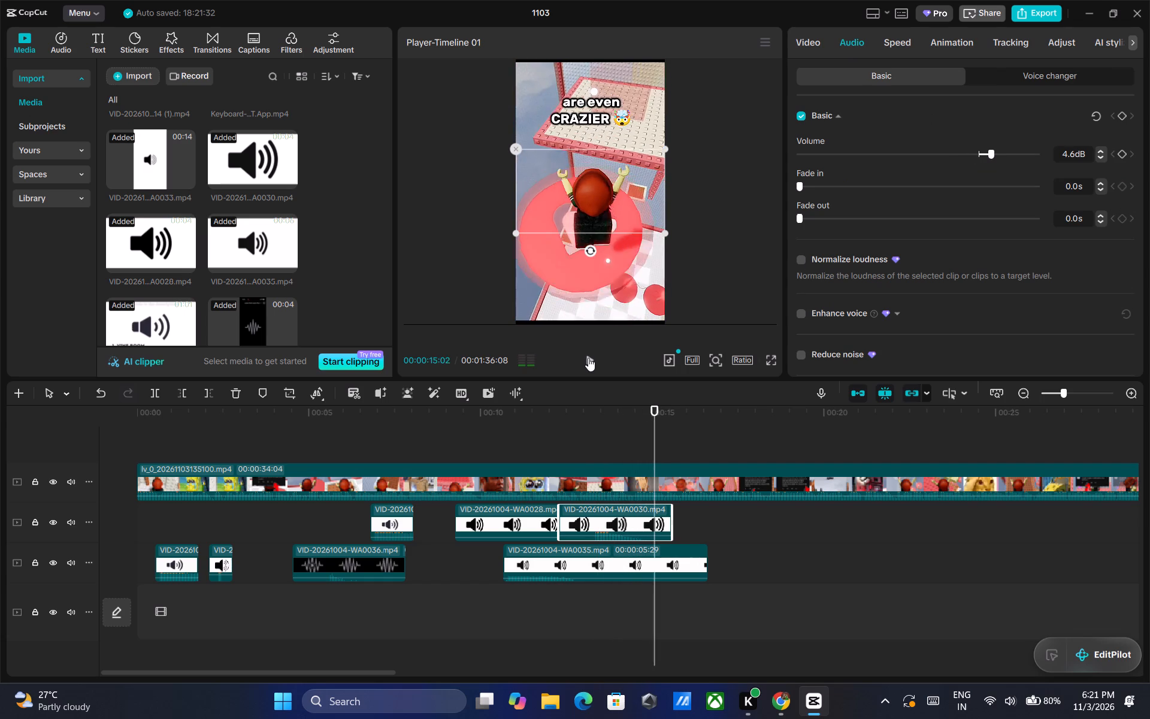
Park the playhead at the "CRAZIER" meme image, 00:00:15:07, and copy the short main-track segment following VID-20261004-WA0039, at about 41 seconds.
left_click_drag(666, 407, 662, 407)
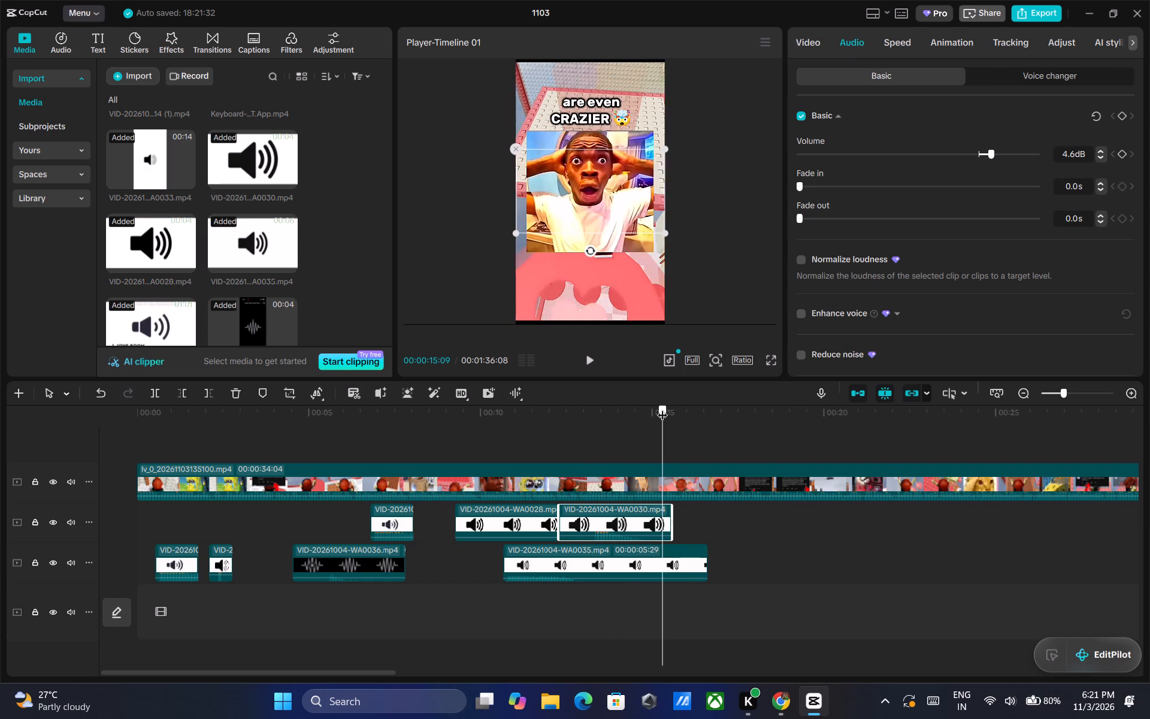
left_click_drag(662, 407, 660, 407)
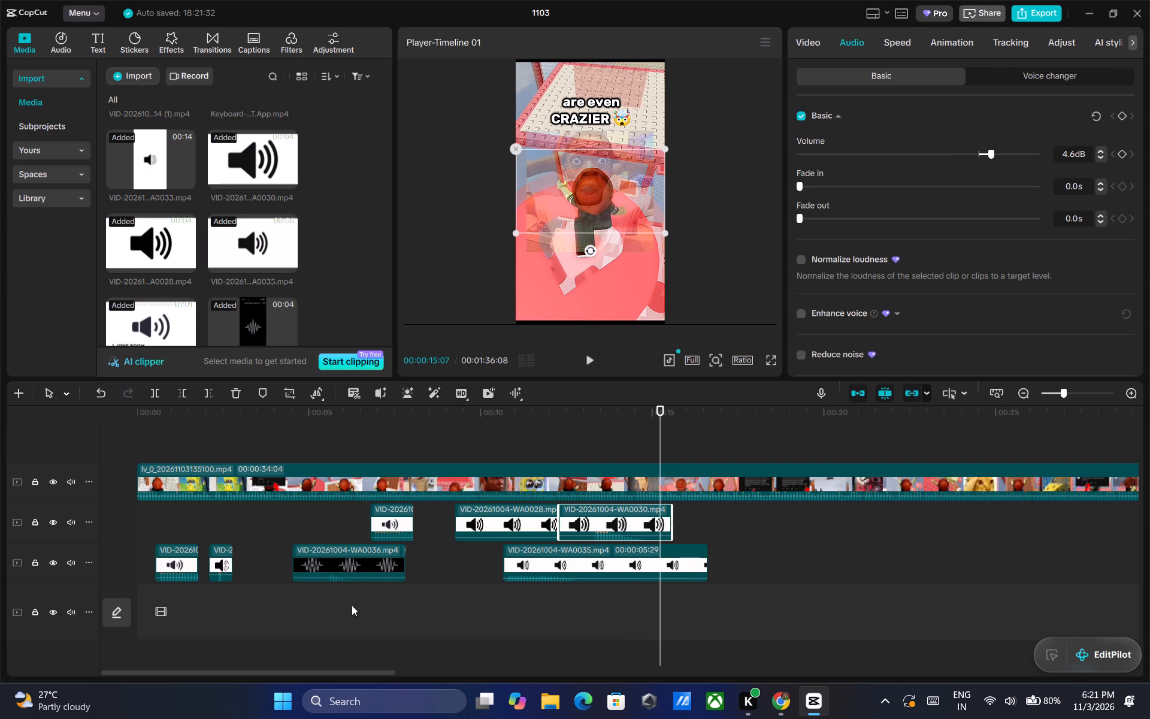
scroll(759, 589, "down", 2, "ctrl")
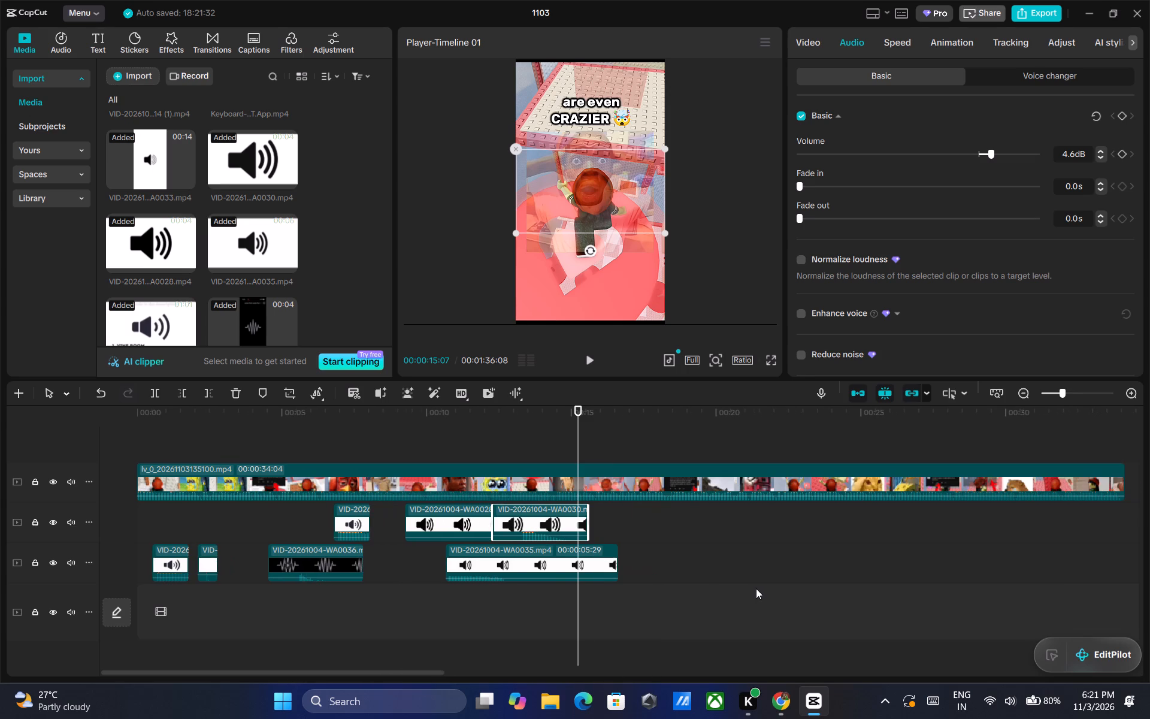
left_click_drag(362, 675, 641, 679)
left_click(497, 478)
right_click(497, 478)
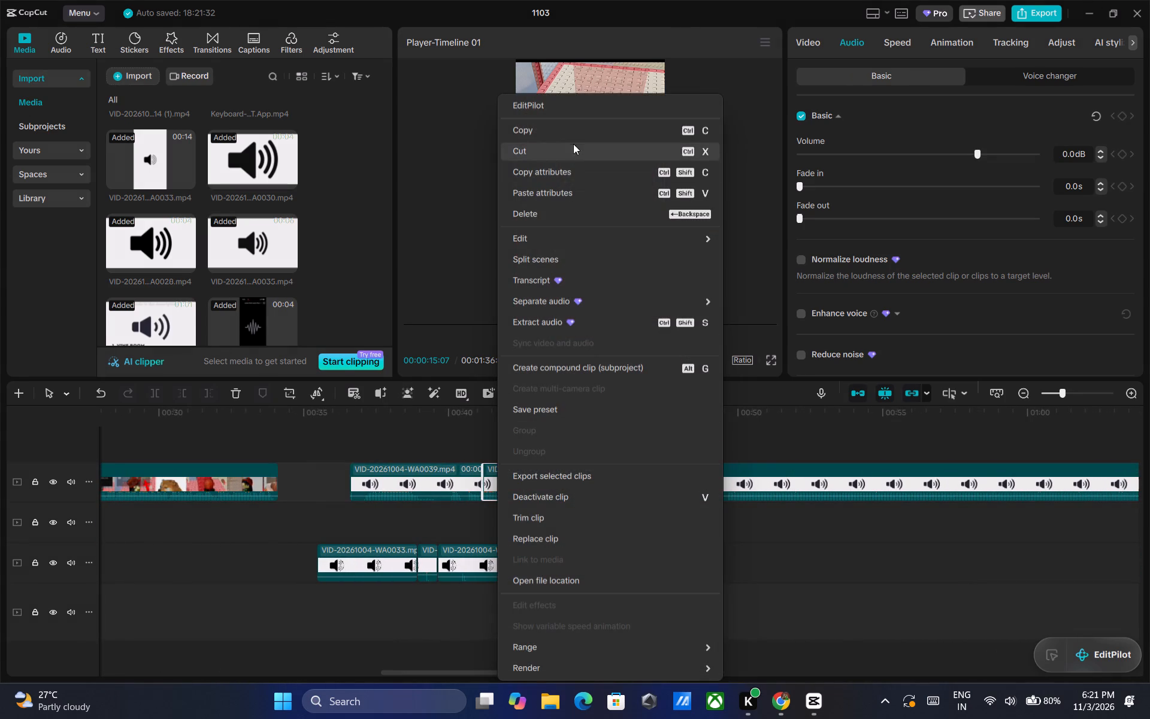
left_click(577, 133)
Paste the copied Taco Bell Bong segment at 00:00:15:07 and place it on its own track beneath the main video, under the "CRAZIER" image.
left_click_drag(455, 672, 255, 673)
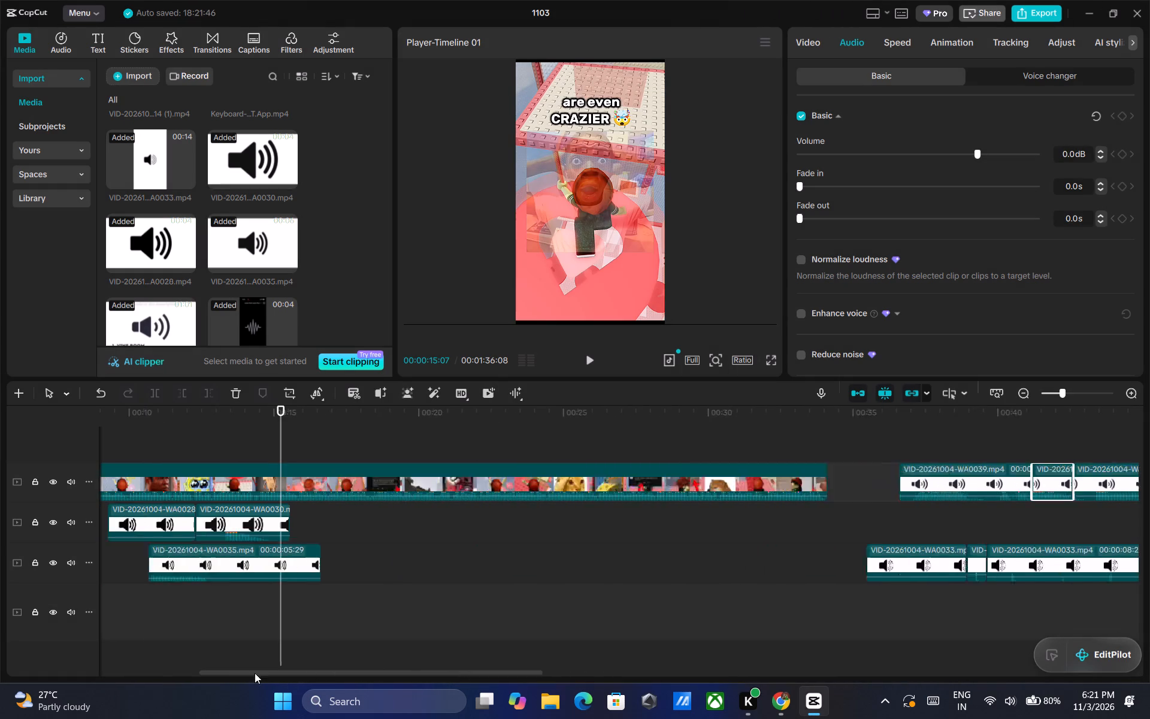
left_click_drag(255, 673, 242, 673)
right_click(400, 520)
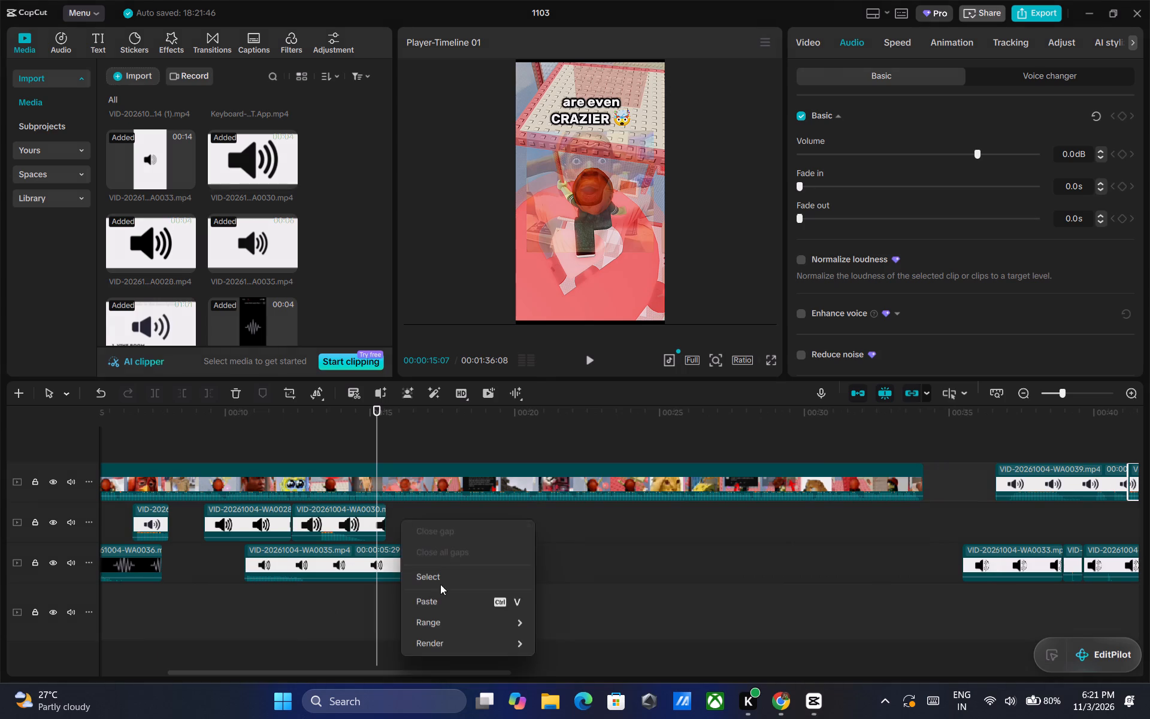
left_click(443, 597)
left_click_drag(391, 467, 382, 539)
left_click_drag(382, 477, 397, 554)
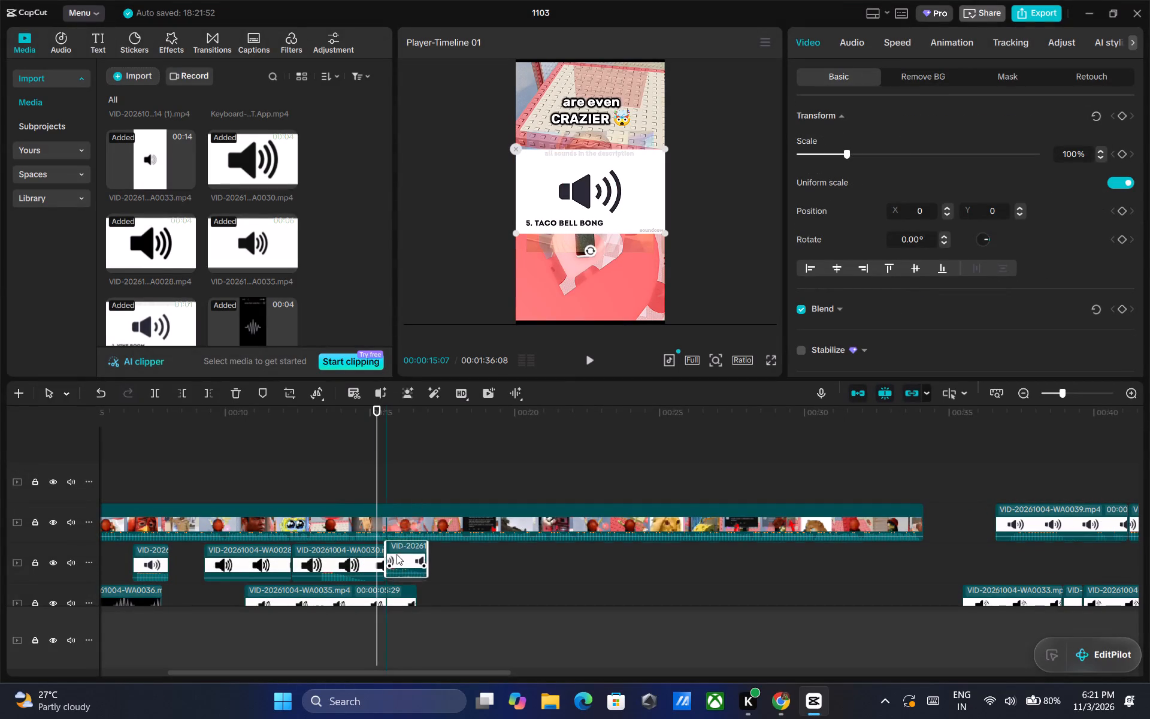
left_click_drag(397, 554, 397, 545)
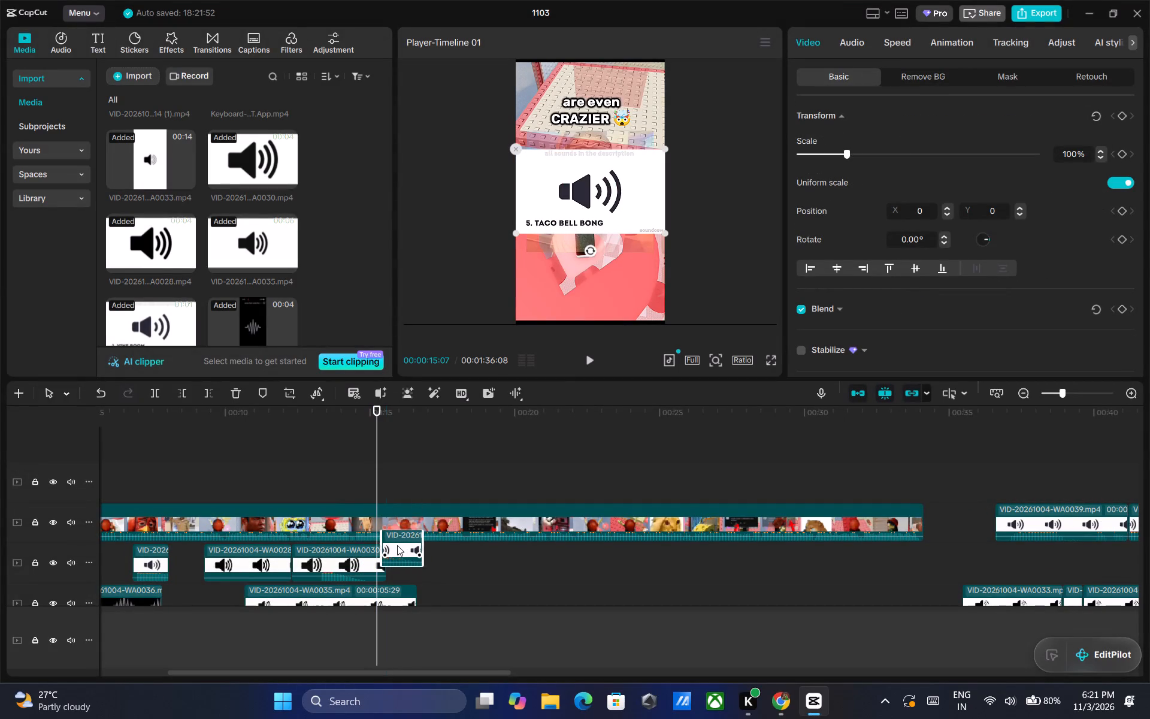
left_click_drag(397, 545, 399, 541)
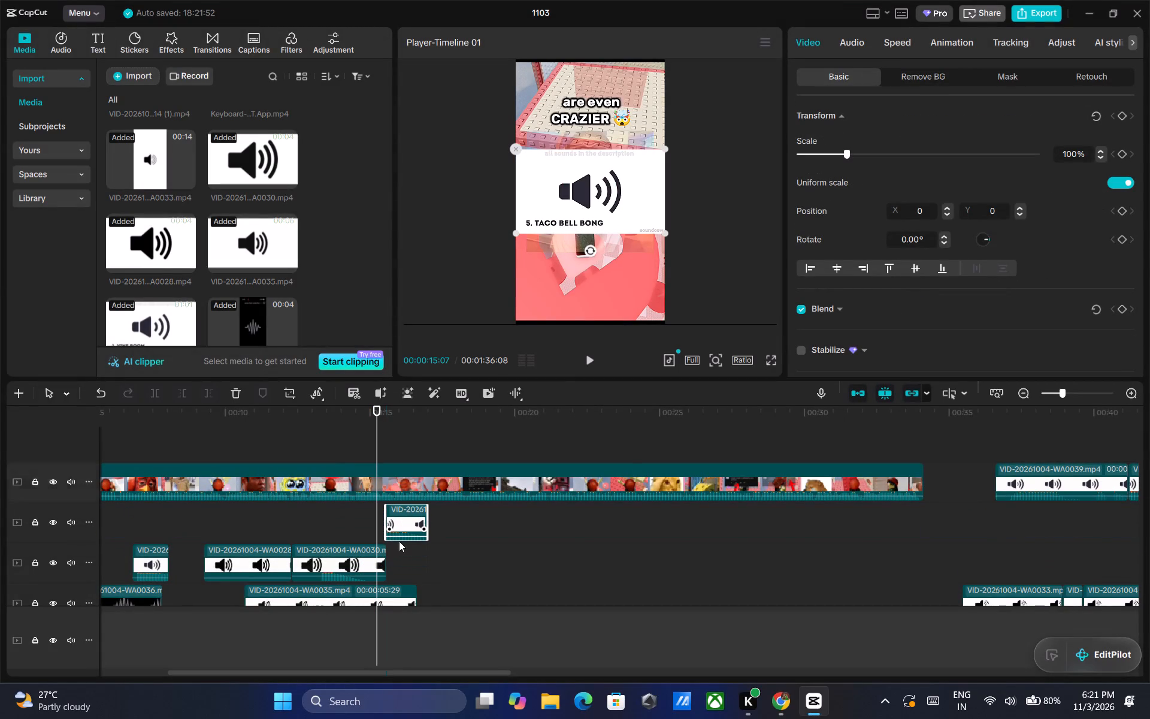
left_click_drag(399, 519, 390, 519)
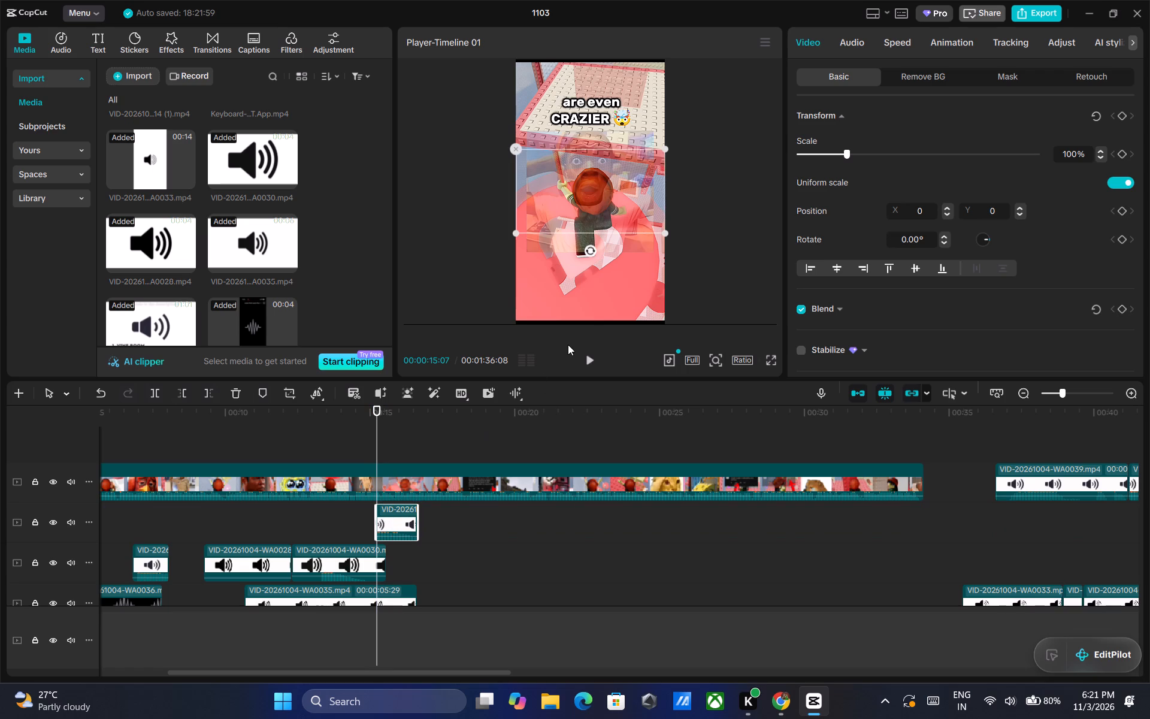
Lower the volume of the pasted Taco Bell Bong clip to -6.5 dB, playing it back from 00:00:15:07 to judge the level.
left_click(846, 40)
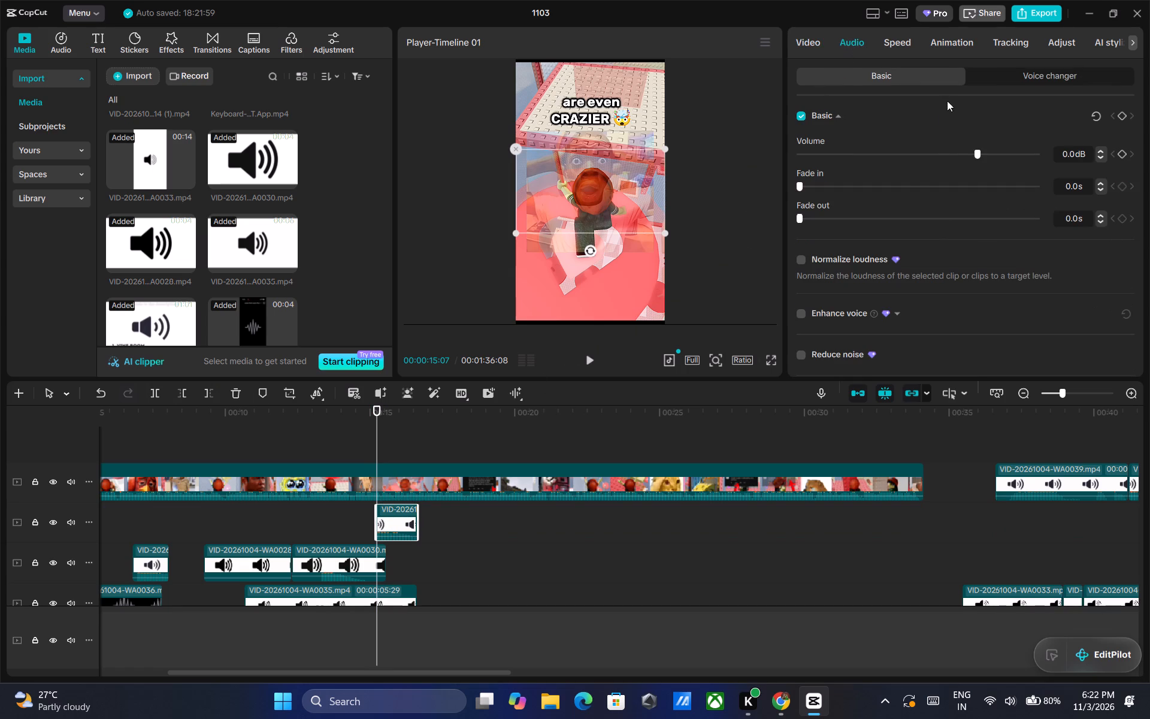
left_click(959, 153)
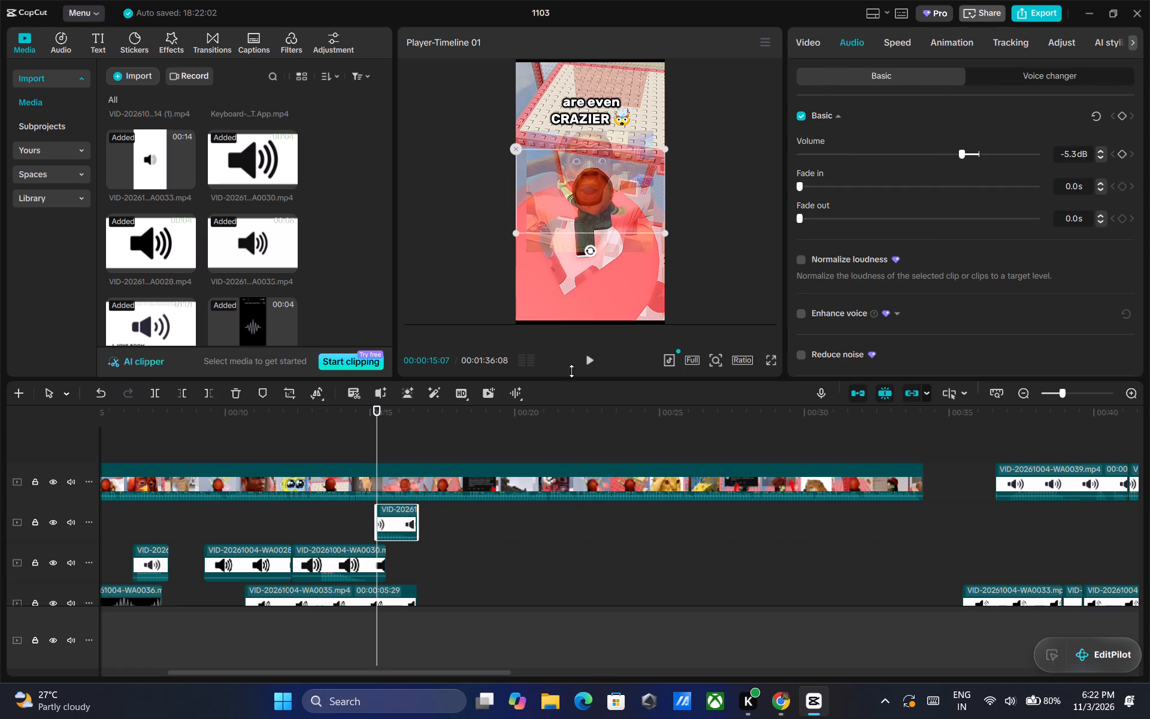
left_click(587, 357)
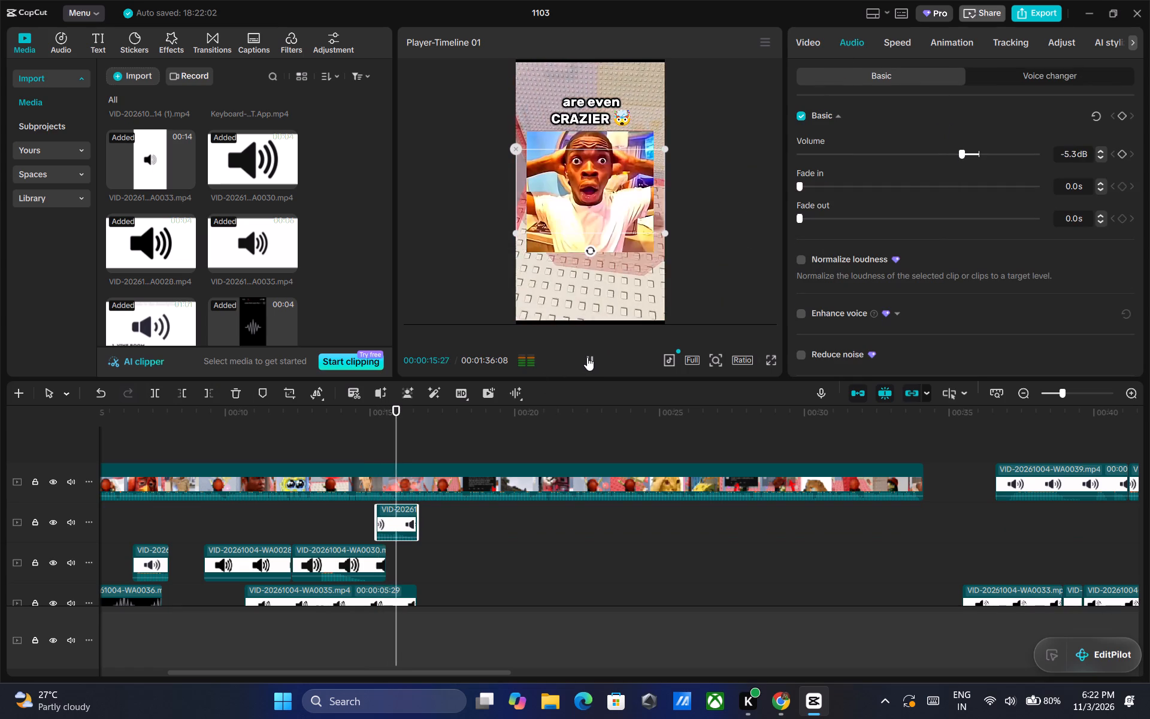
left_click(587, 357)
triple_click(1101, 158)
triple_click(1101, 158)
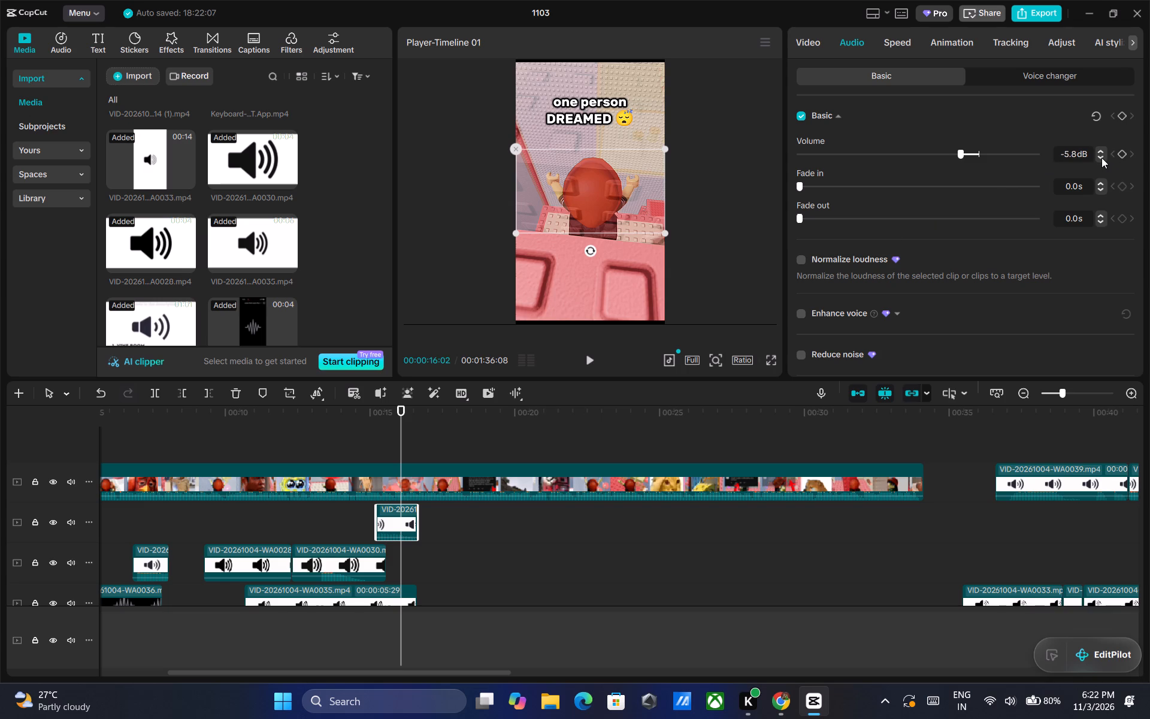
double_click(1101, 158)
triple_click(1101, 158)
left_click(1101, 158)
Copy the short sound clip at about 2 seconds and place it at about 16.6 seconds, on the WA0030 track, under the comment screenshot.
scroll(254, 518, "down", 2)
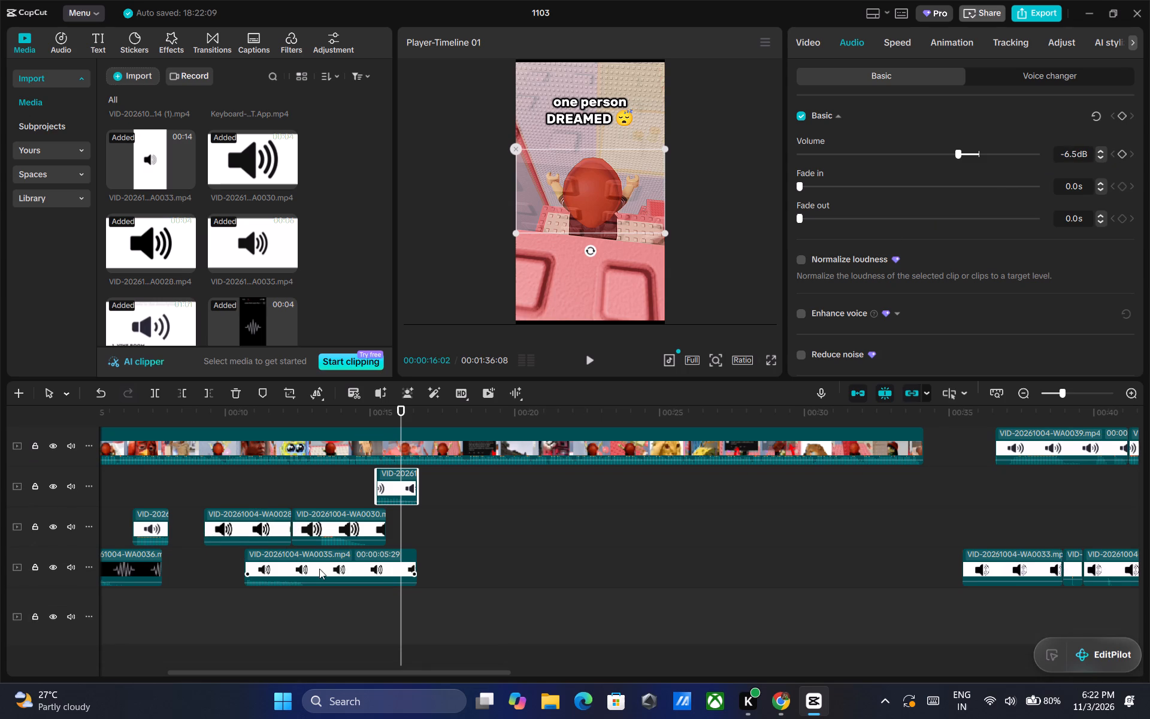
left_click_drag(285, 672, 216, 678)
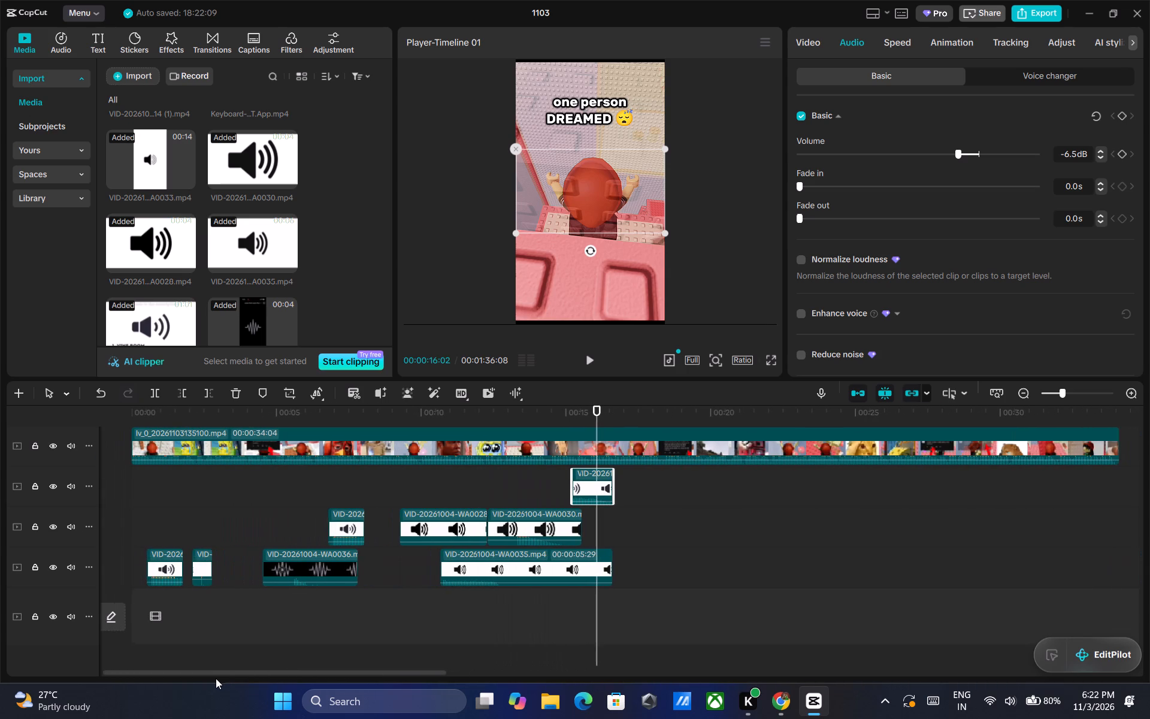
left_click_drag(216, 678, 214, 678)
left_click(205, 566)
right_click(205, 566)
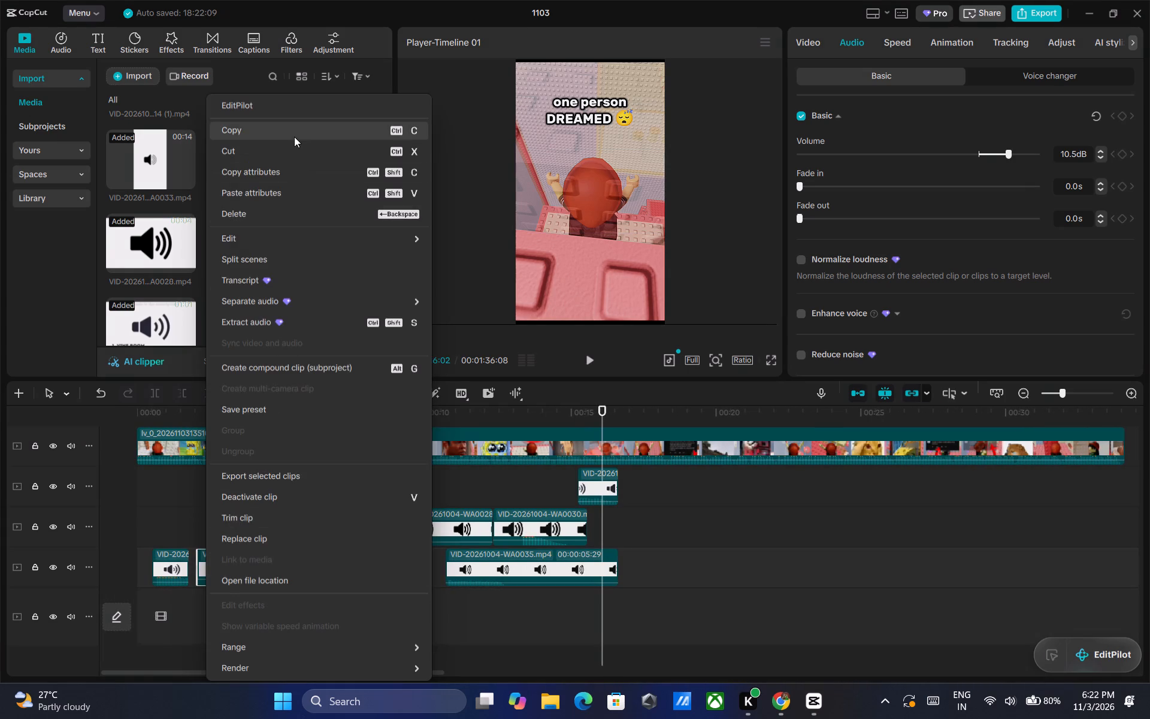
left_click(294, 132)
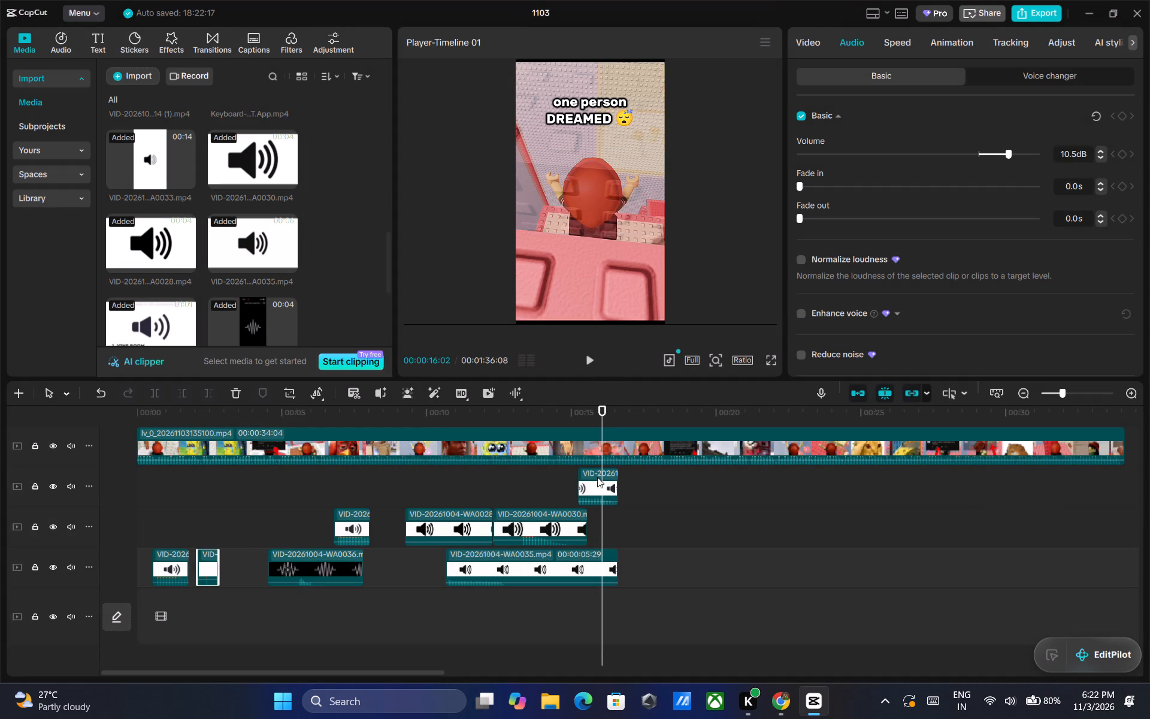
double_click(591, 355)
triple_click(591, 355)
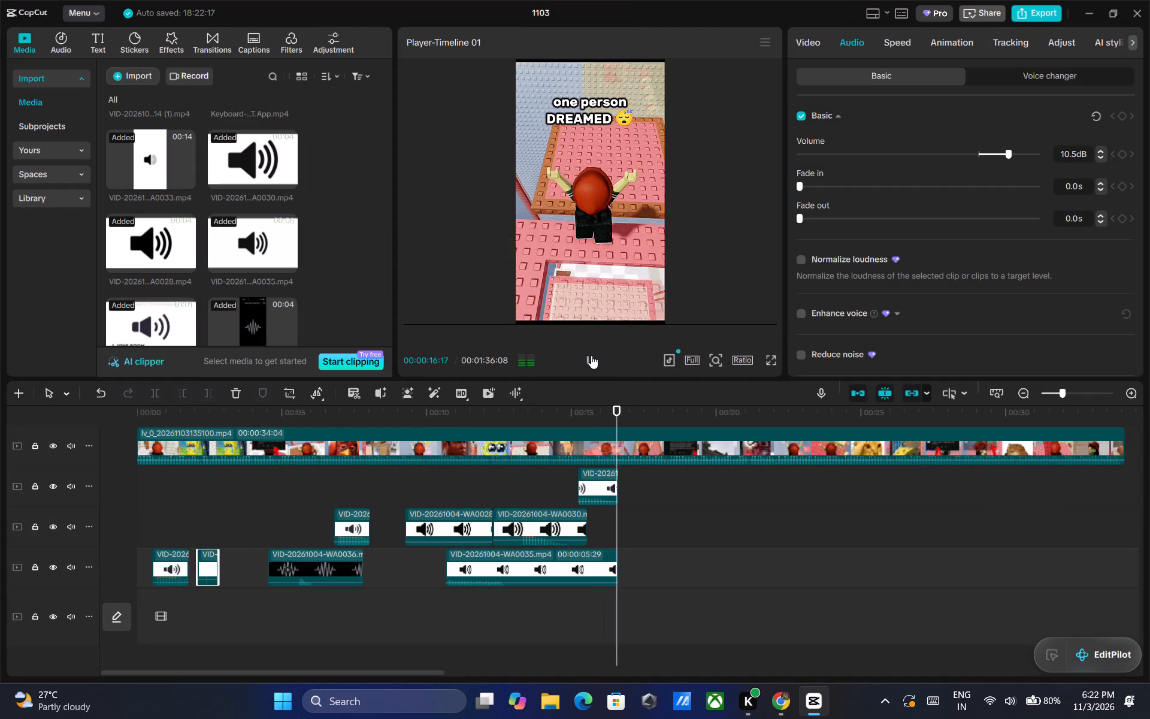
left_click(591, 355)
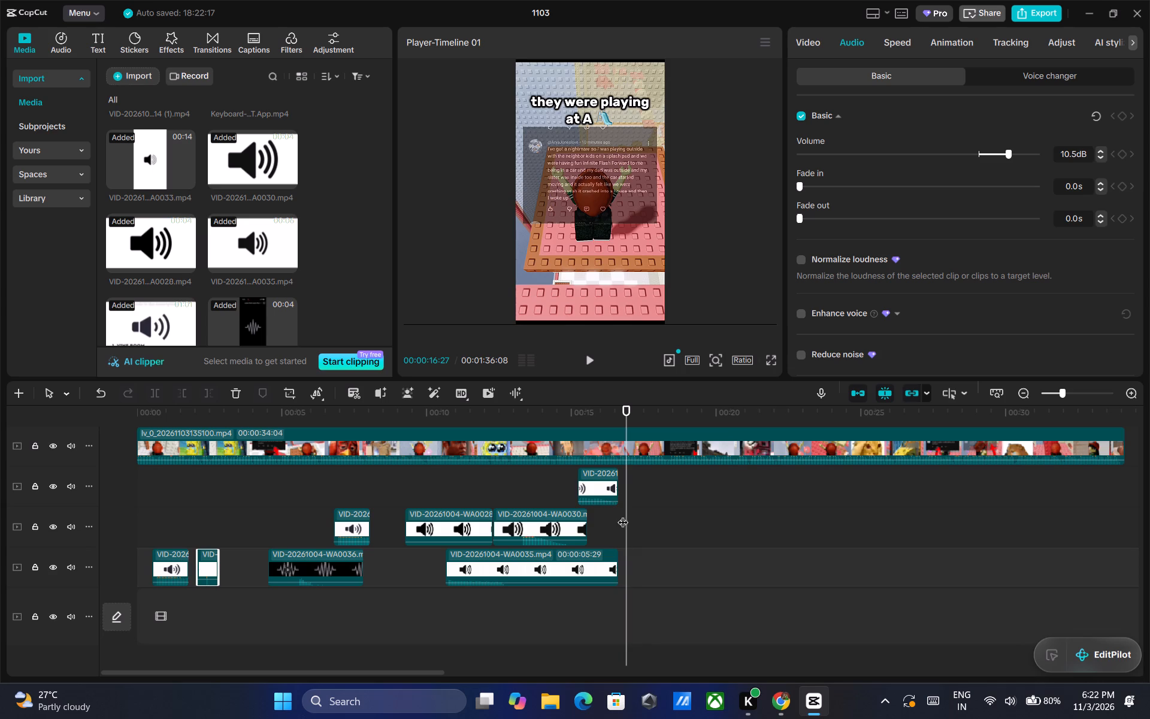
right_click(624, 515)
left_click(645, 594)
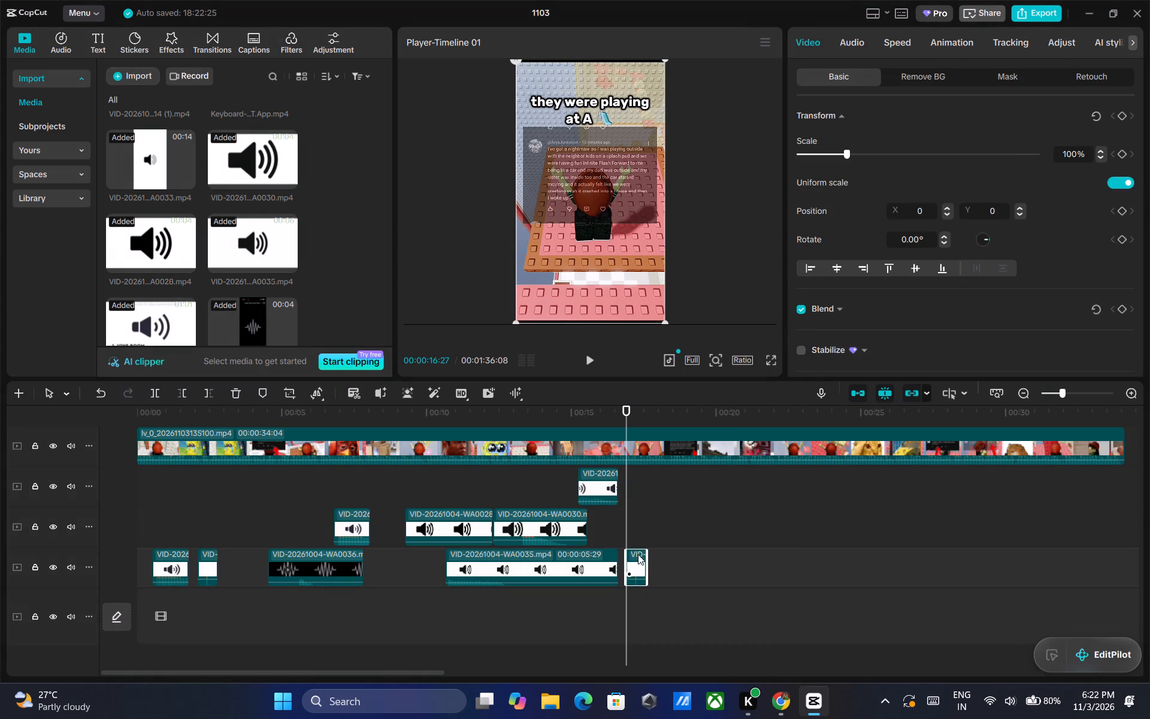
left_click_drag(636, 560, 627, 522)
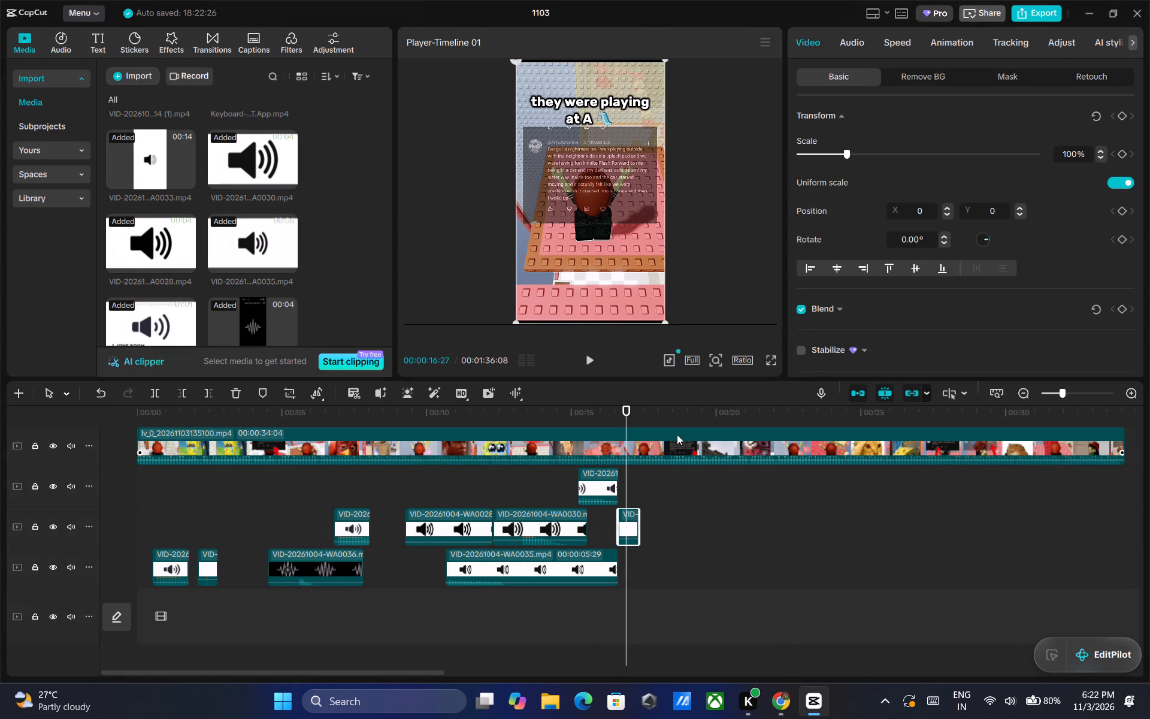
Raise the volume of the copied short clip at about 16.6 seconds to 12.0 dB and play it back.
left_click(855, 46)
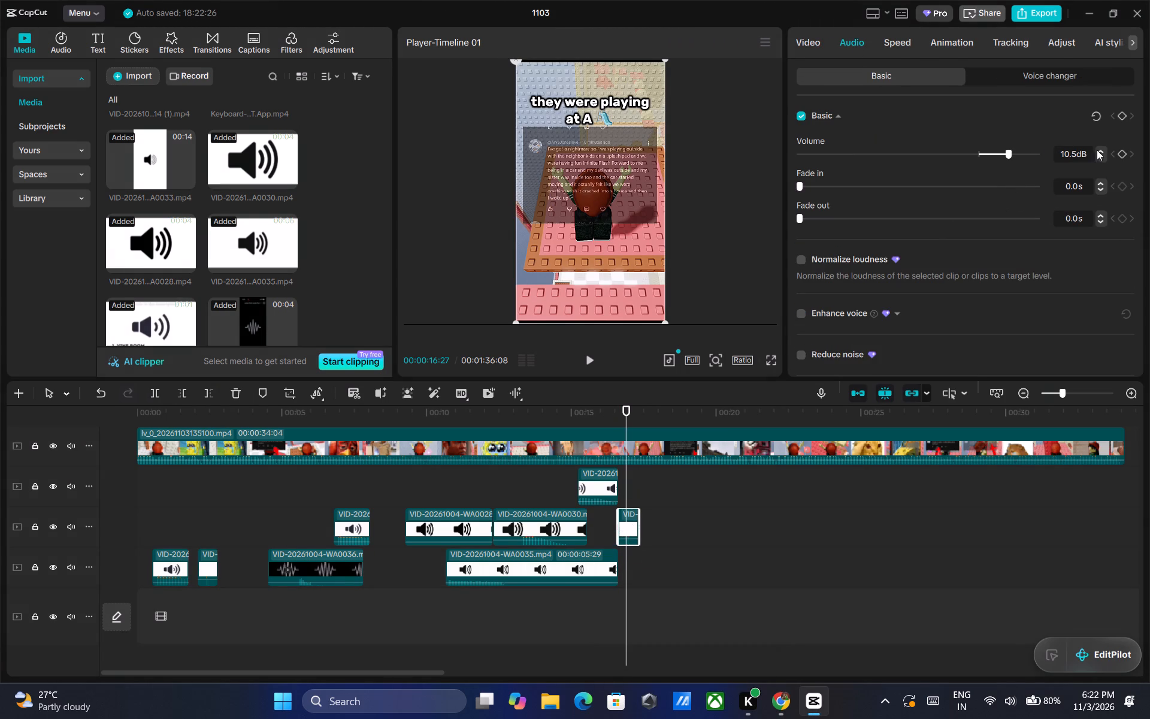
left_click(1102, 147)
triple_click(1100, 150)
triple_click(1100, 150)
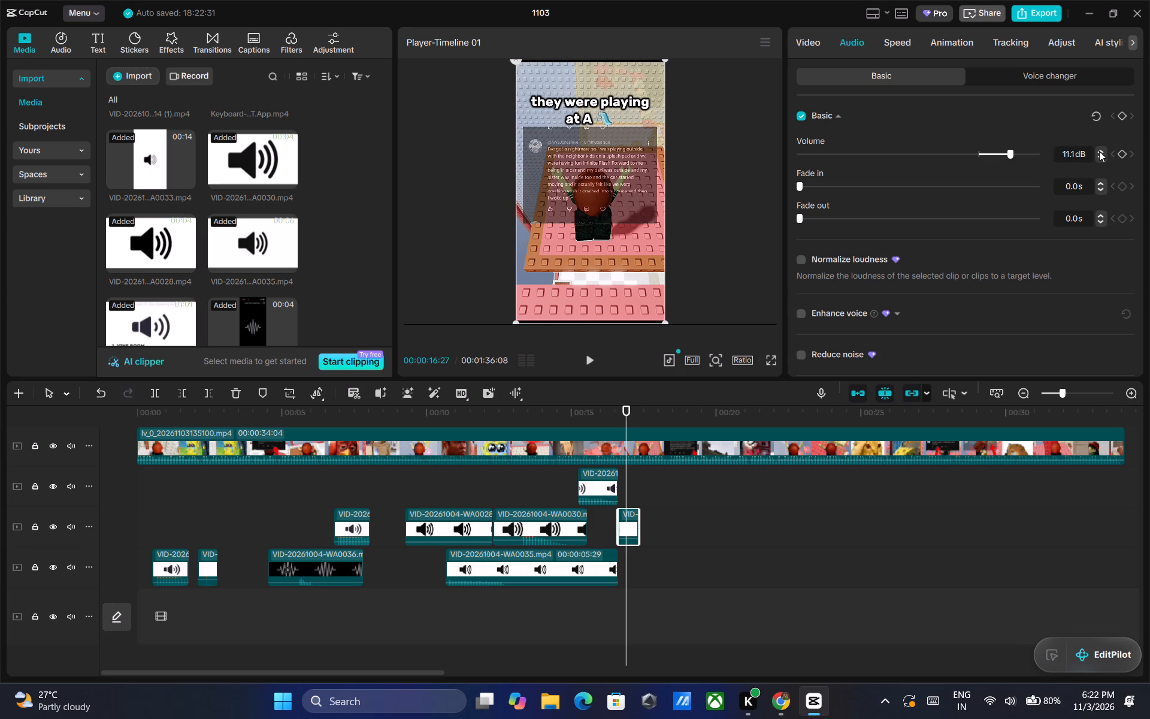
triple_click(1099, 151)
double_click(1099, 151)
triple_click(1099, 151)
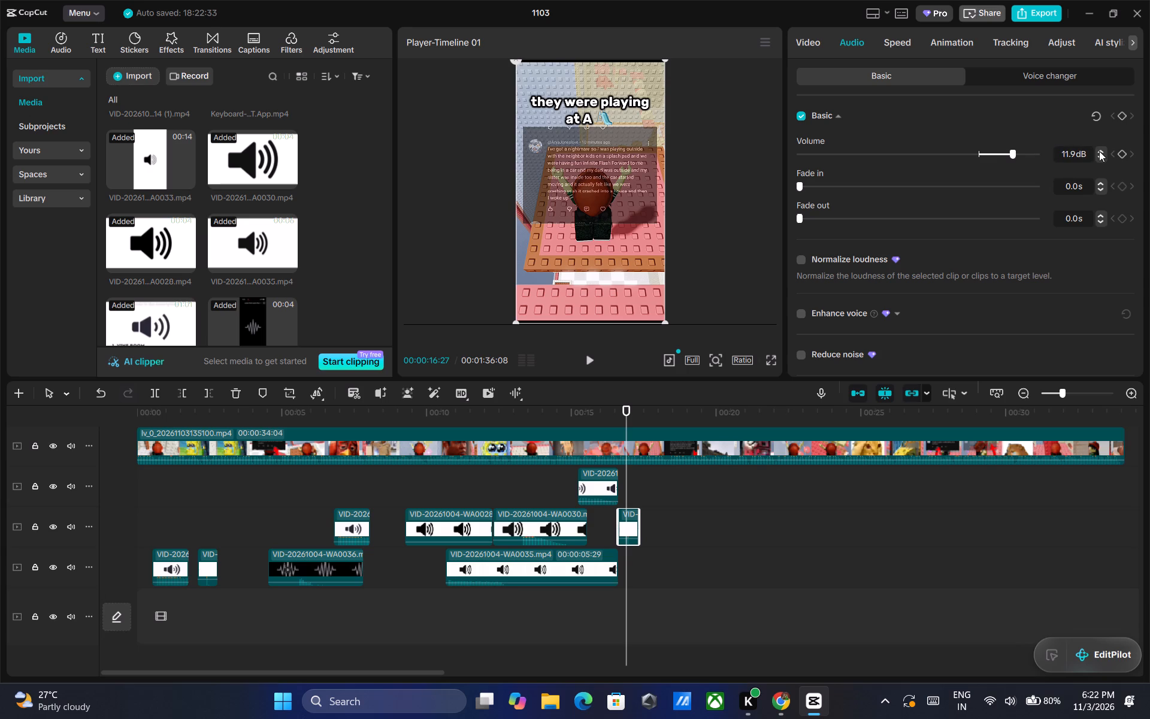
left_click(1099, 151)
left_click(588, 358)
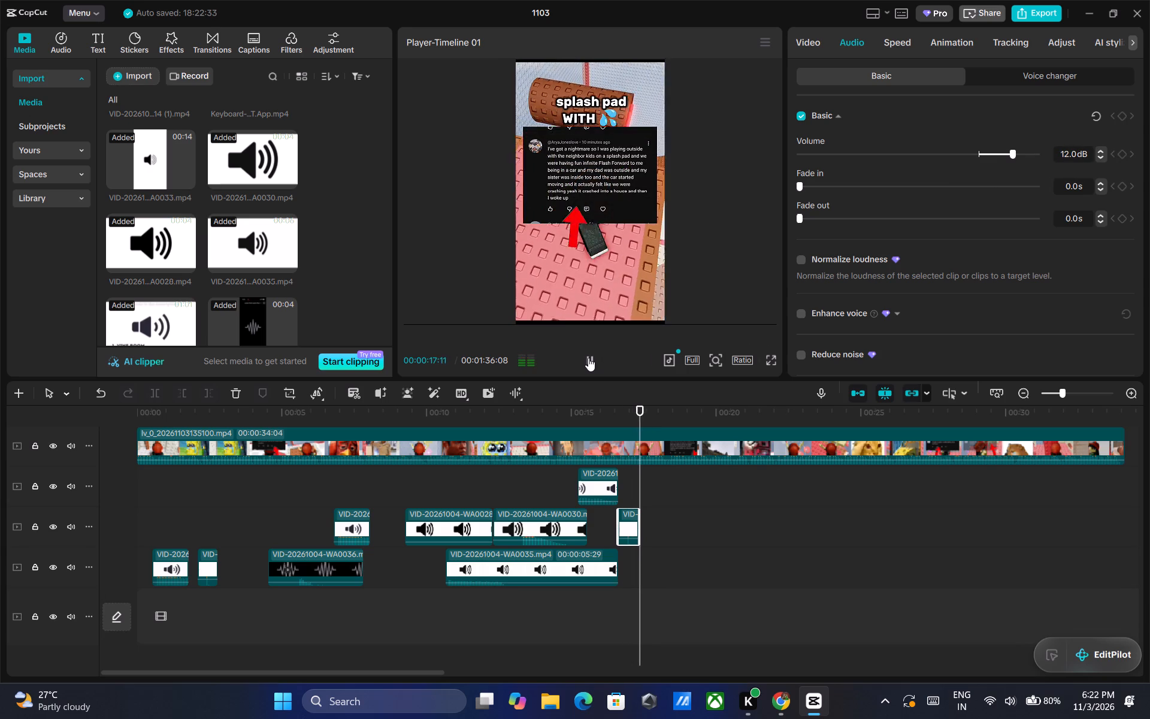
Copy the first sound clip, at about 0.5 seconds, to about 18.5 seconds for the "car started moving" image at 00:00:18:21, and play it back.
triple_click(588, 358)
double_click(588, 358)
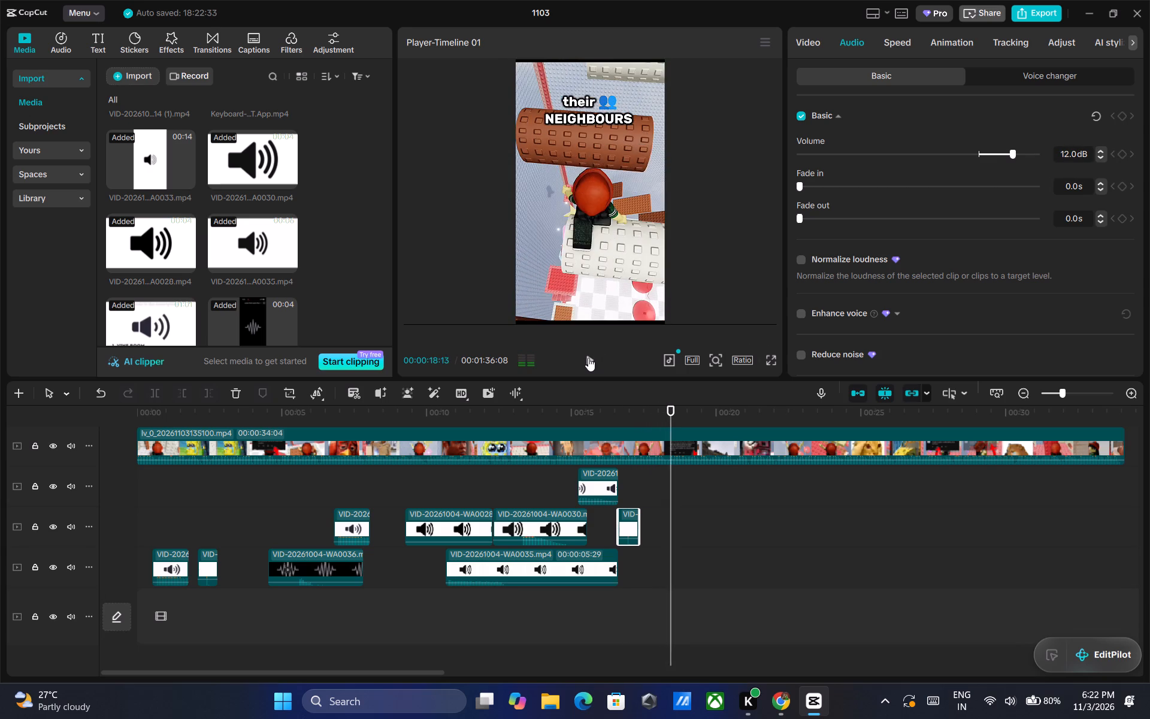
double_click(588, 358)
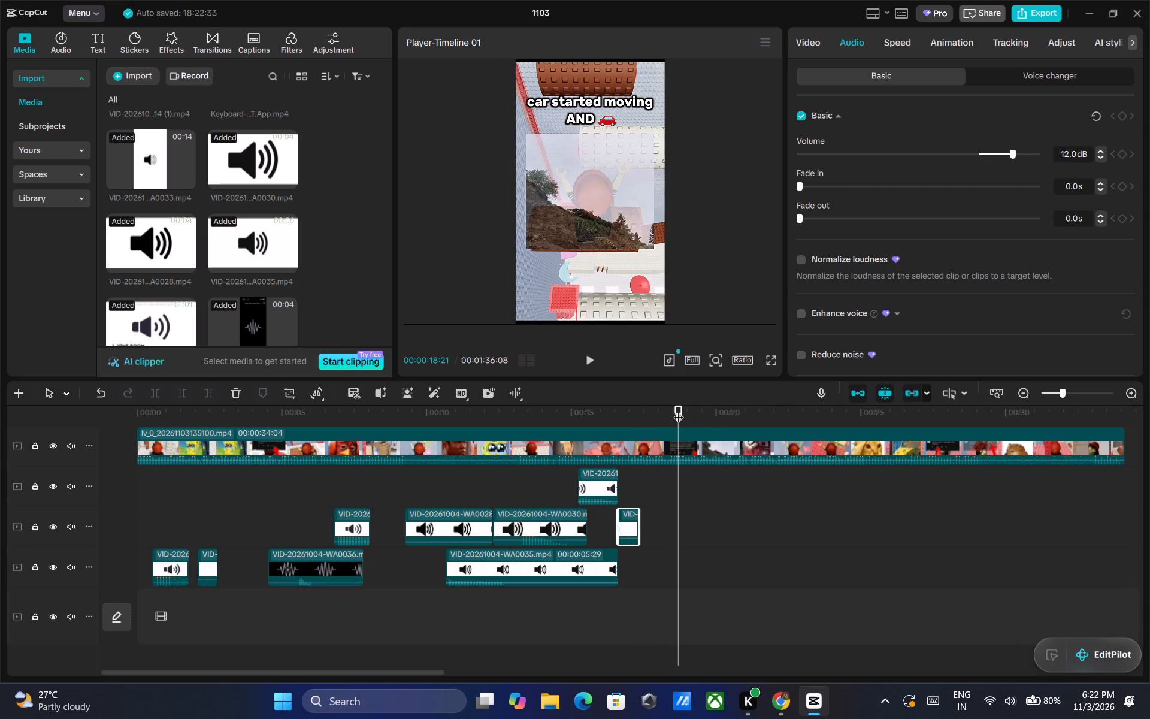
left_click(678, 409)
left_click(173, 561)
right_click(173, 561)
left_click(292, 129)
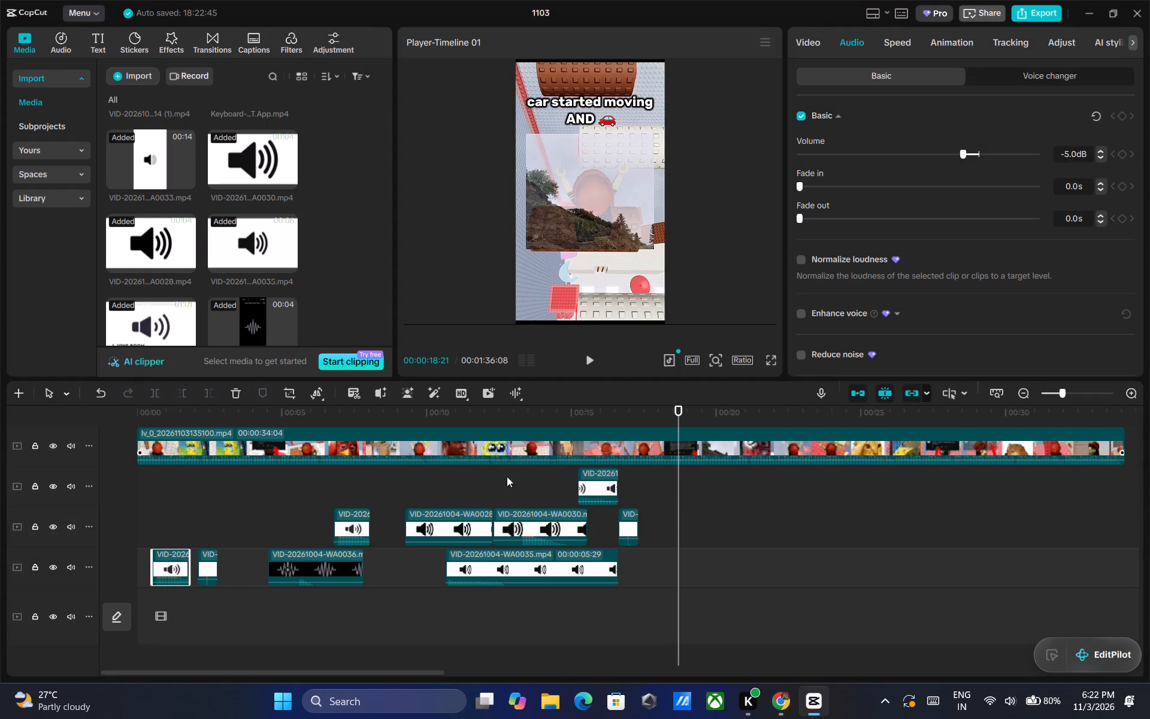
right_click(676, 519)
left_click(690, 599)
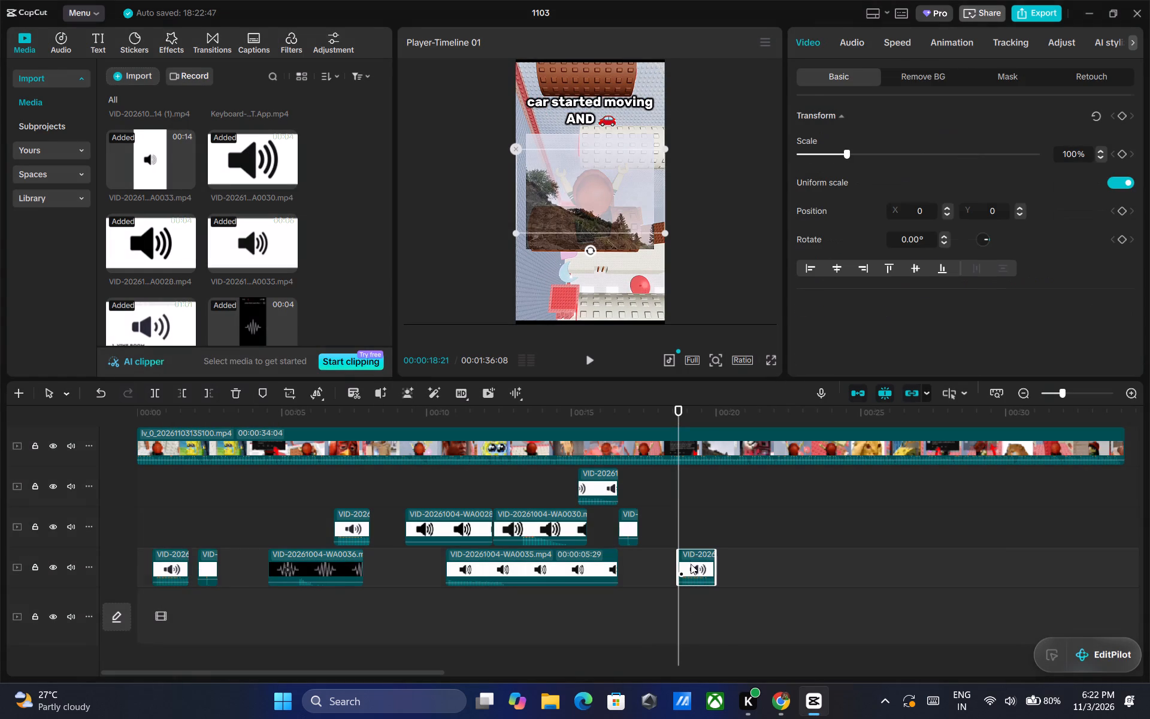
left_click(693, 560)
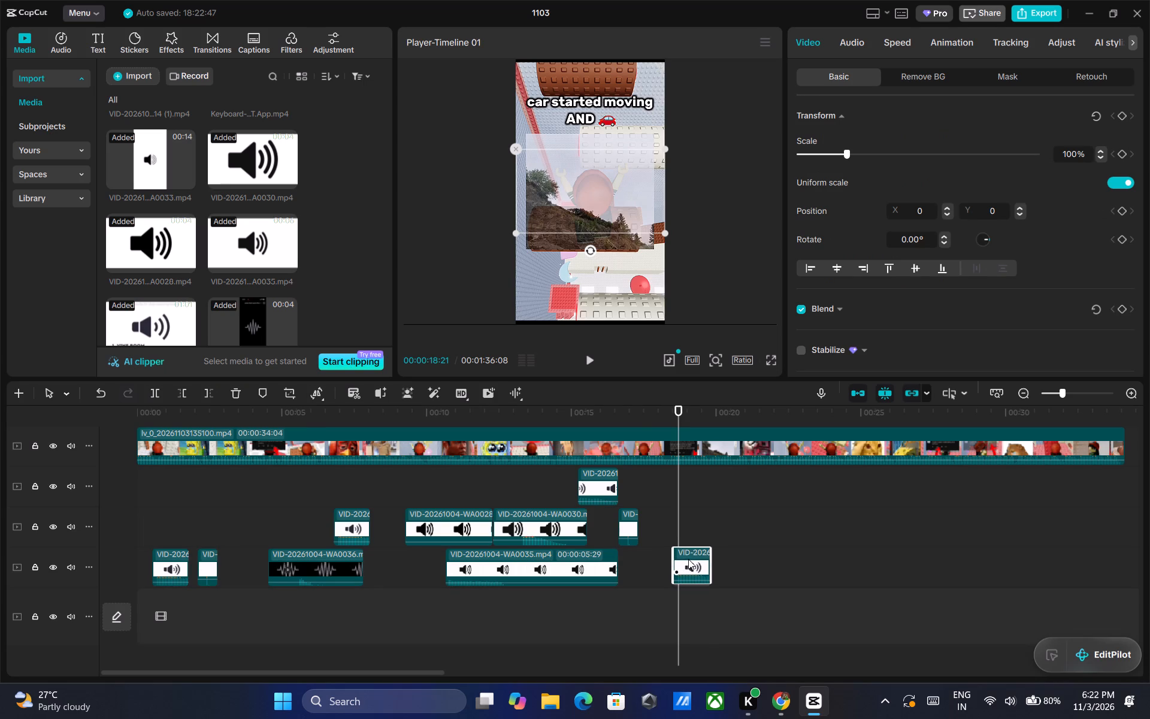
left_click(587, 357)
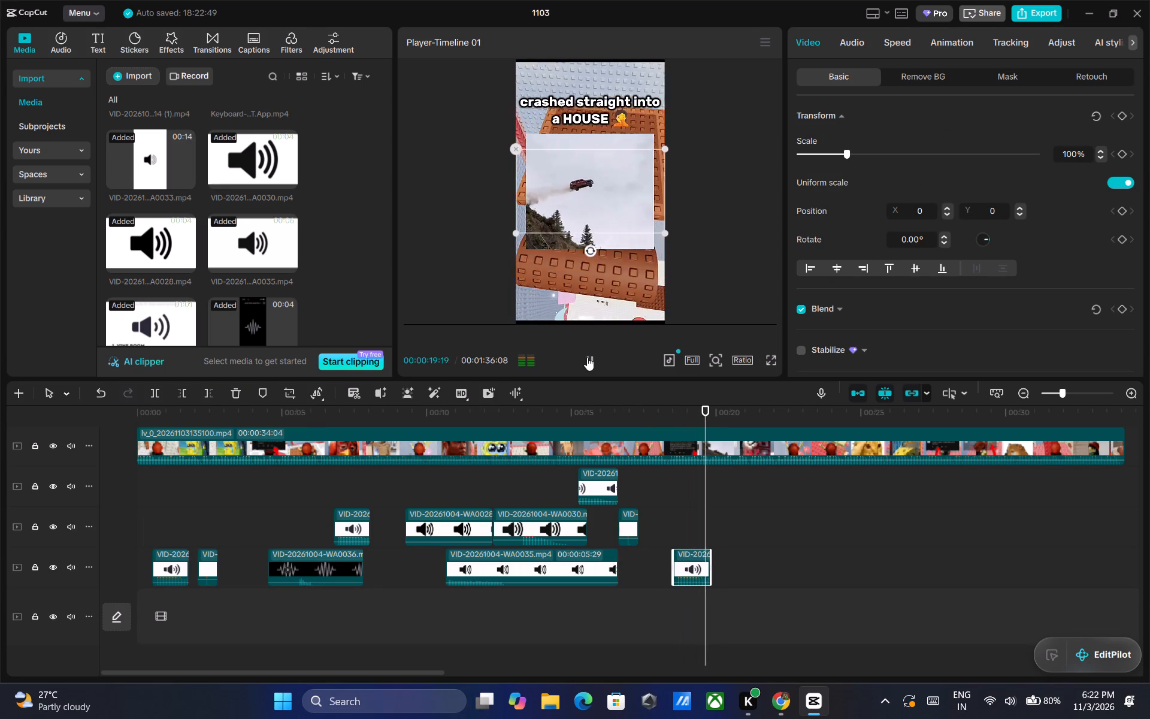
Add VID-20261004-WA0037 on the WA0030 track at about 19.7 seconds to cover the crashed-house image at 00:00:20:14.
triple_click(587, 357)
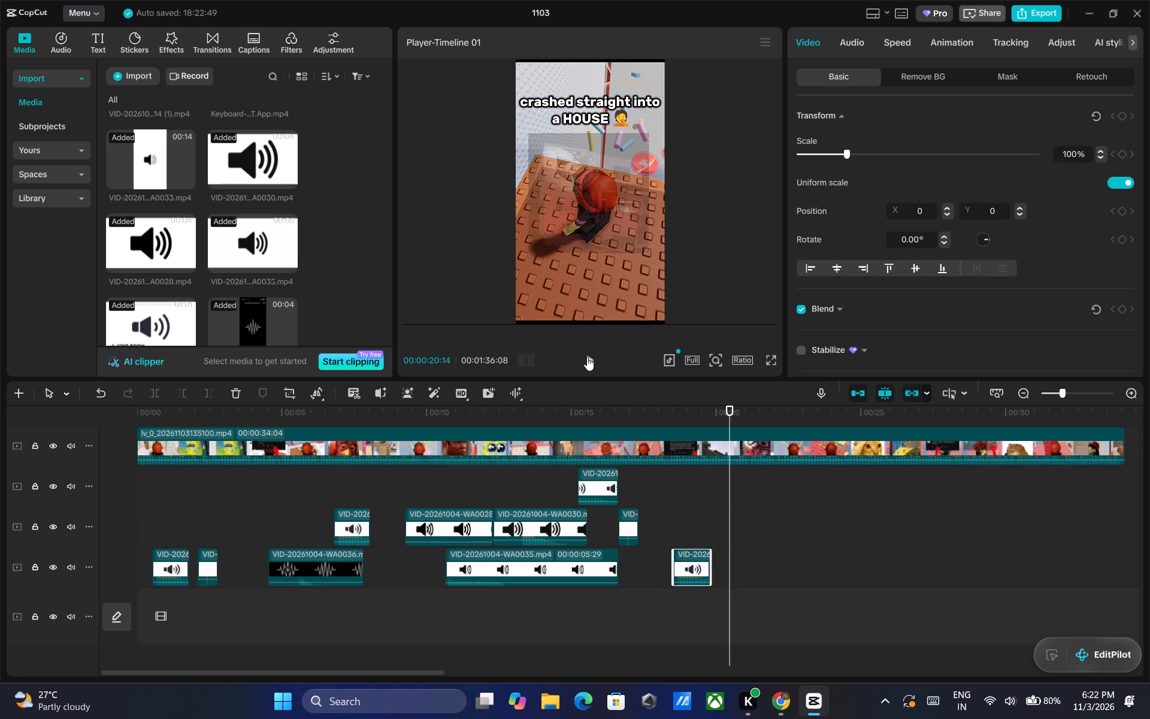
scroll(214, 255, "down", 2)
left_click_drag(138, 287, 601, 454)
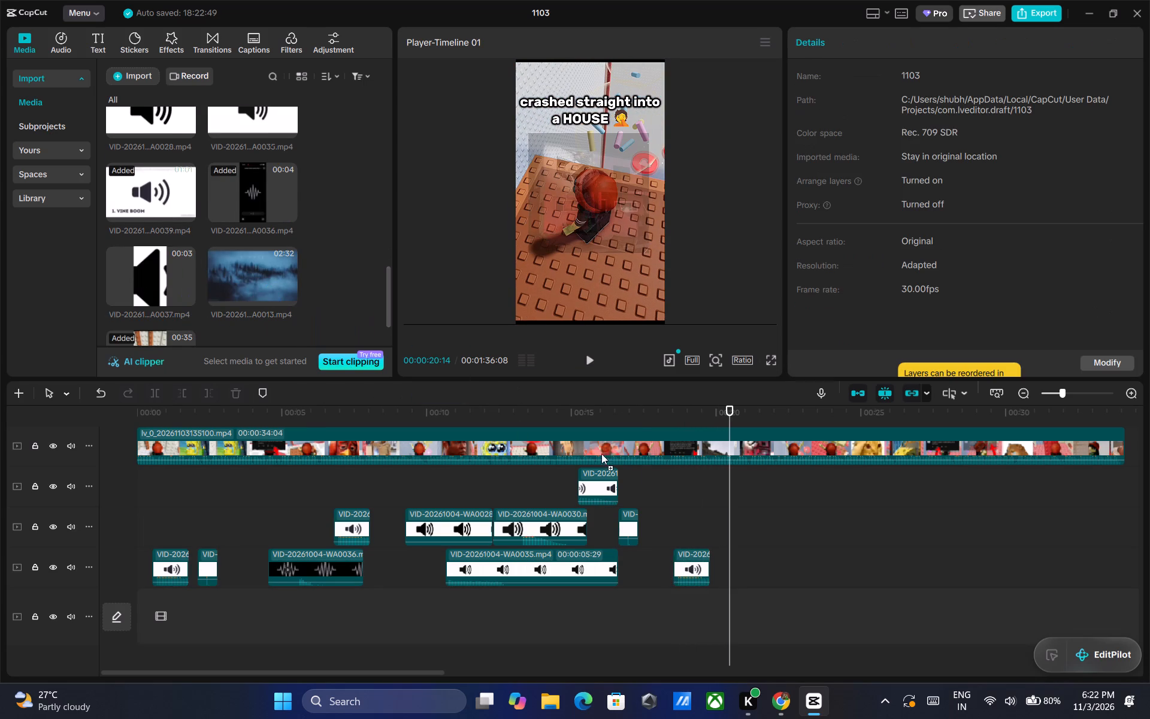
left_click_drag(601, 454, 695, 519)
left_click_drag(722, 521, 733, 521)
Lower the volume of the newly added clip under the crashed-house image to -6.1 dB and play it back from 00:00:20:14.
left_click(857, 42)
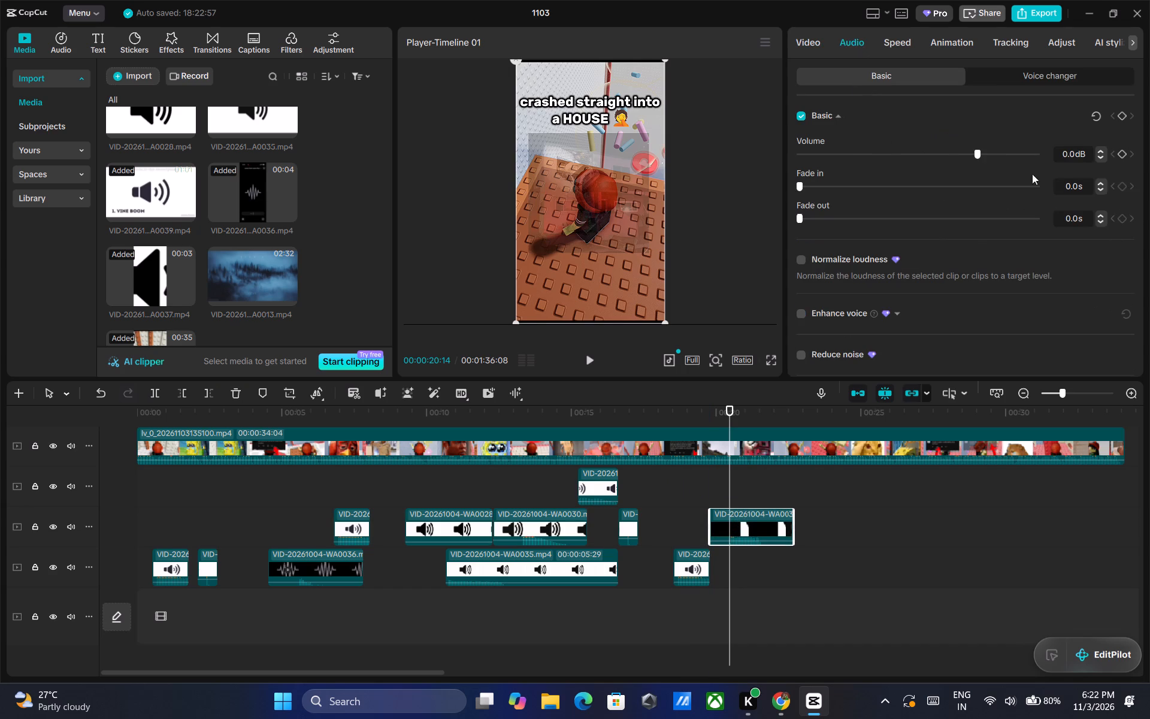
left_click(957, 153)
left_click(591, 360)
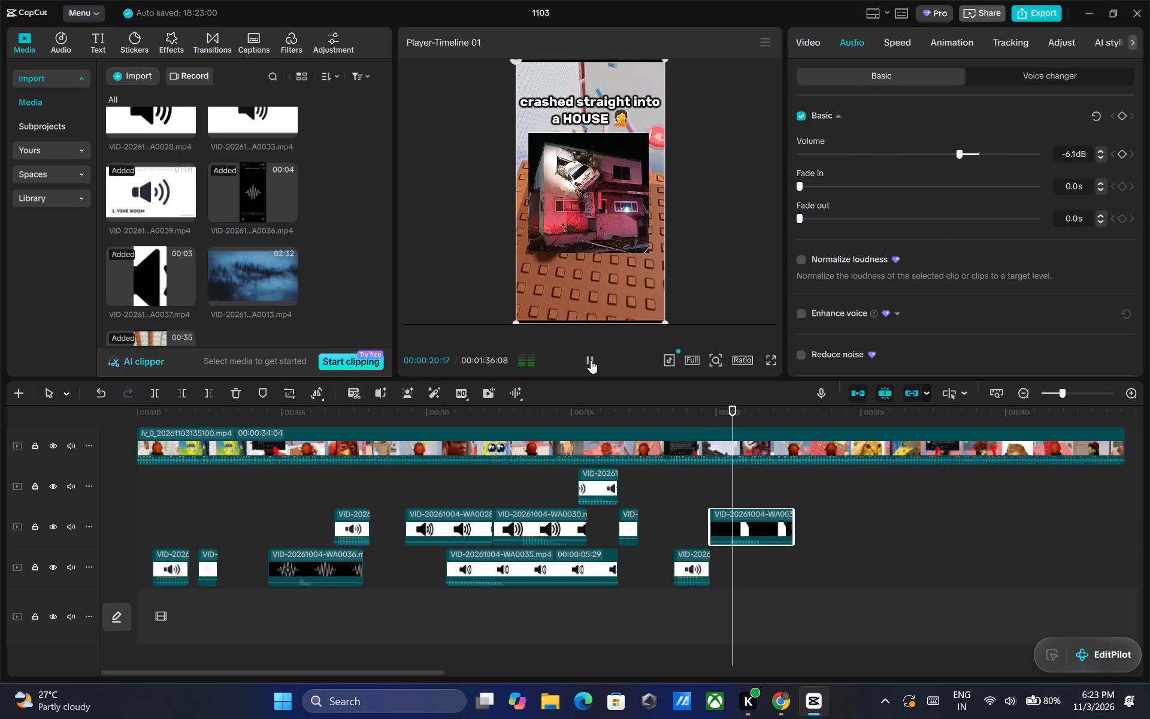
triple_click(591, 360)
triple_click(591, 360)
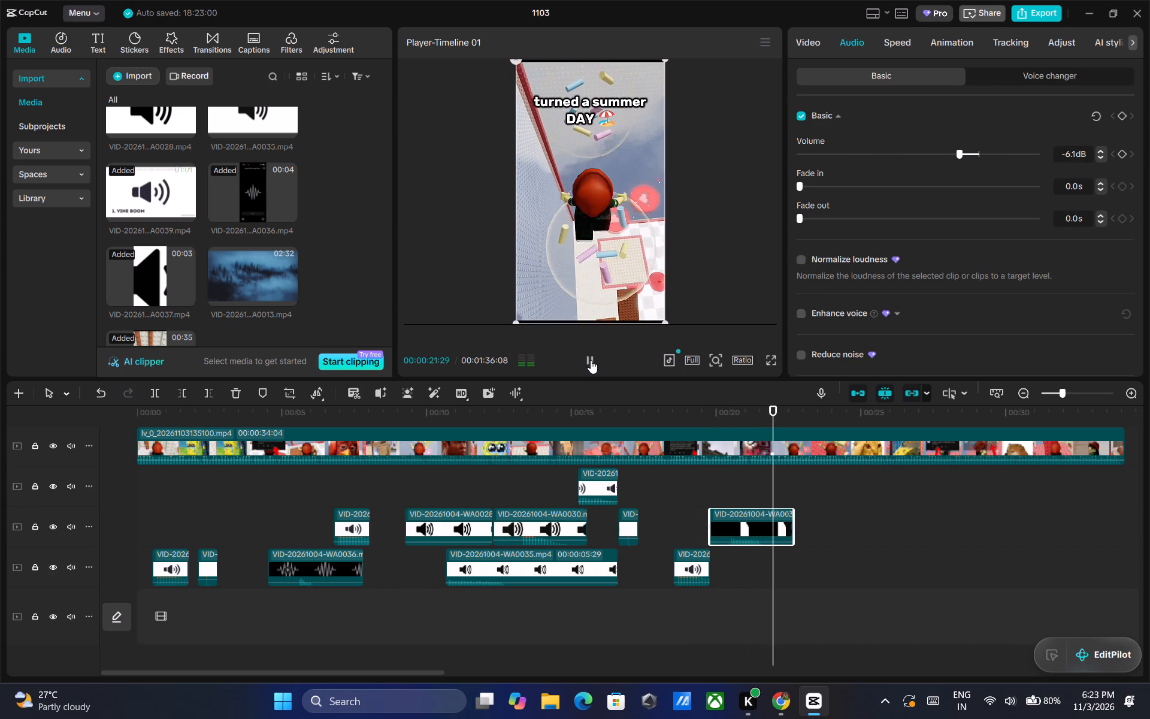
Add VID-20261004-WA0036 on the track directly below the main video at about 22 seconds to cover the shocked-cat image at 00:00:23:04.
triple_click(591, 360)
triple_click(591, 360)
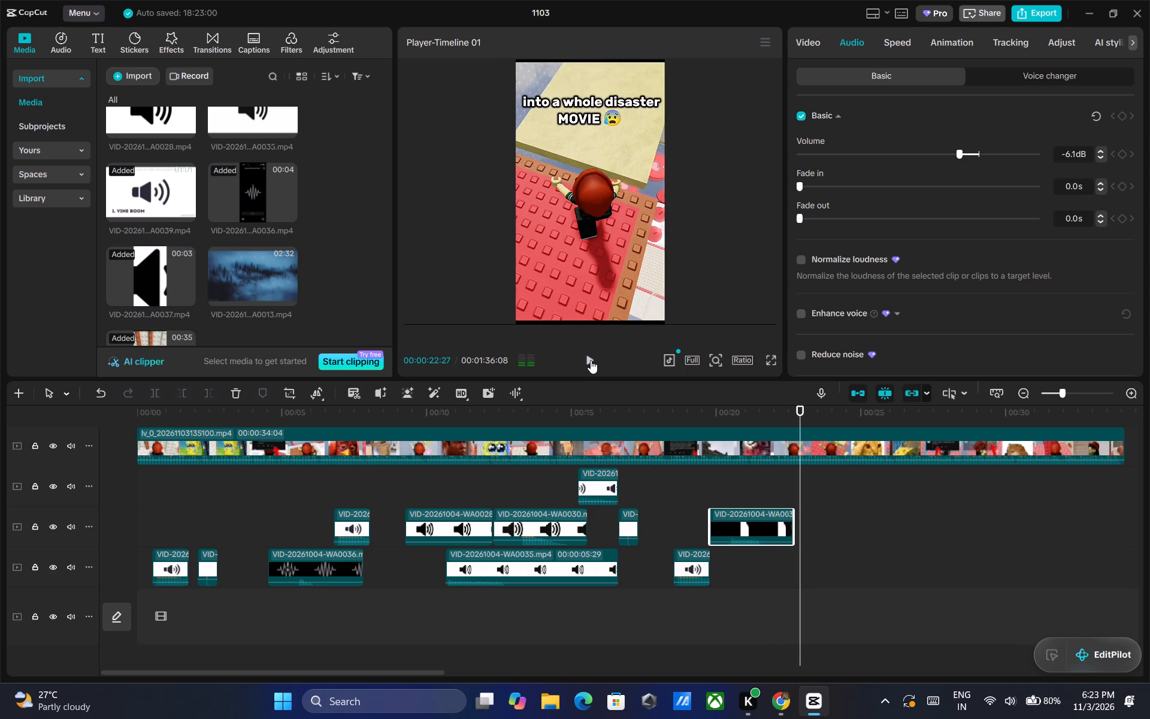
left_click(591, 360)
left_click_drag(262, 184, 485, 424)
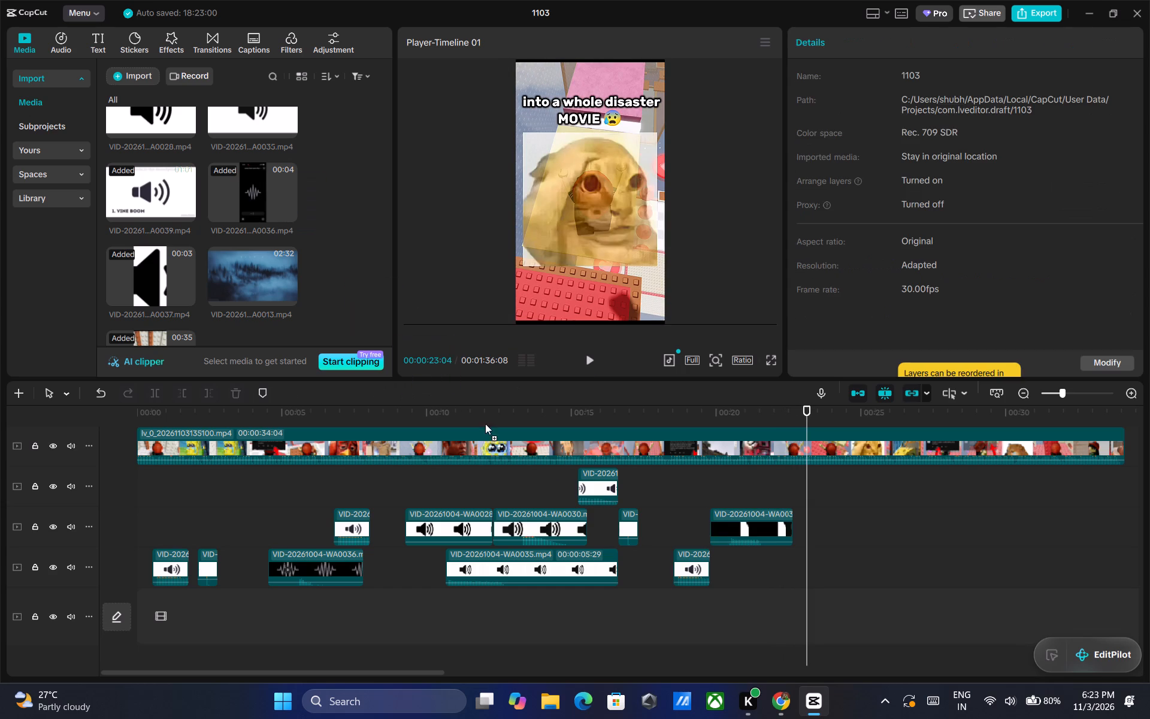
left_click_drag(485, 424, 793, 475)
left_click_drag(837, 476, 818, 478)
Lower the volume of the clip under the shocked-cat image to -6.1 dB and play it back from 00:00:23:04.
left_click(845, 46)
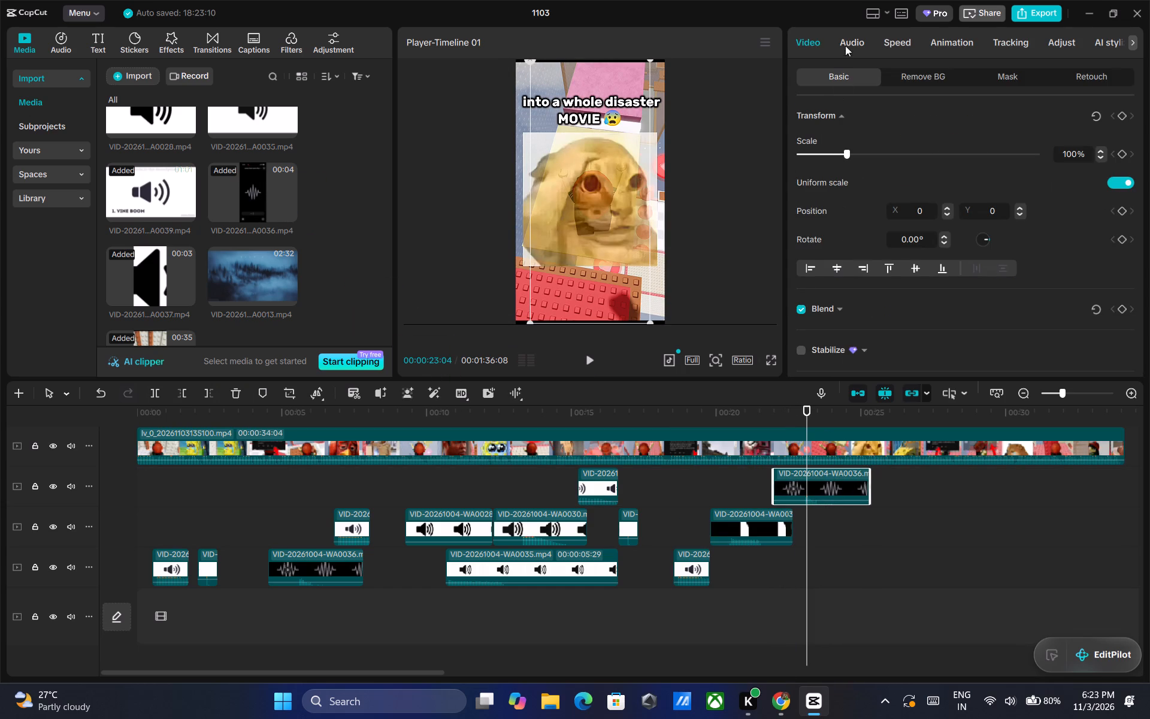
left_click(957, 155)
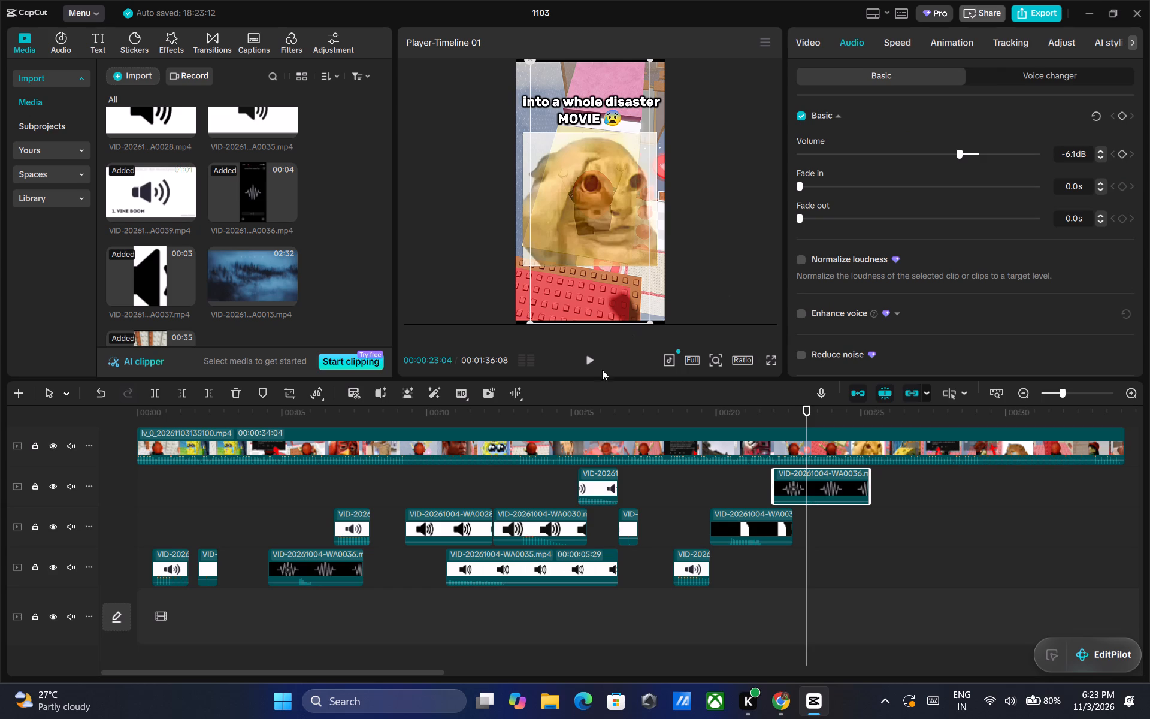
left_click(584, 354)
triple_click(594, 357)
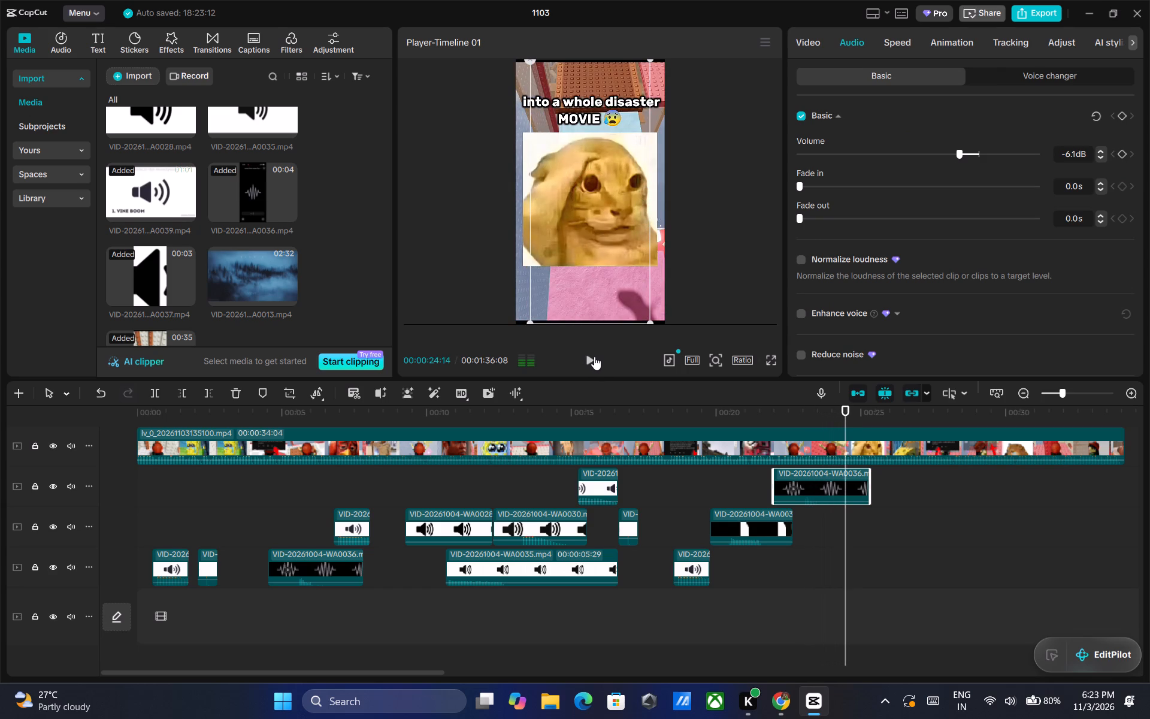
triple_click(594, 357)
triple_click(594, 357)
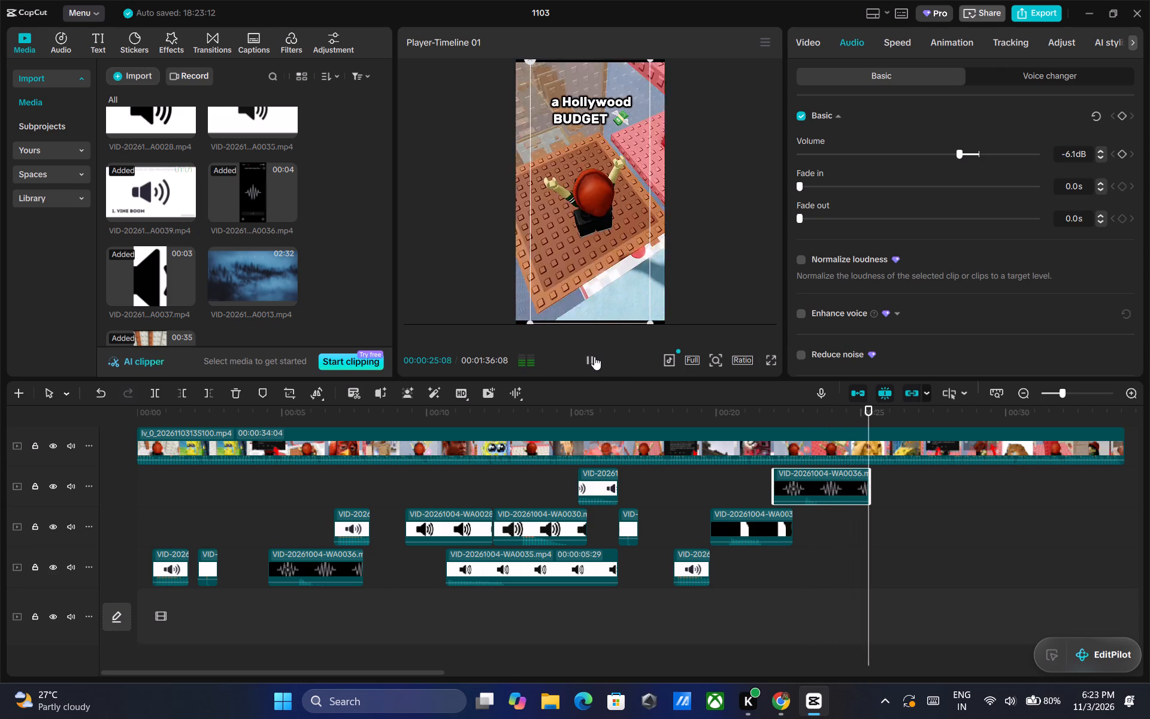
Preview sound clips in the media library and add VID-20261004-WA0029 on the WA0037 track at about 25.3 seconds for the SpongeBob image.
scroll(243, 195, "up", 1)
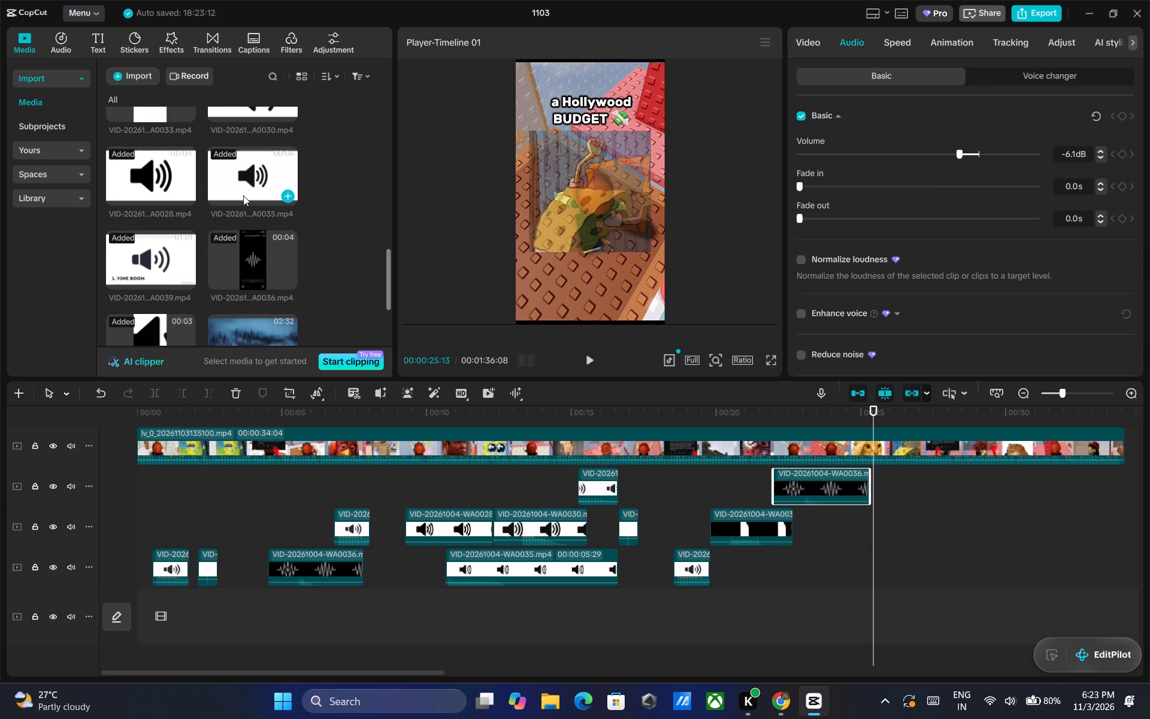
scroll(243, 195, "up", 6)
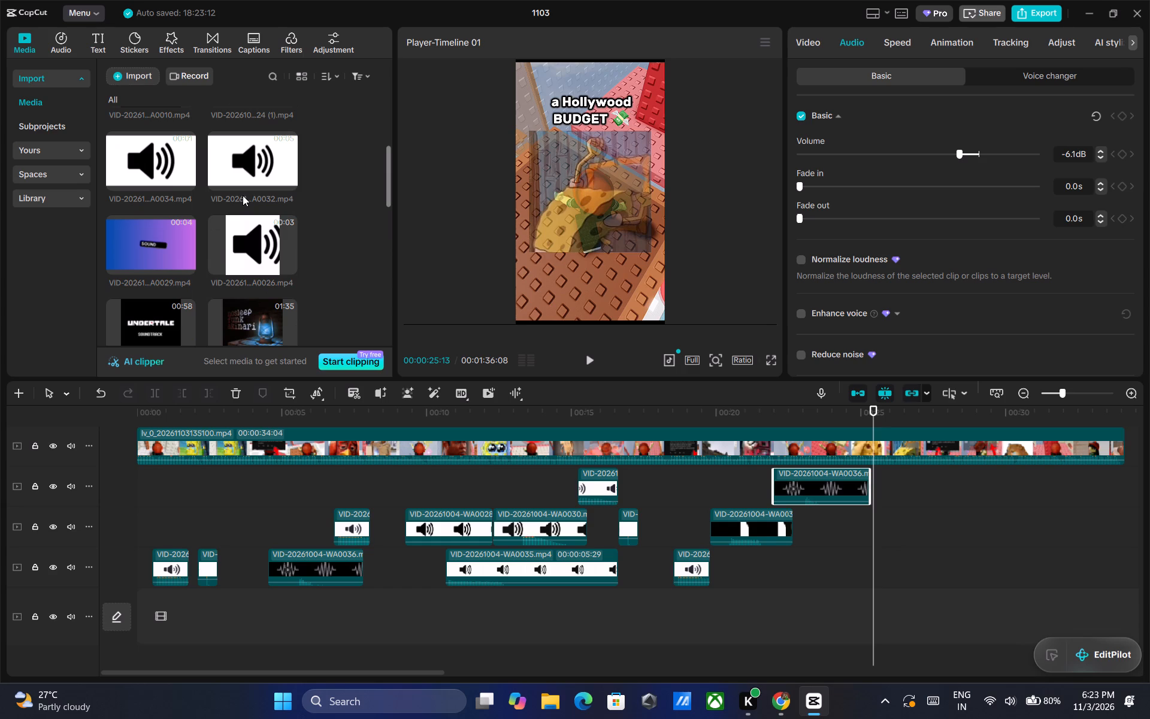
left_click(168, 176)
left_click(243, 177)
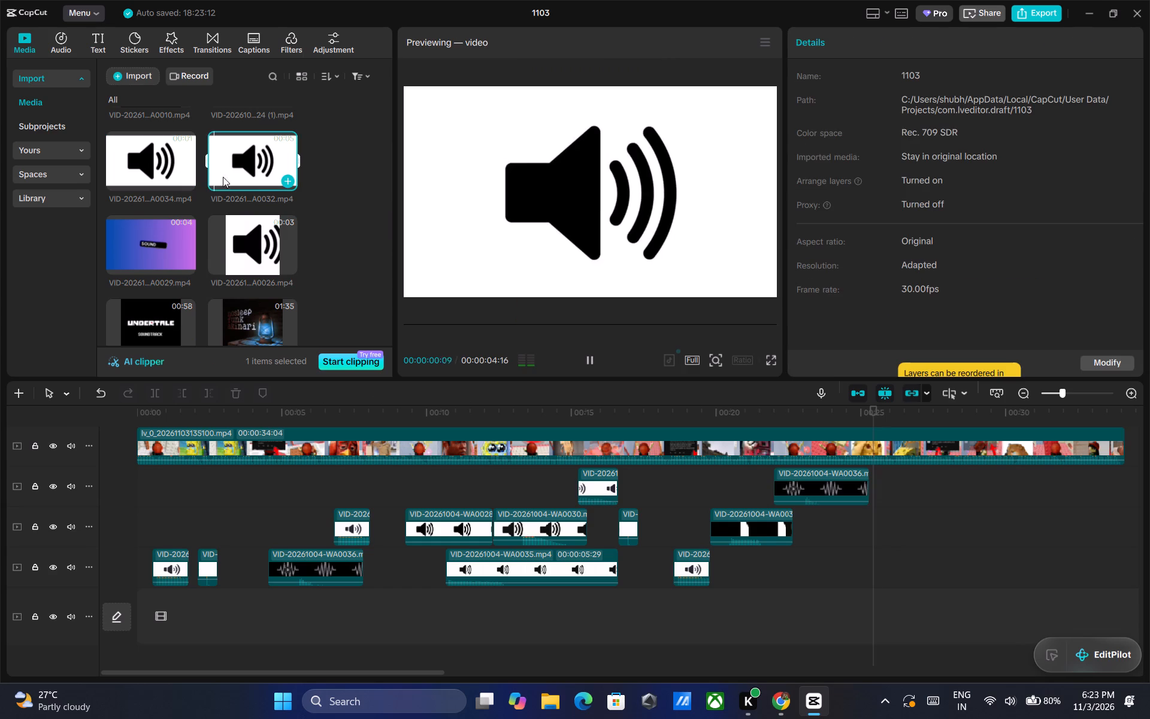
left_click(240, 230)
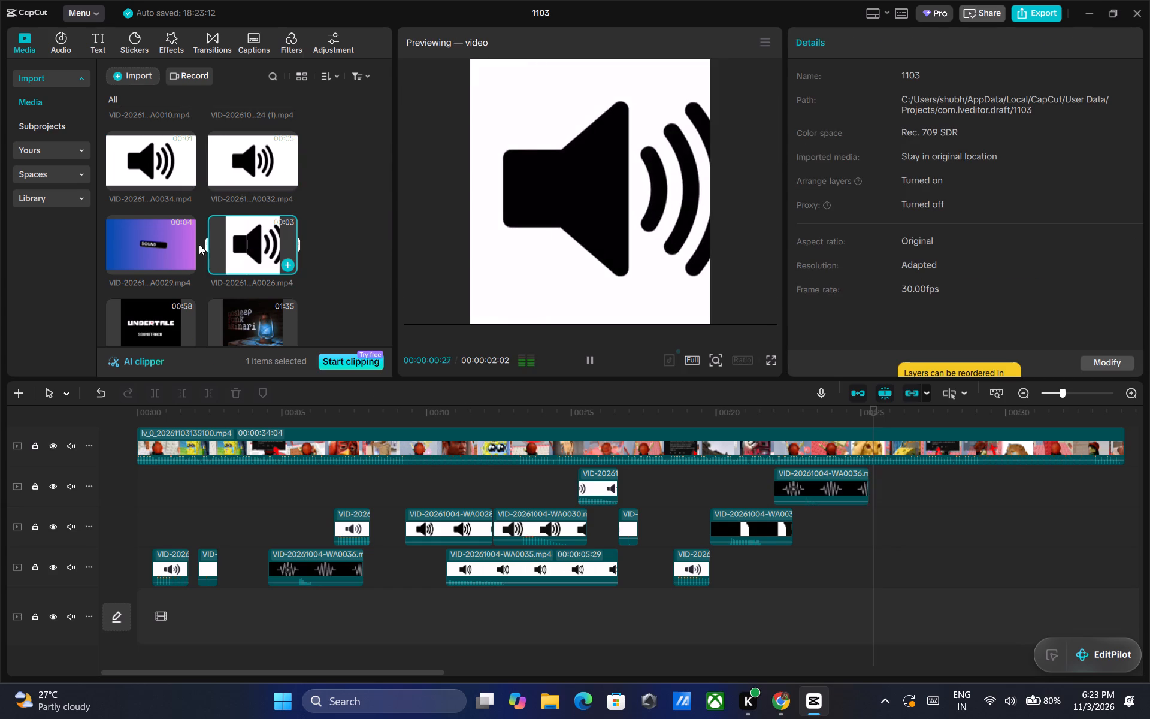
left_click(175, 244)
scroll(172, 237, "up", 1)
scroll(172, 237, "down", 1)
scroll(171, 230, "up", 2)
scroll(158, 268, "down", 1)
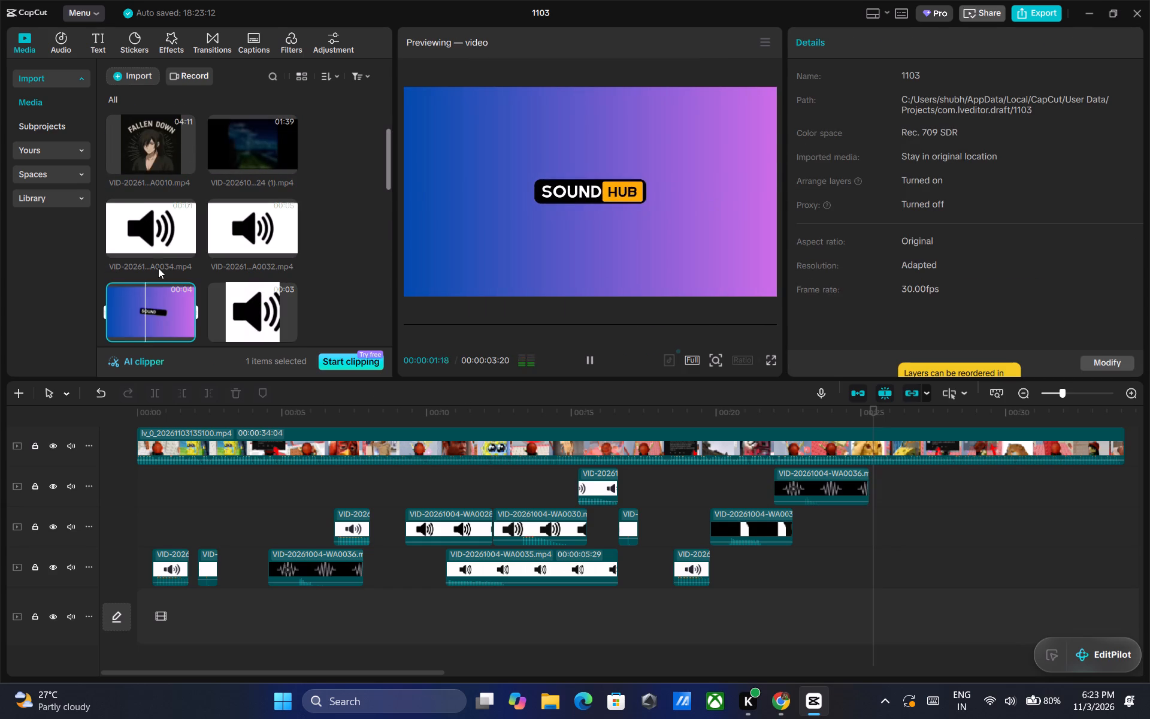
left_click_drag(147, 312, 840, 521)
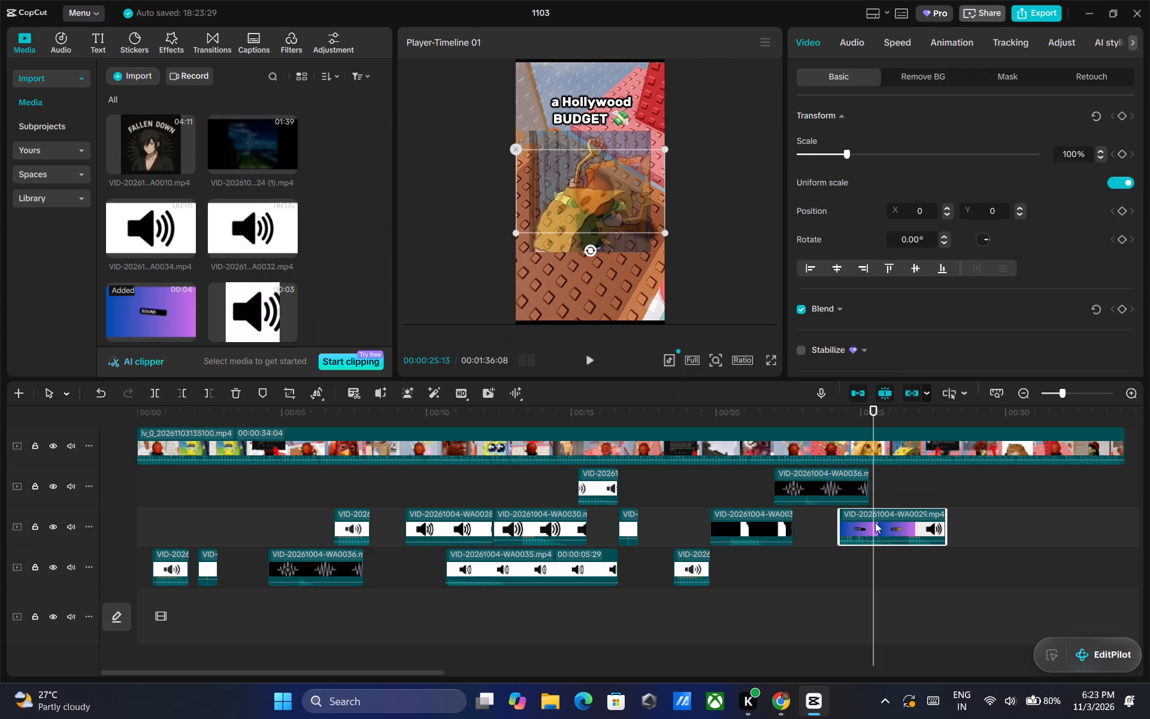
left_click_drag(877, 522, 904, 522)
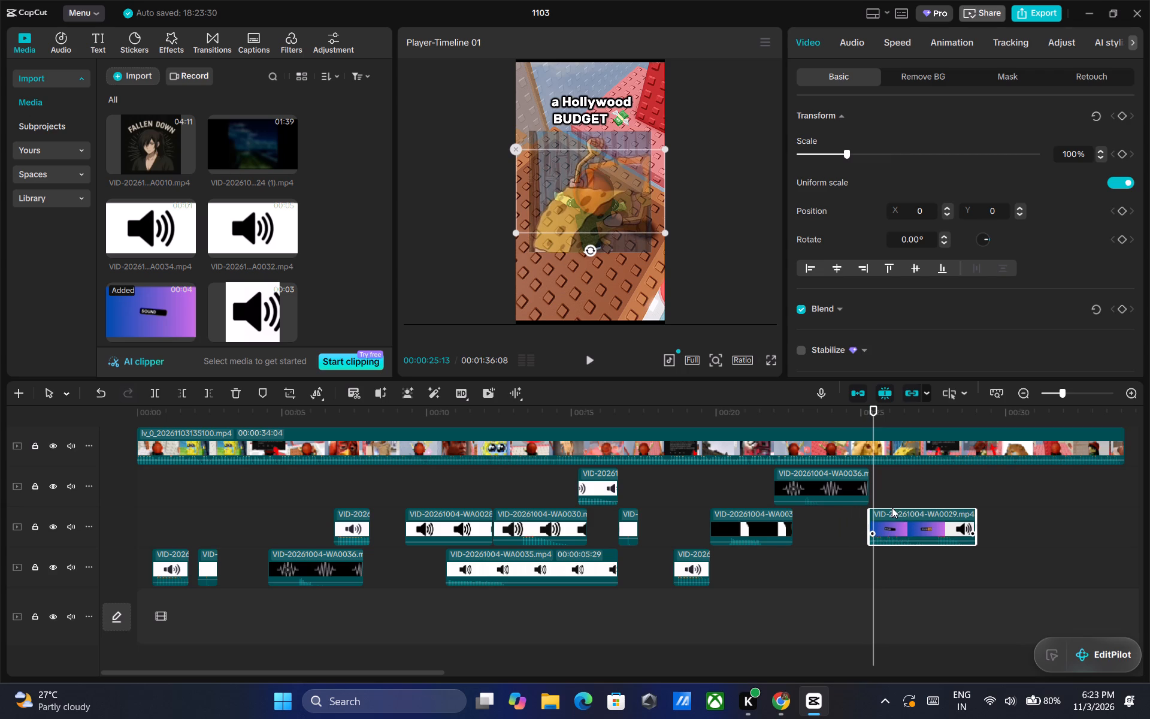
Lower the volume of the newly added VID-20261004-WA0029 clip to -6.9 dB.
left_click(851, 43)
left_click(957, 150)
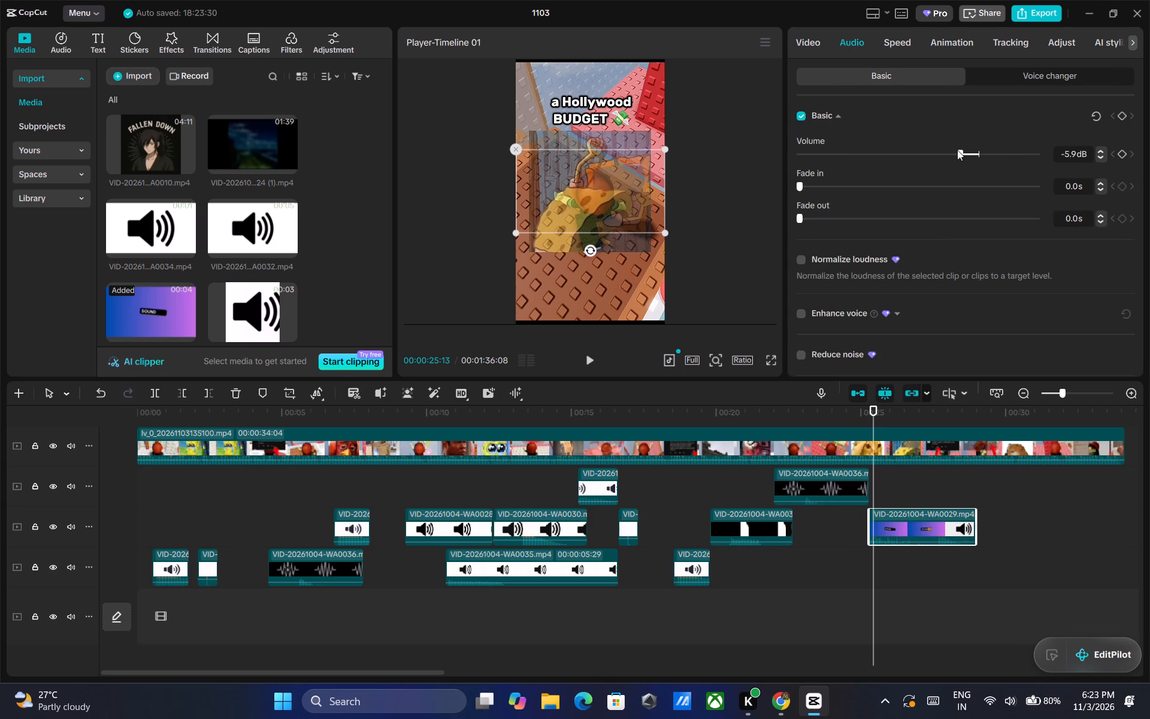
left_click(954, 150)
Play the SpongeBob moment from 00:00:25:13, split the WA0029 clip at 00:00:26:17 and delete the remainder.
left_click(585, 360)
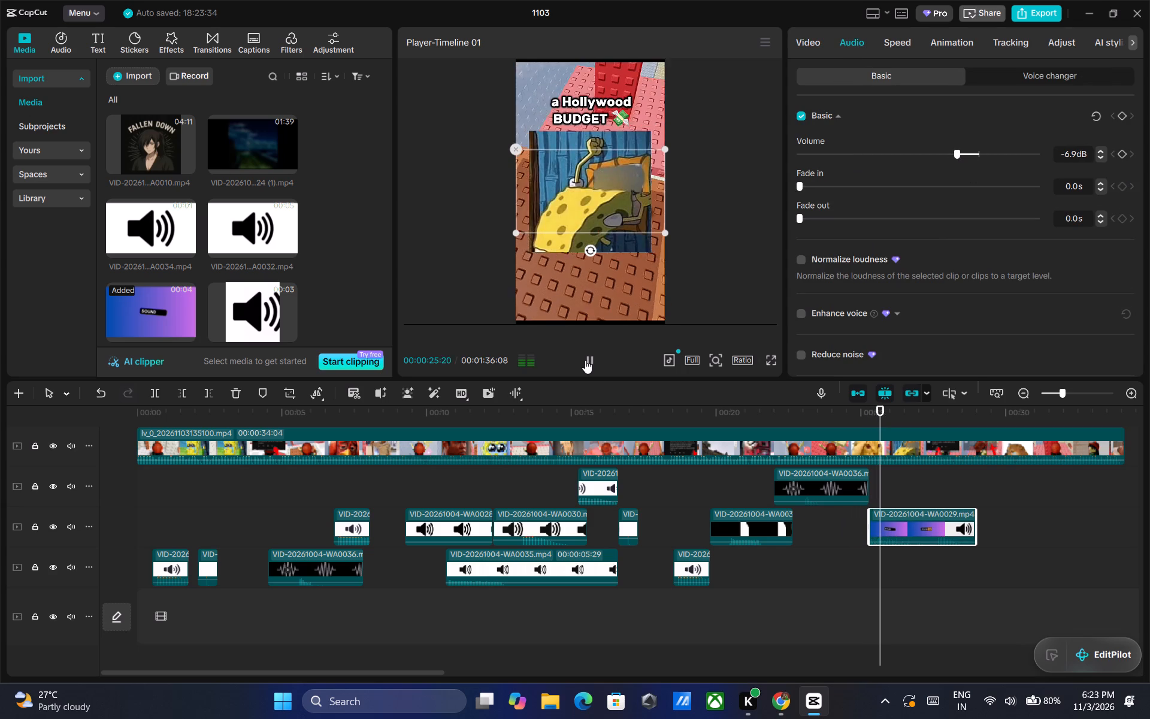
left_click(585, 360)
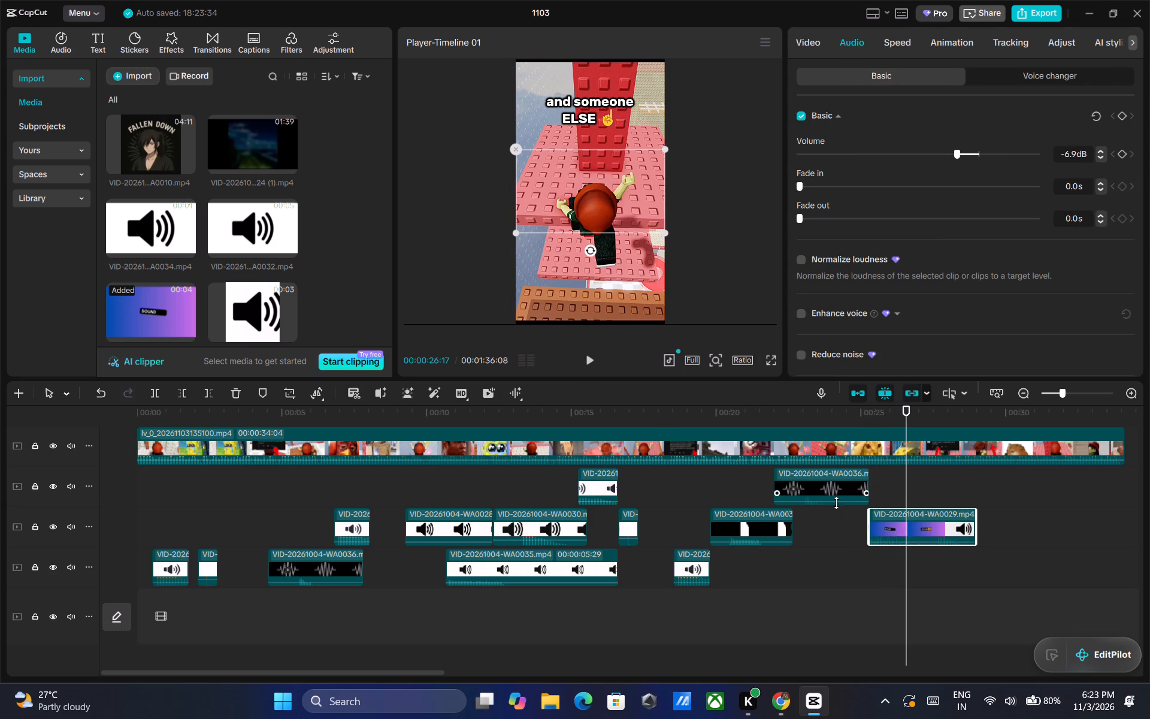
key("ctrl+b")
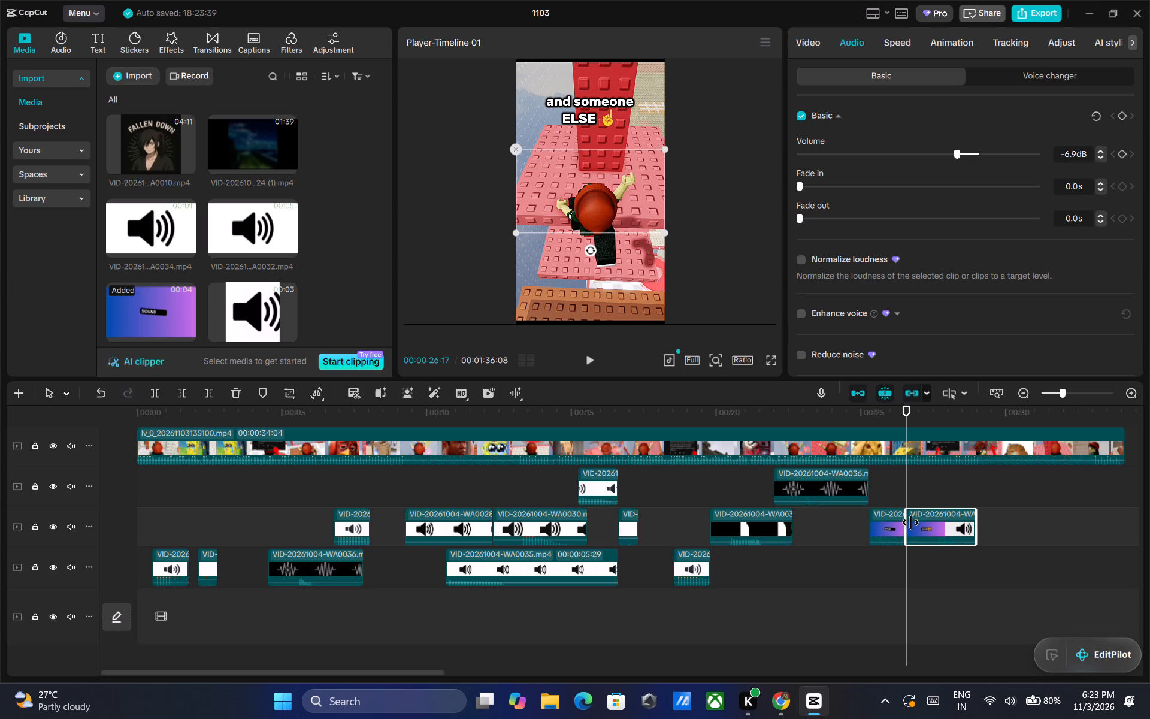
key("Delete")
Copy the short sound clip at about 2 seconds to about 26.7 seconds on the upper WA0036 track for the comment image at 00:00:26:28.
triple_click(589, 359)
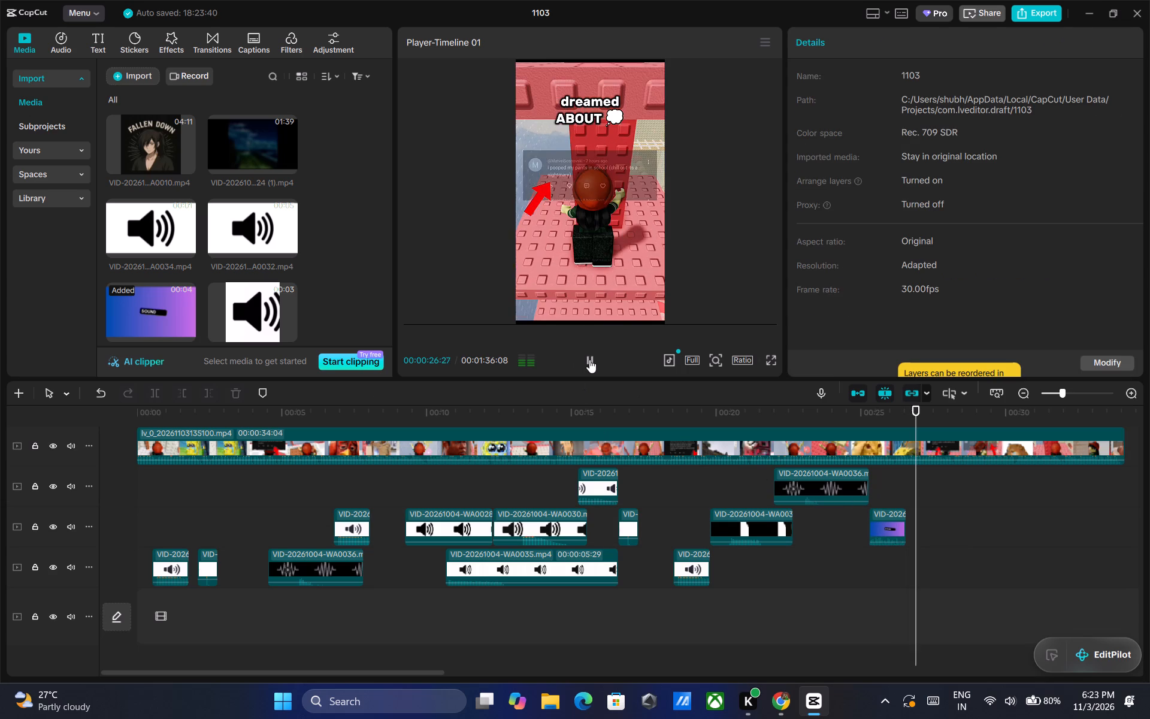
left_click(589, 359)
left_click(921, 416)
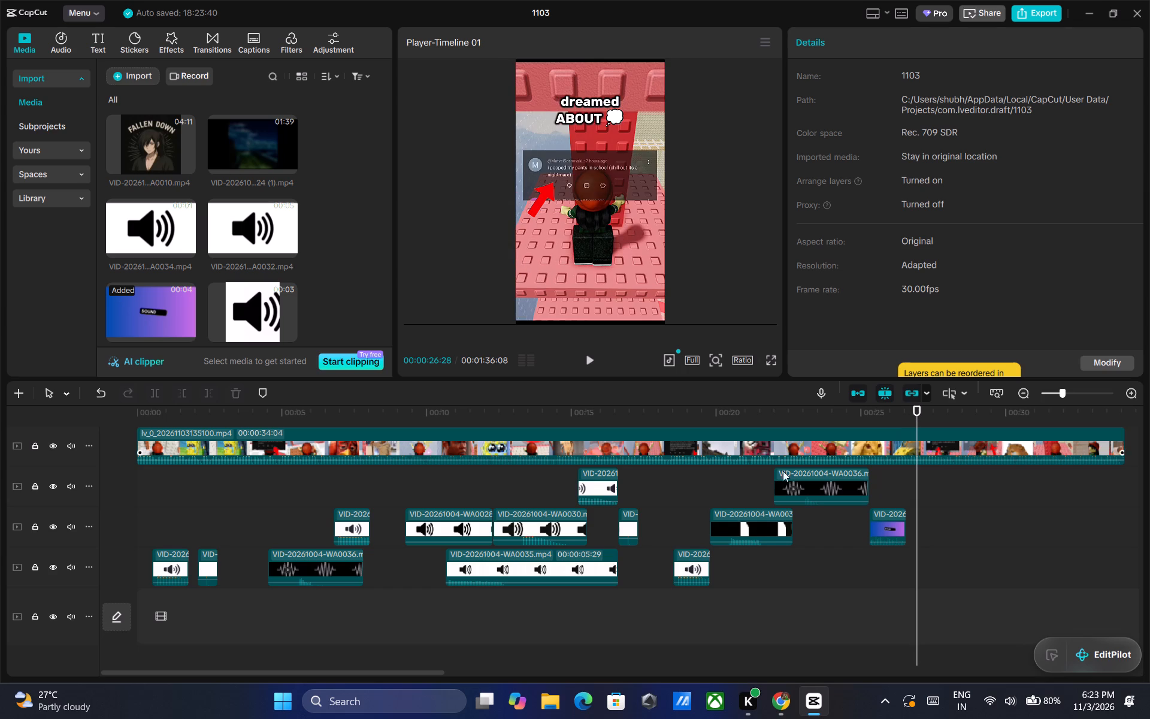
left_click(211, 563)
right_click(210, 563)
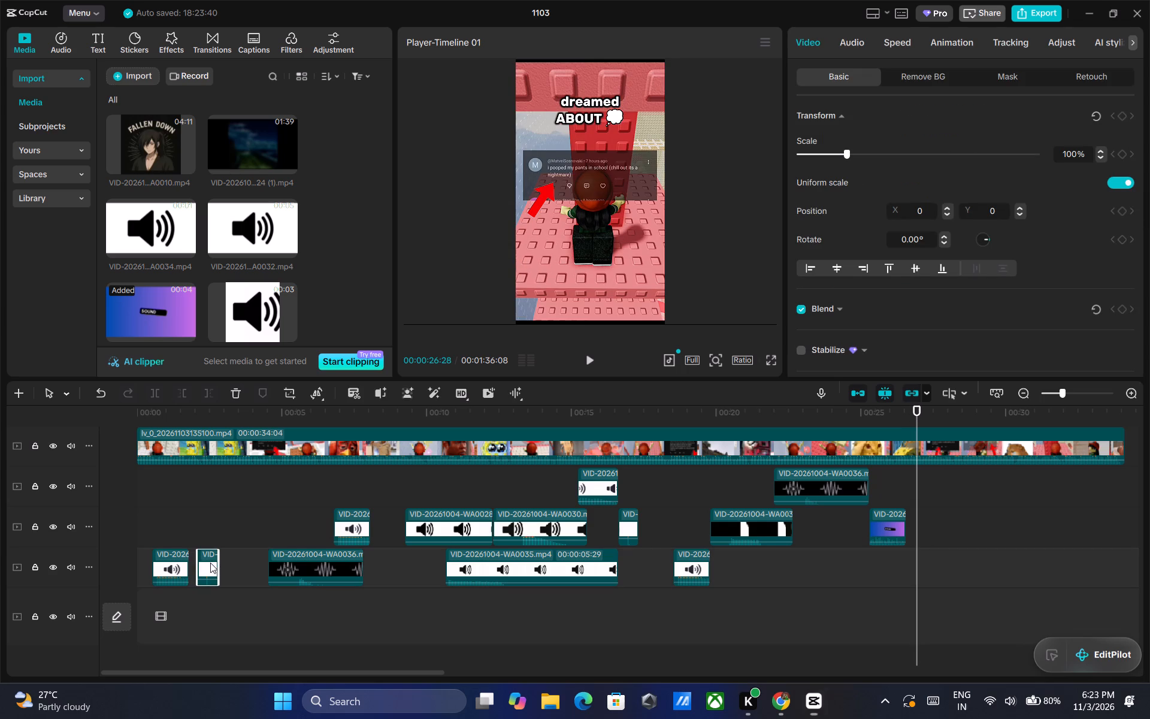
left_click(301, 134)
right_click(916, 472)
left_click(936, 549)
left_click_drag(928, 562, 920, 484)
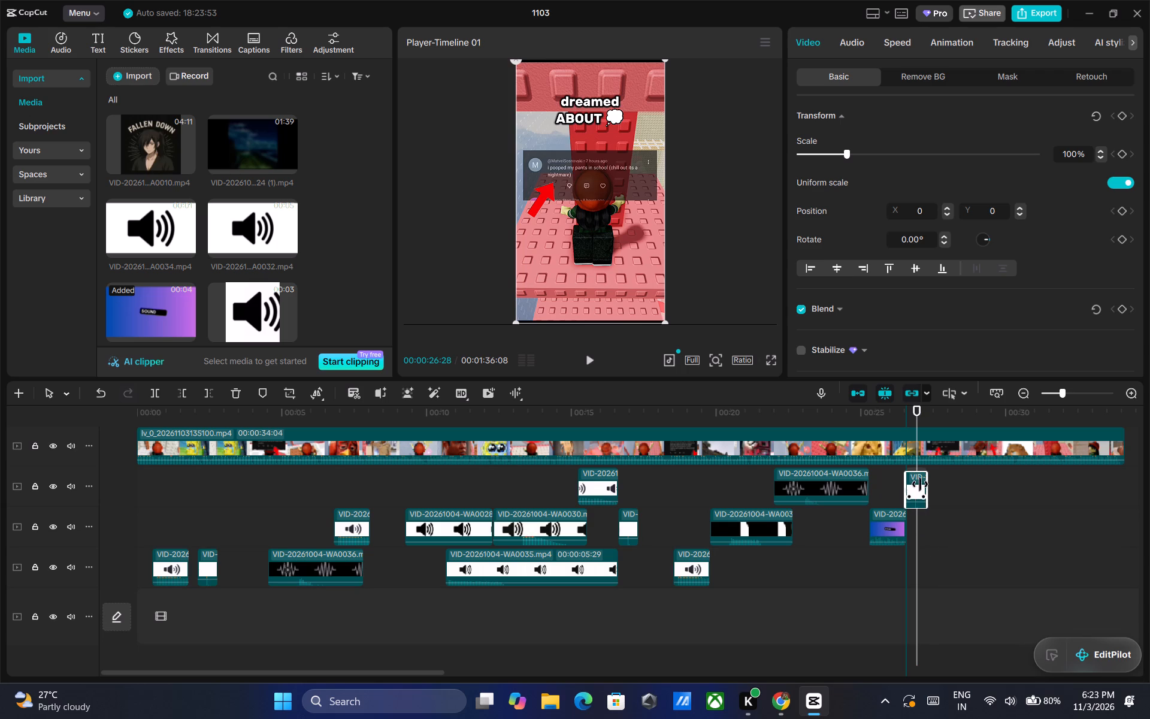
left_click_drag(920, 484, 921, 481)
left_click(916, 478)
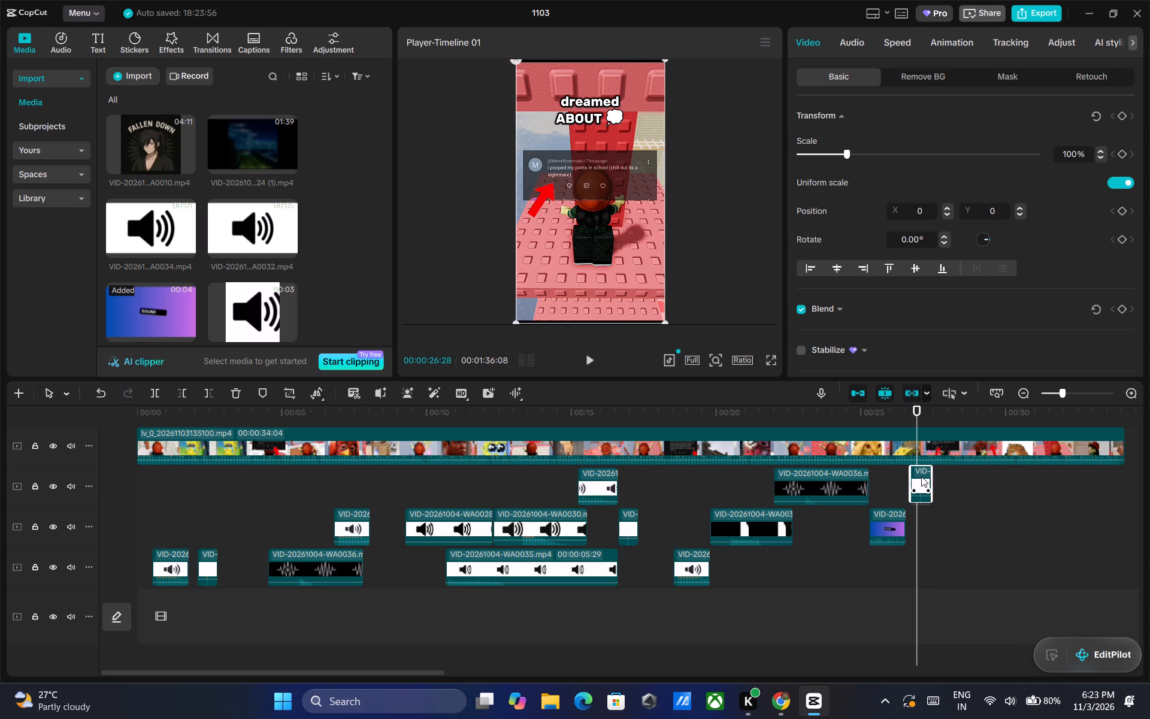
Move the copied short clip slightly earlier, to about 26.6 seconds, and play it back from 00:00:26:28.
scroll(1005, 481, "up", 1, "ctrl")
scroll(1005, 481, "down", 1, "ctrl")
scroll(1005, 481, "up", 8, "ctrl")
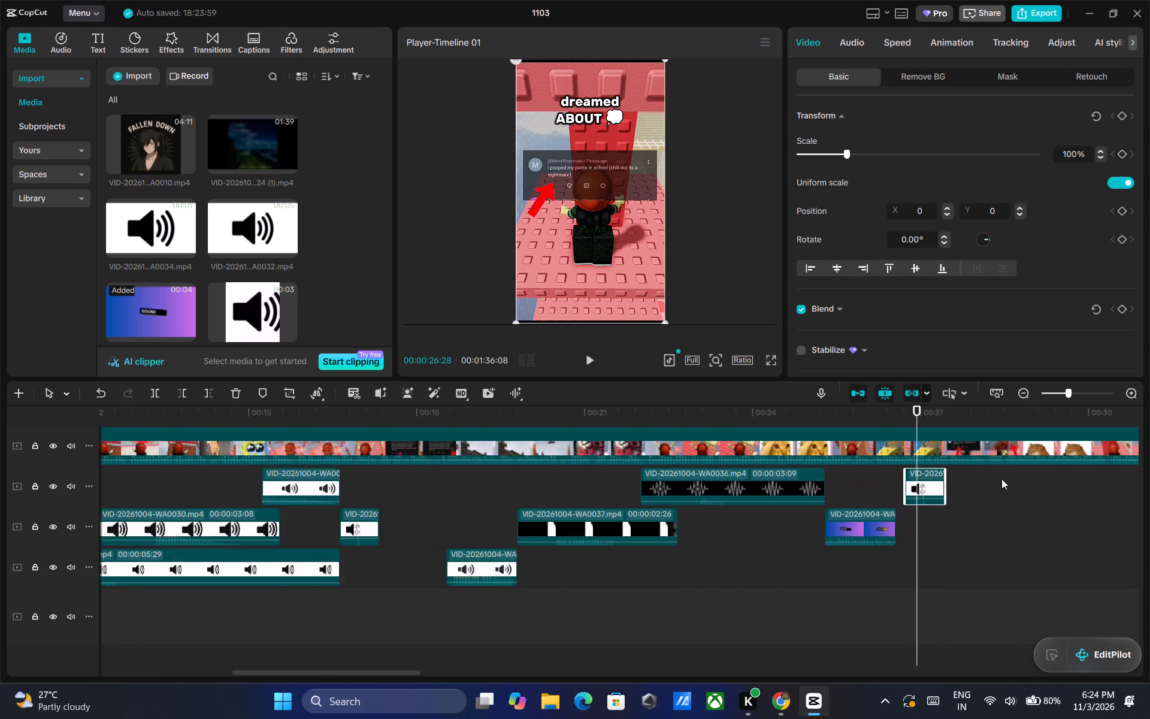
scroll(1001, 479, "up", 10, "ctrl")
left_click_drag(933, 477, 925, 477)
left_click(585, 357)
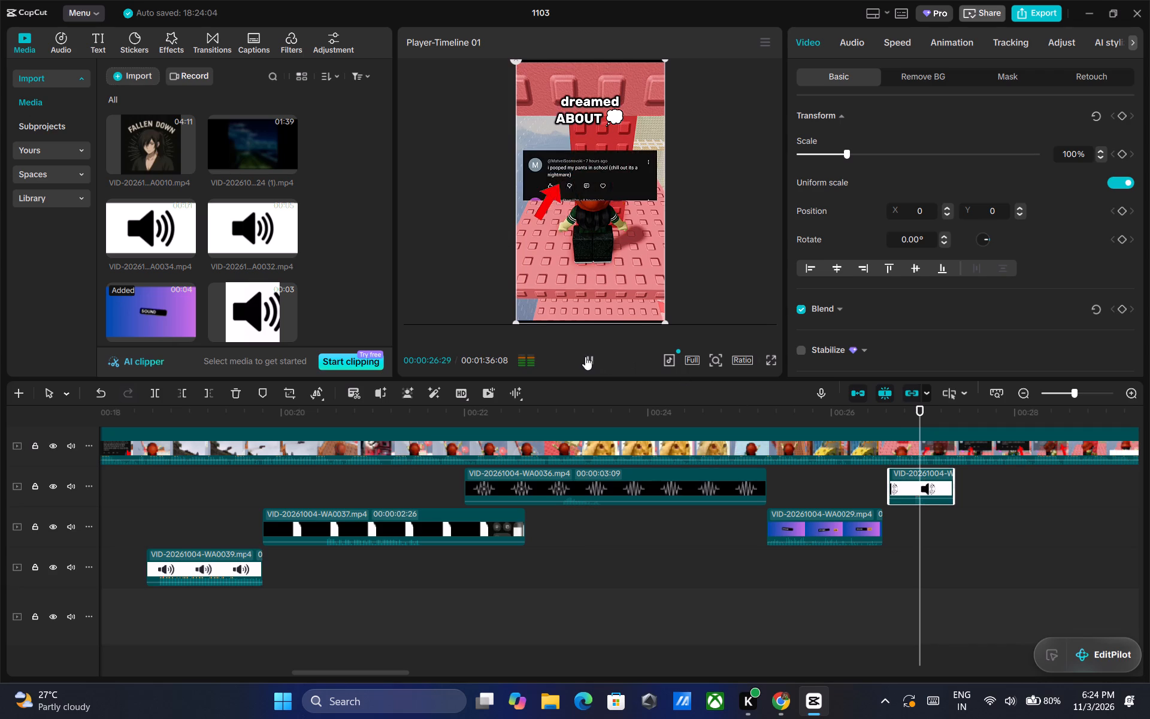
triple_click(587, 357)
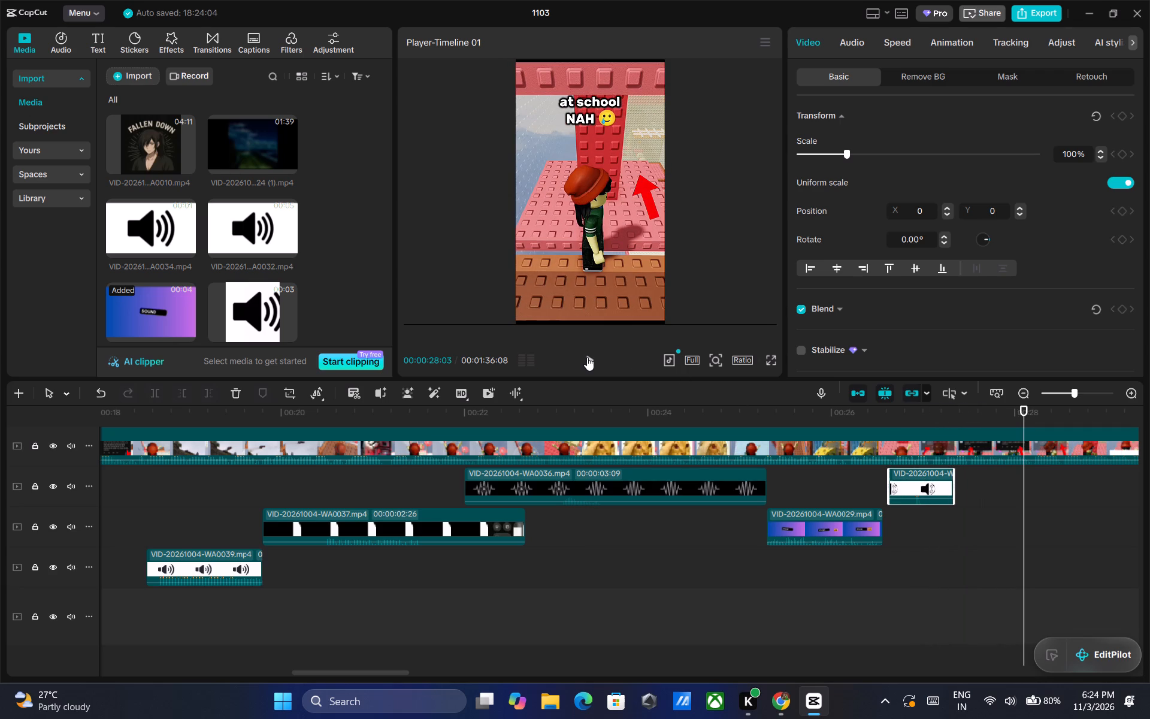
Add VID-20261004-WA0035 on the copied clip's track at about 28.7 seconds for the crying-dog image at 00:00:28:26.
double_click(587, 357)
triple_click(587, 357)
left_click(587, 357)
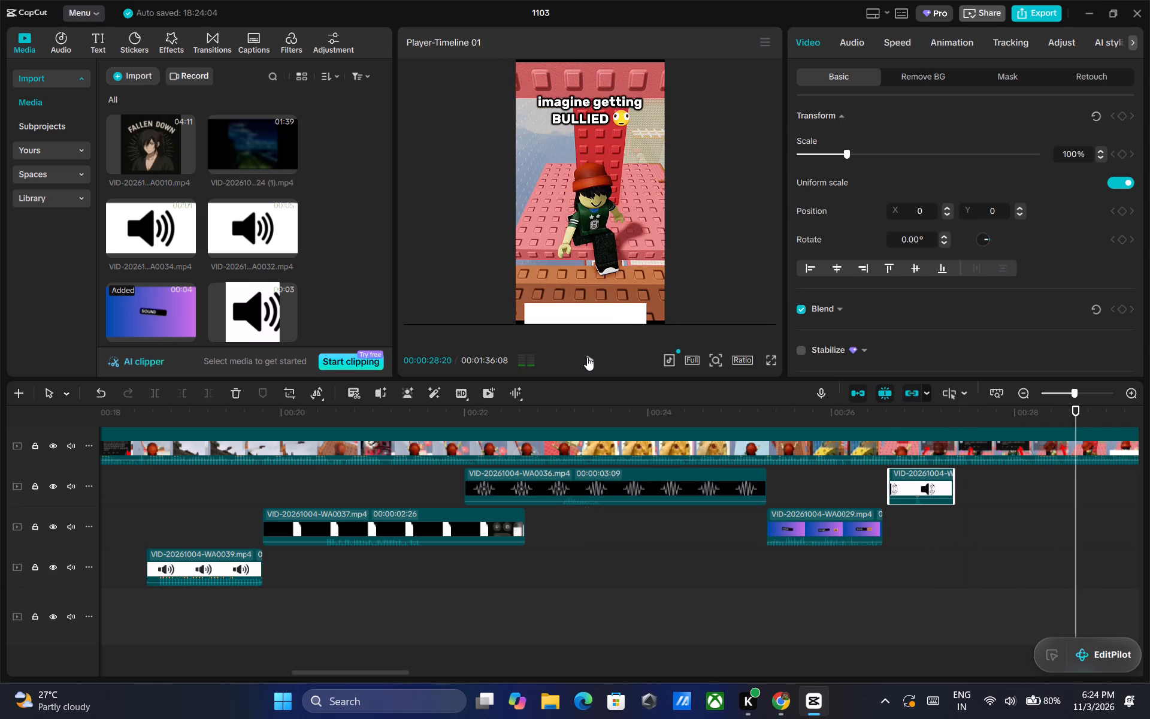
double_click(587, 357)
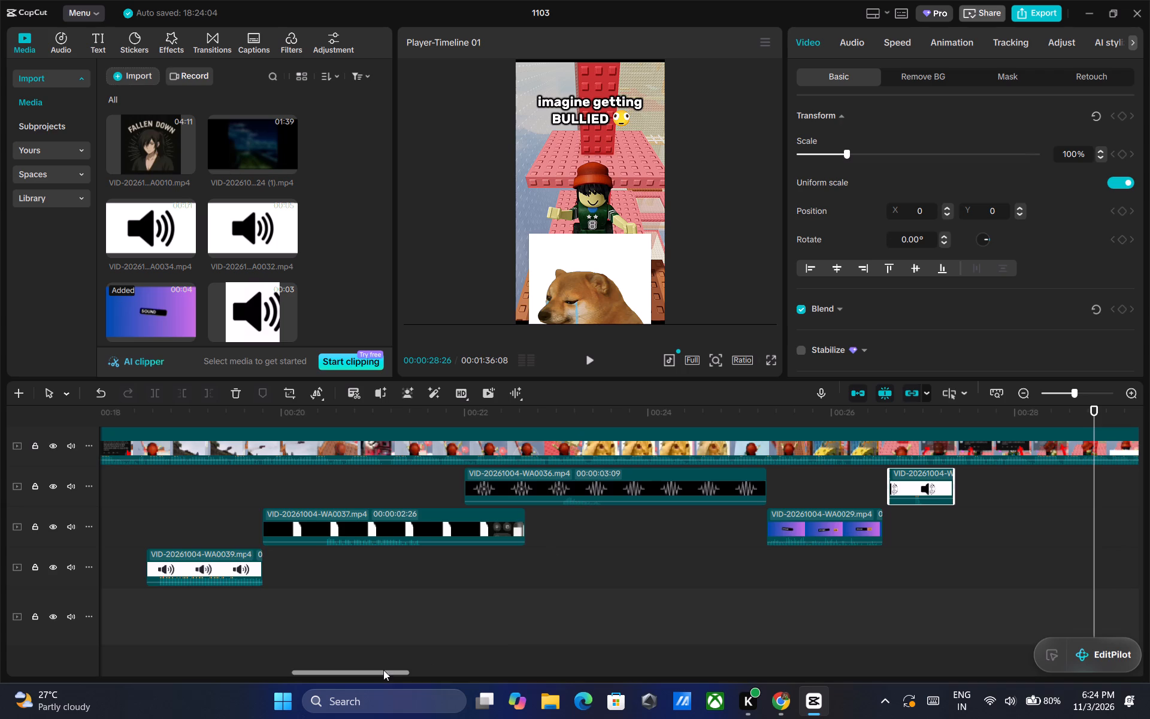
left_click_drag(383, 671, 429, 673)
scroll(232, 261, "down", 5)
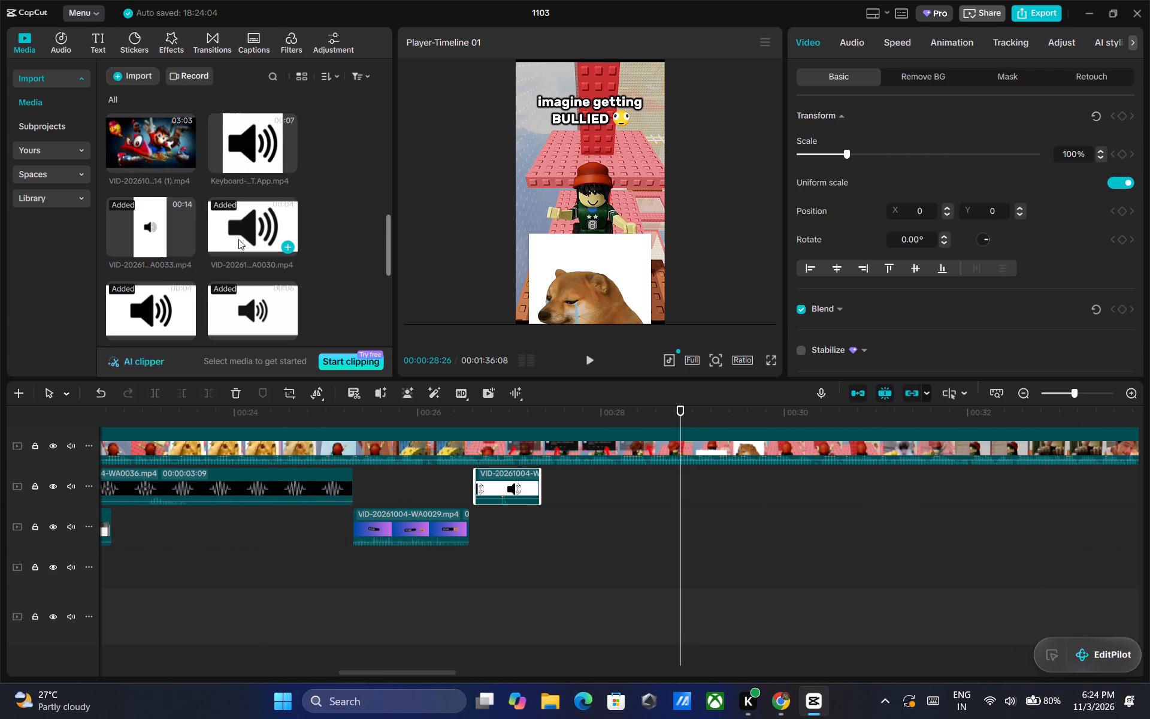
left_click(247, 292)
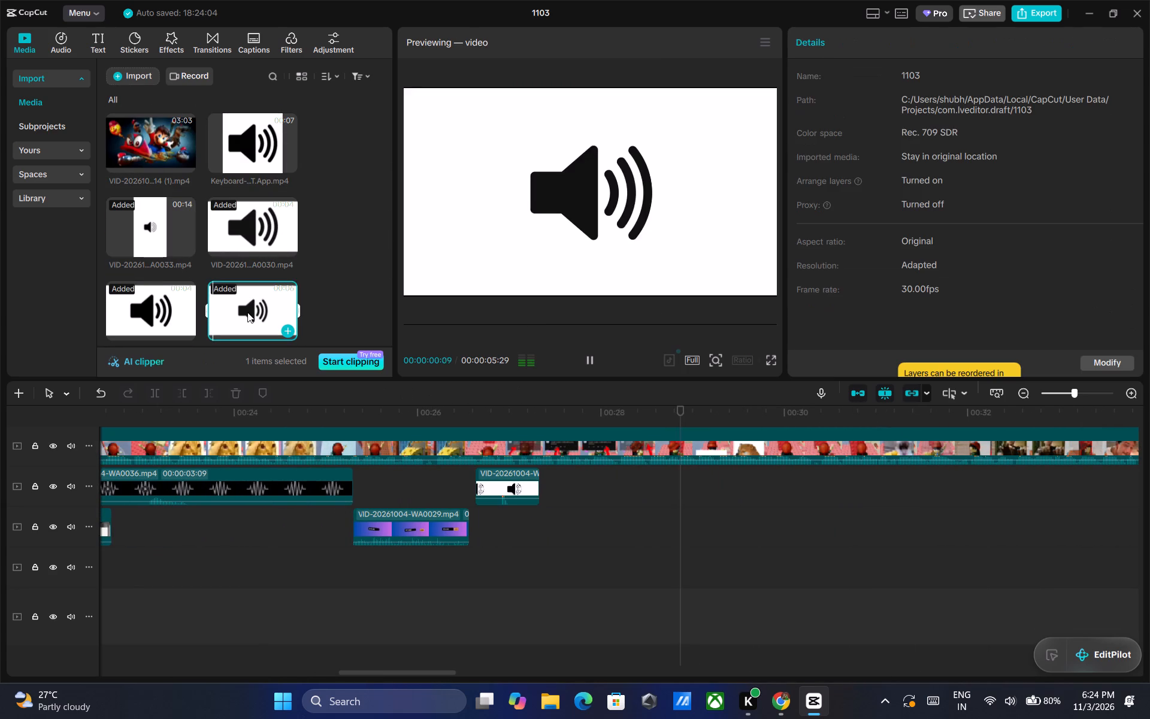
left_click_drag(247, 308, 667, 483)
left_click(704, 483)
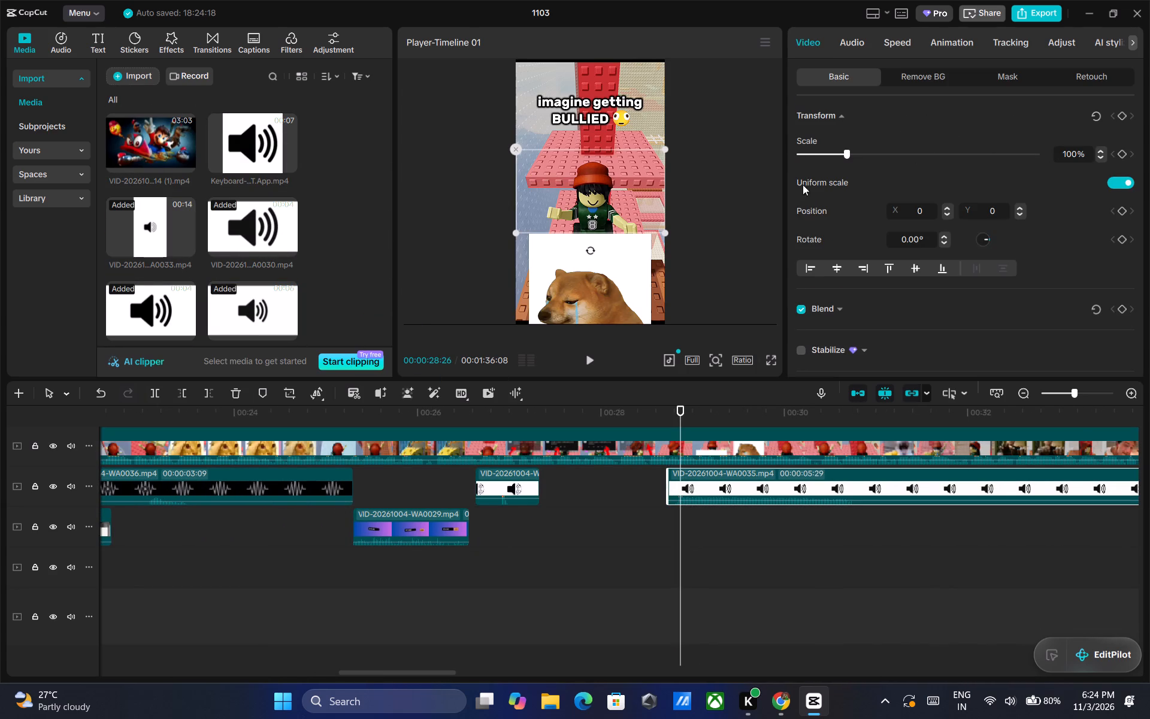
Lower the volume of the clip under the crying-dog image to -8.3 dB.
left_click(845, 41)
left_click(950, 154)
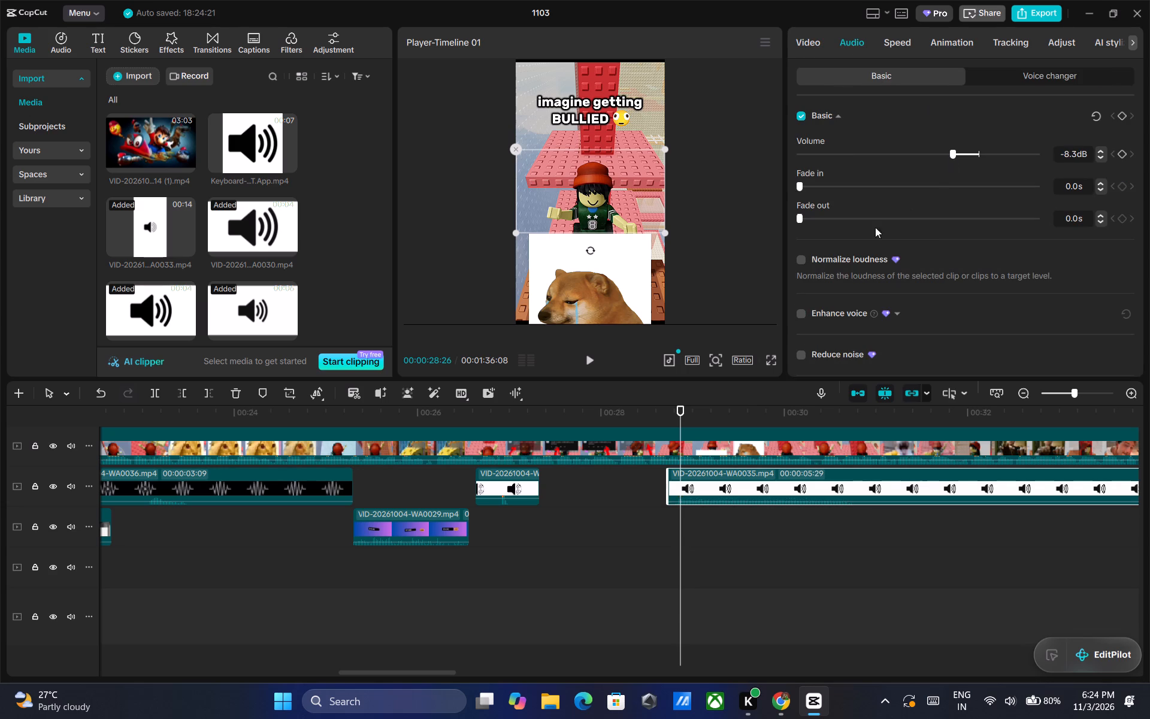
Play the crying-dog moment from 00:00:28:26, split the WA0035 clip at 00:00:30:11 and delete the remainder.
left_click(588, 357)
triple_click(588, 357)
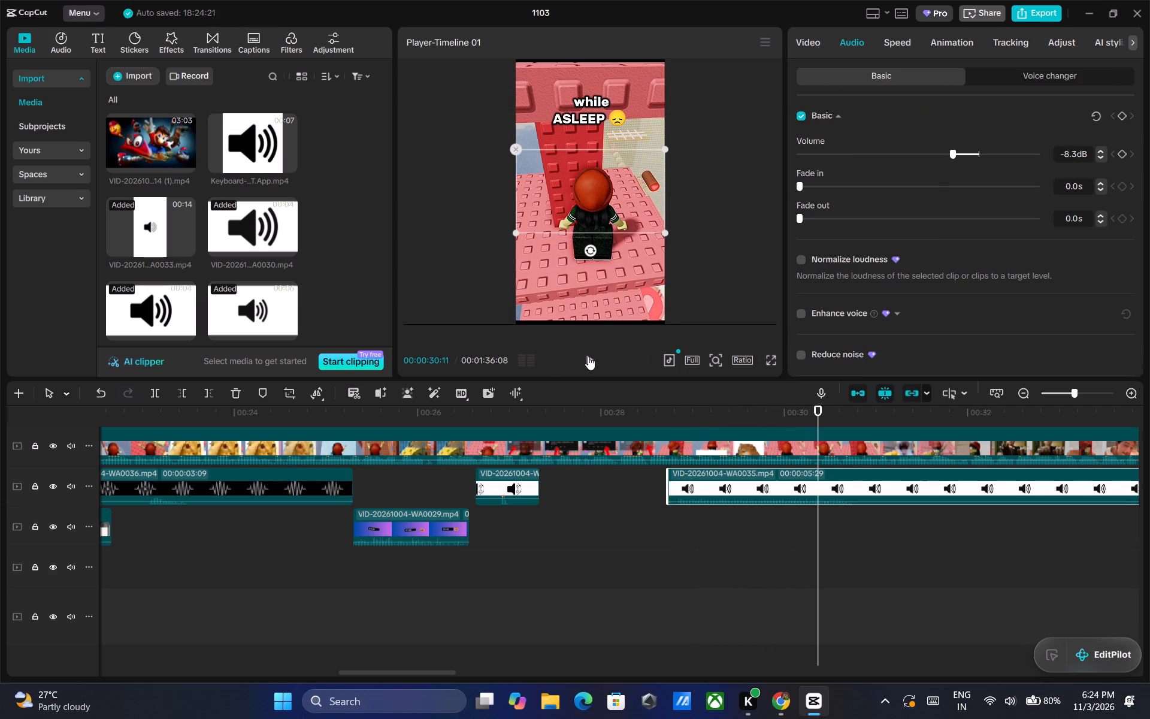
key("ctrl+b")
key("Delete")
Play on from 00:00:30:11 and place the playhead at 00:00:30:19, where the screaming-cat image fades in.
double_click(592, 358)
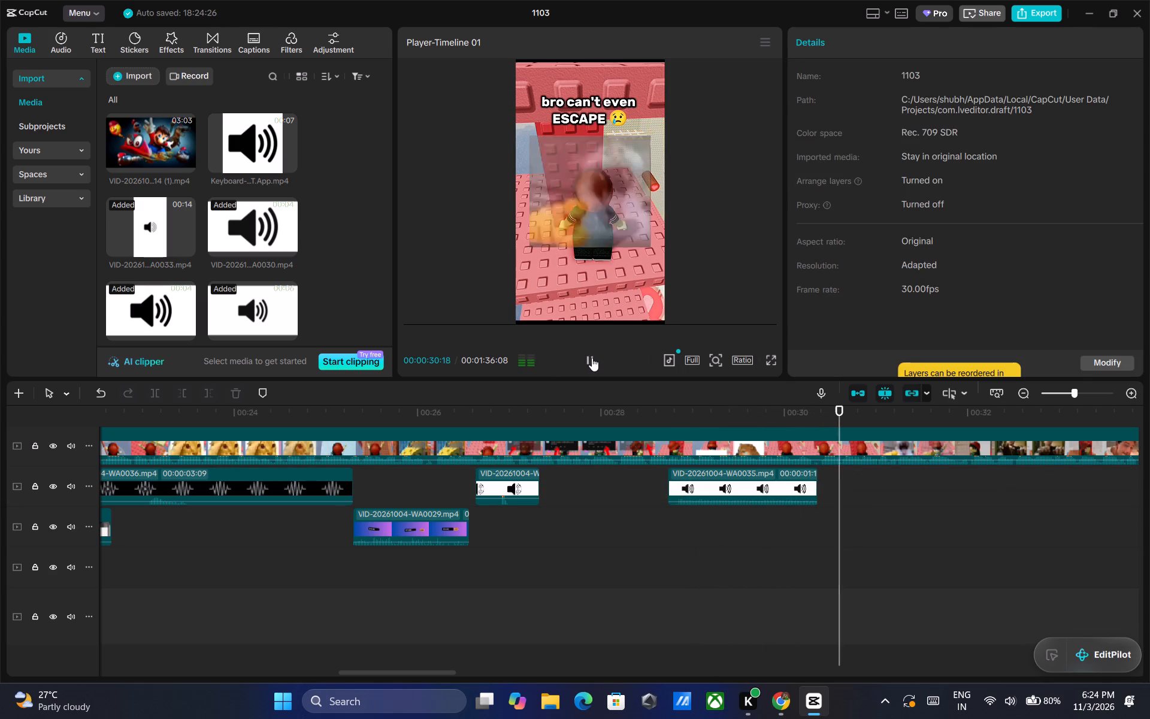
left_click_drag(849, 415, 845, 413)
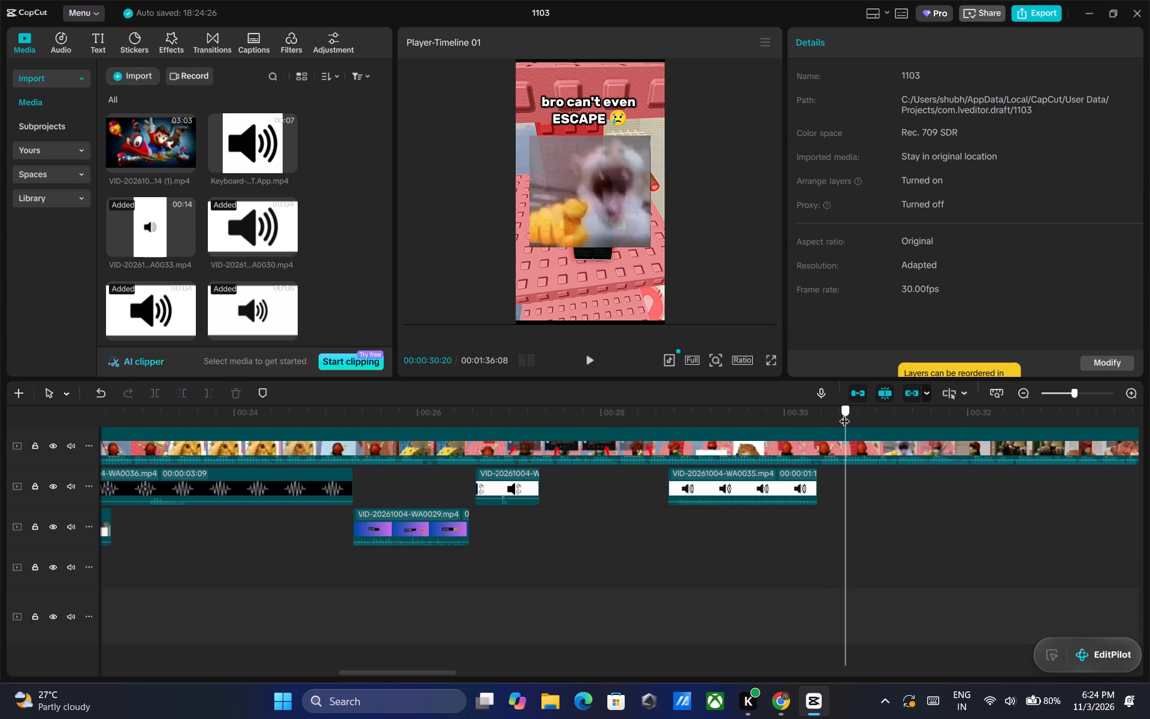
left_click_drag(845, 413, 843, 413)
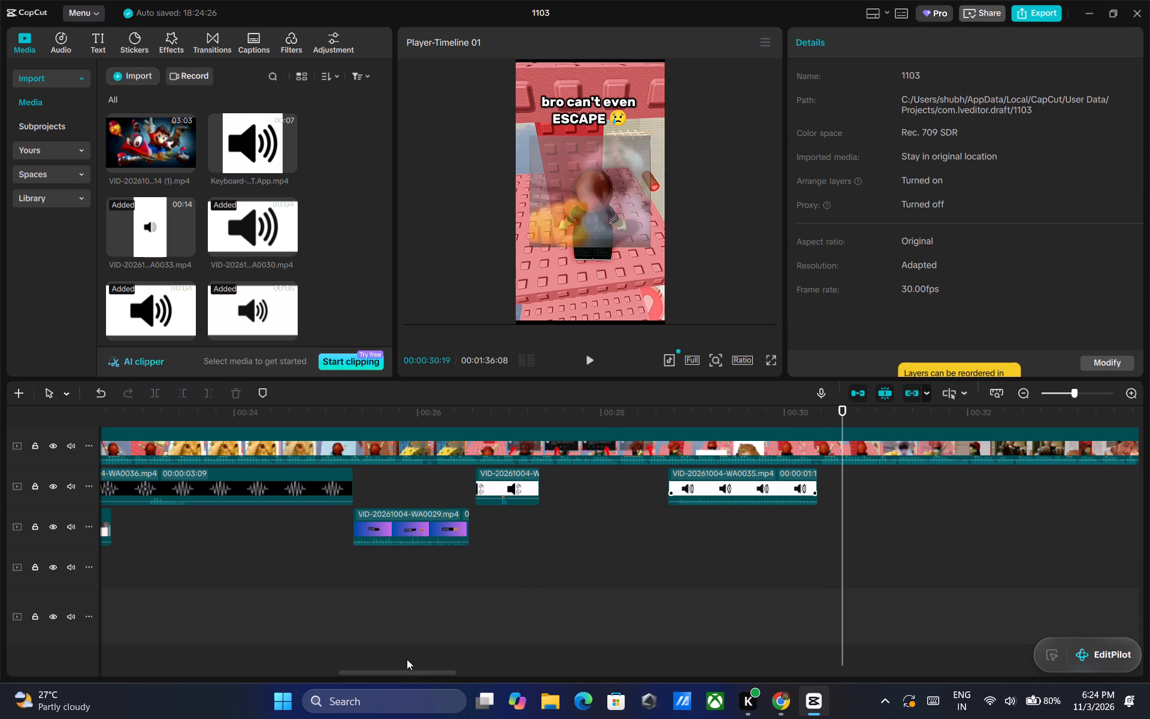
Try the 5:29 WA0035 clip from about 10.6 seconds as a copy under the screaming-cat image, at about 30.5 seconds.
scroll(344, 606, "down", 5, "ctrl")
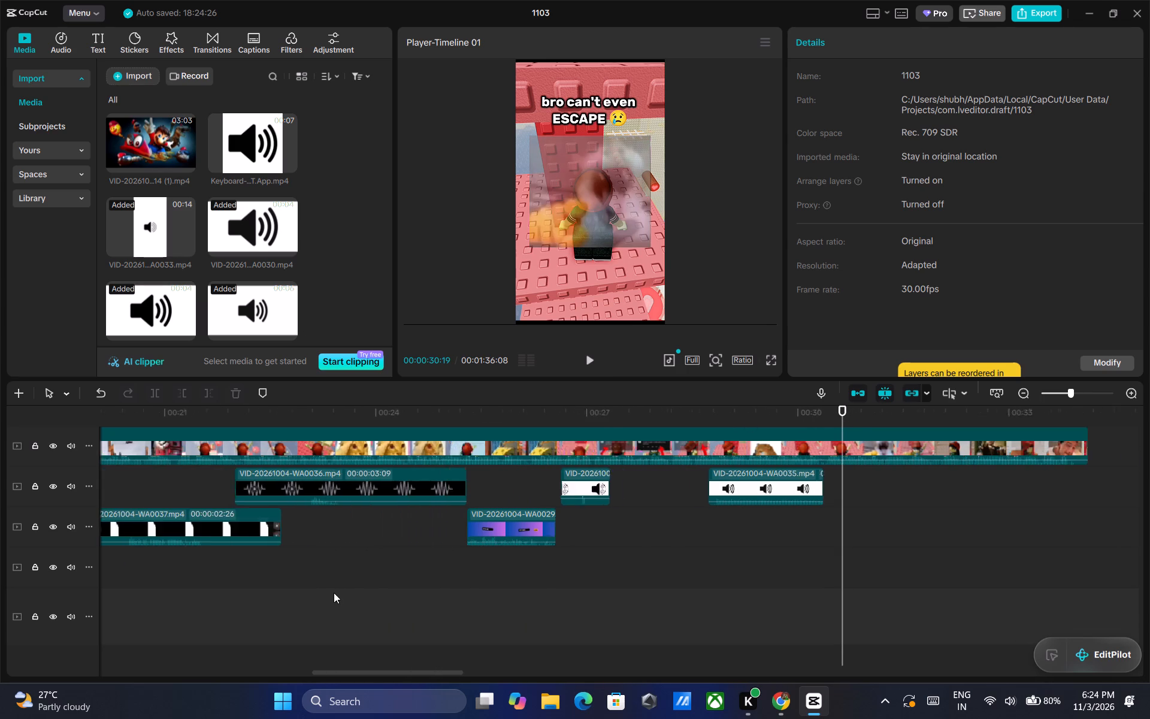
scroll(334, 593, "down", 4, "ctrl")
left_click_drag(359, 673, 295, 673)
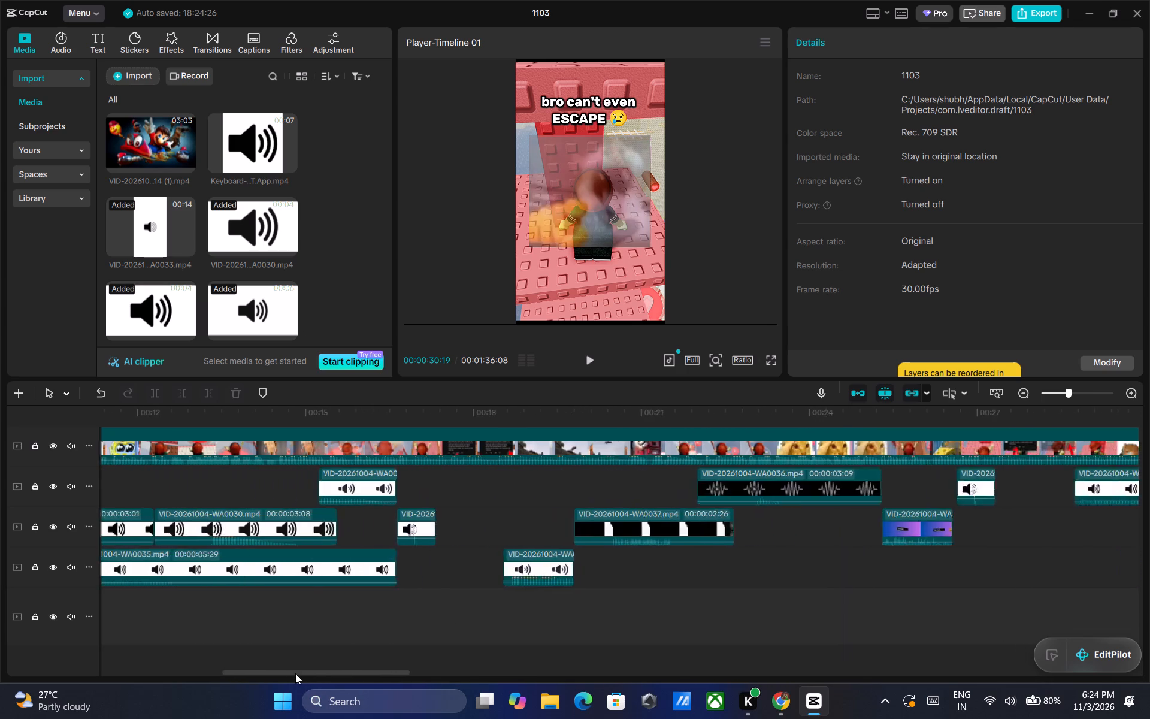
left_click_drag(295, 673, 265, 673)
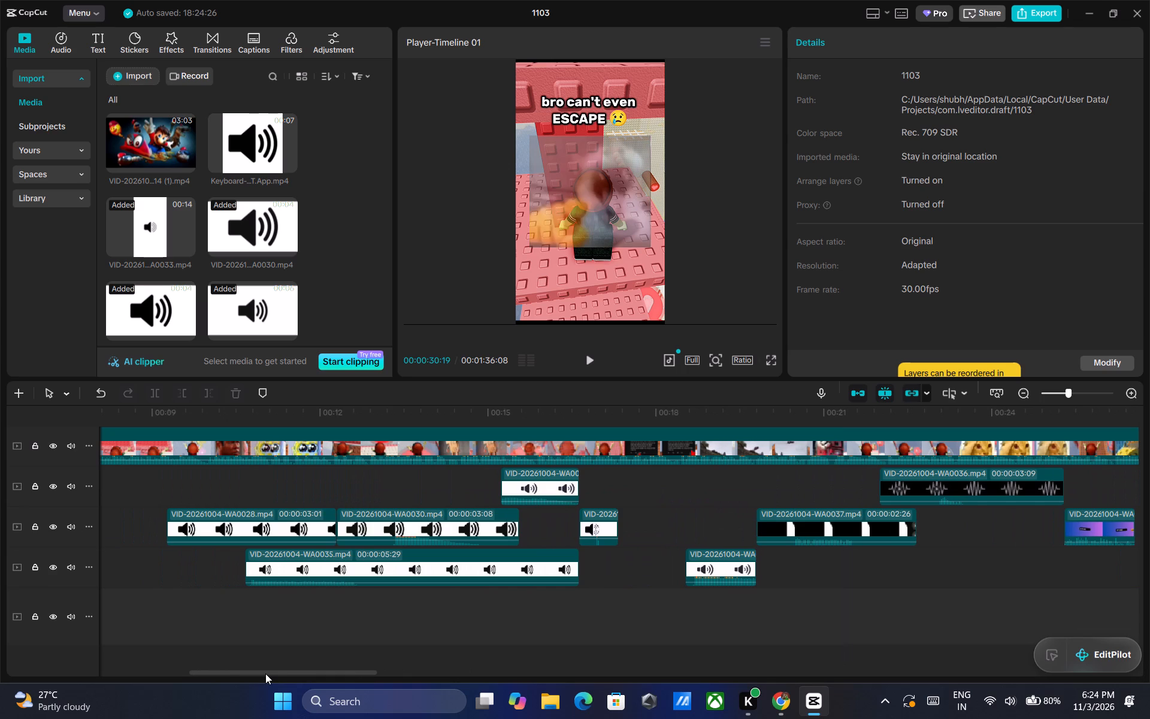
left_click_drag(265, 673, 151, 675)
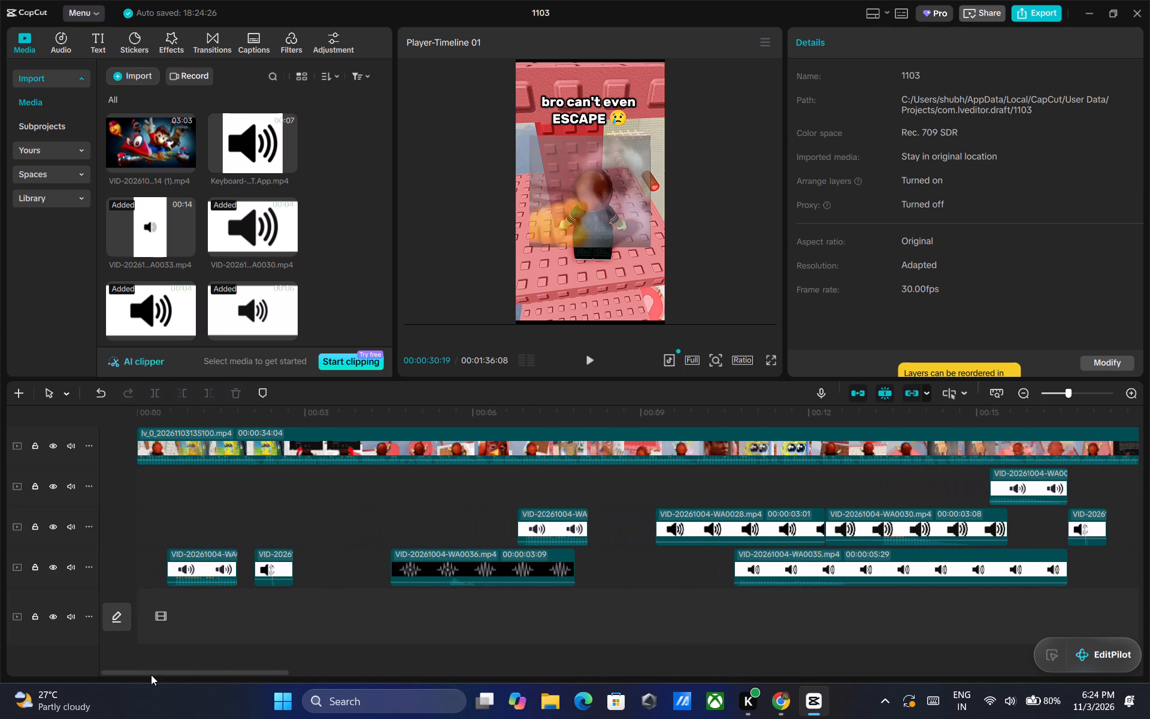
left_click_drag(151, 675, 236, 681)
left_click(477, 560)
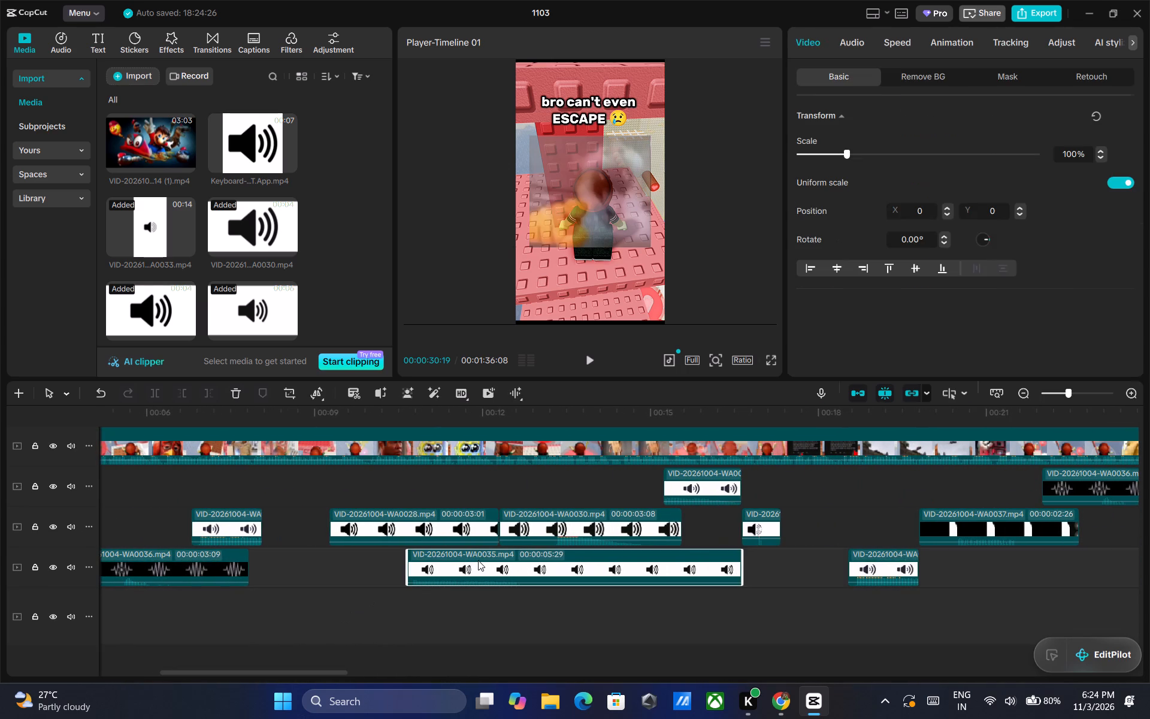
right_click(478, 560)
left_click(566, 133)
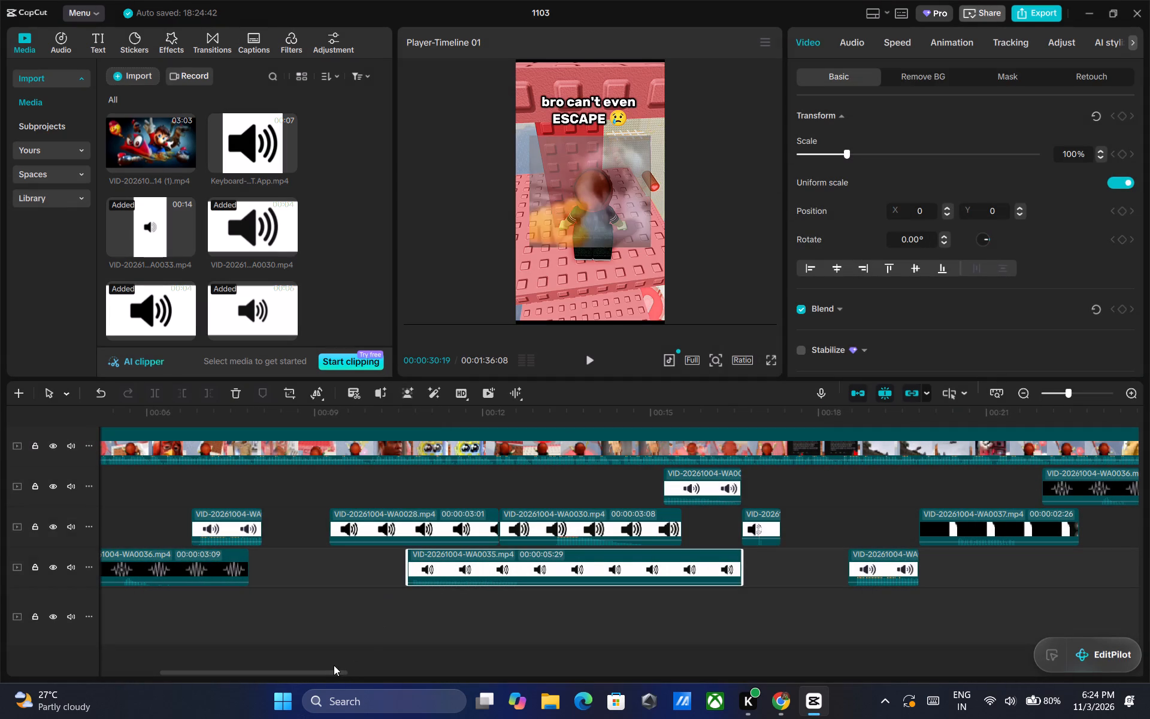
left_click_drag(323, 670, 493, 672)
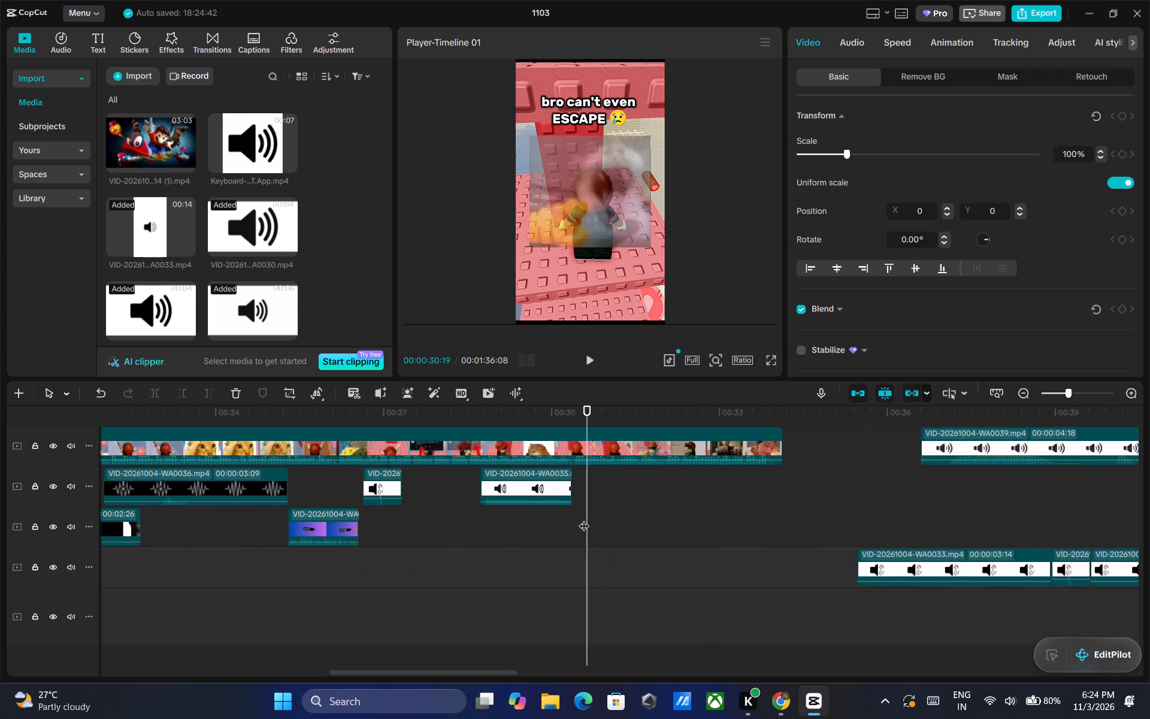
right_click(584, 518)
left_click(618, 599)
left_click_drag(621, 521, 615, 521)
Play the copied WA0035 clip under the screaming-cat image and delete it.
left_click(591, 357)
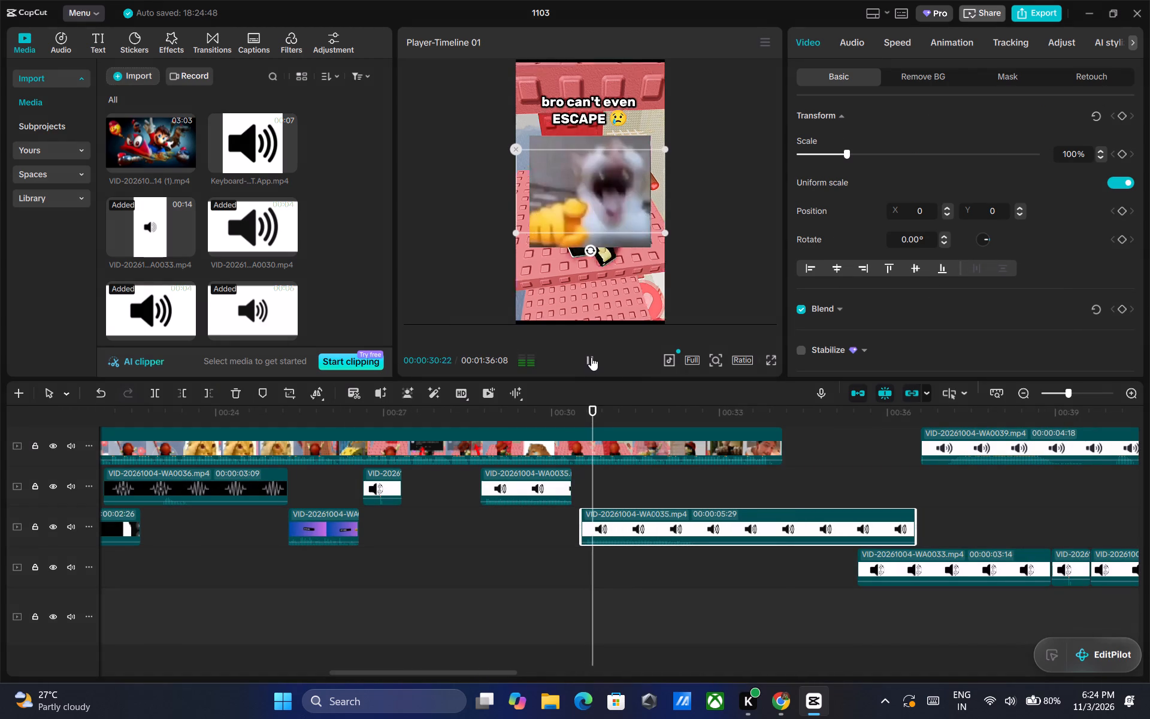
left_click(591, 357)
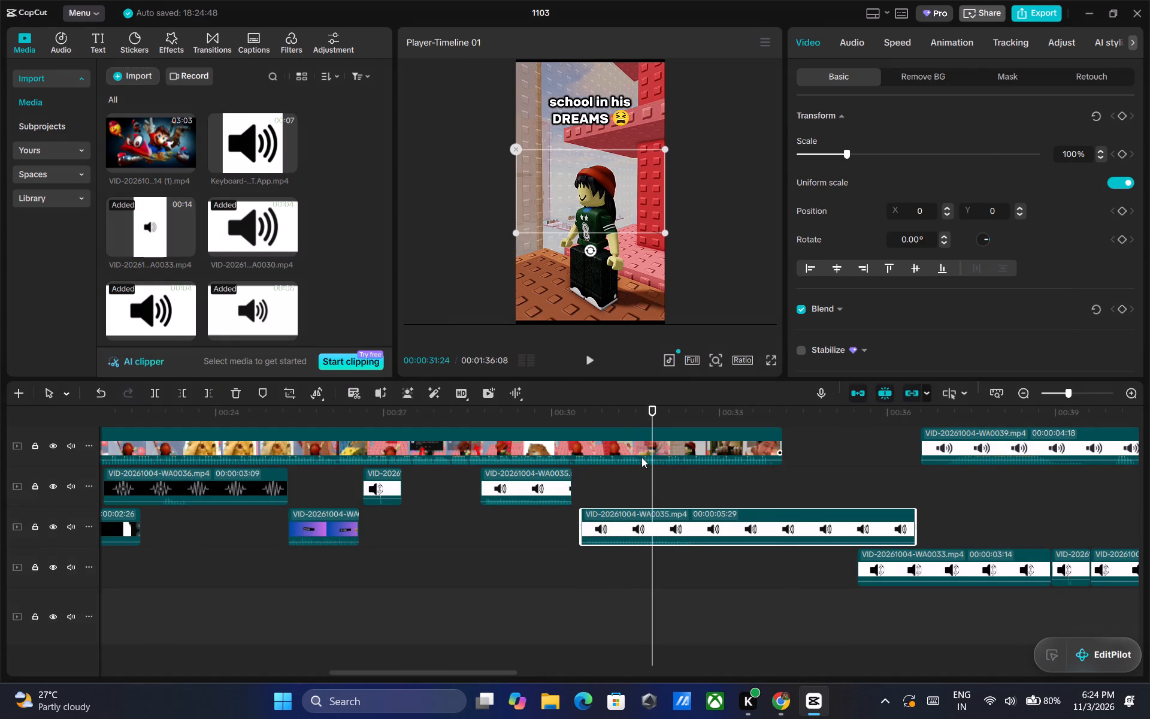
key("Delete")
Copy the short WA0039 clip from about 41 seconds to 00:00:30:19, placing it on the second sound track below the main video.
left_click_drag(650, 409, 621, 409)
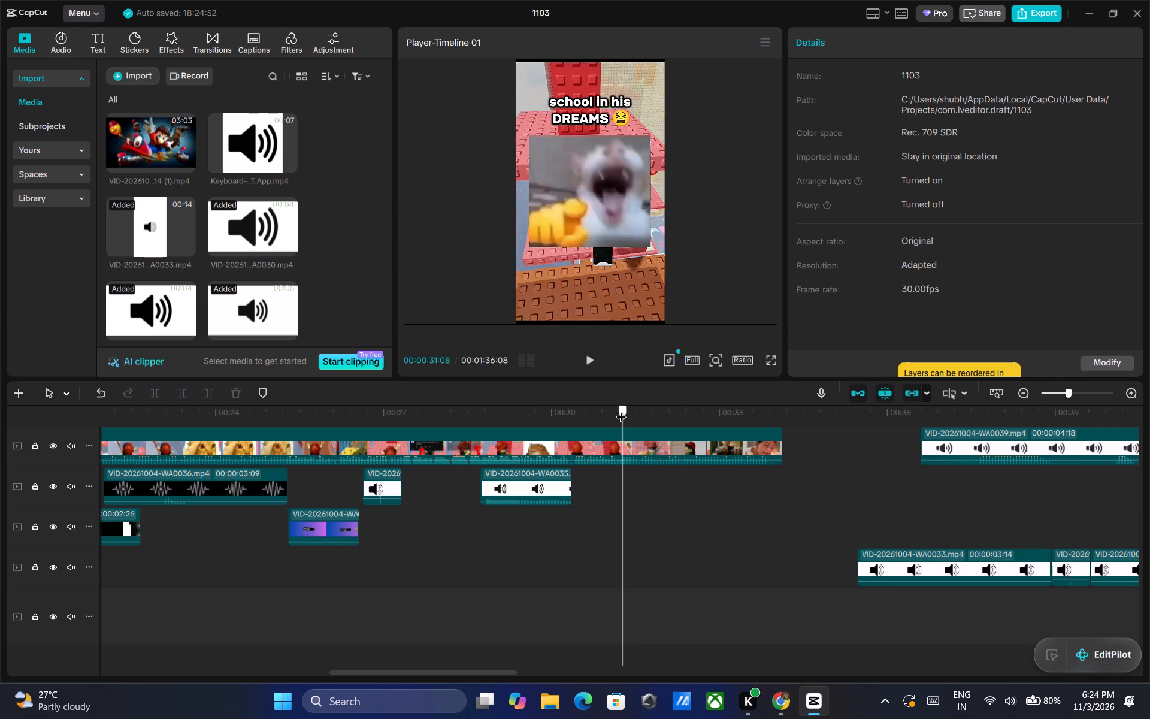
left_click_drag(621, 409, 584, 408)
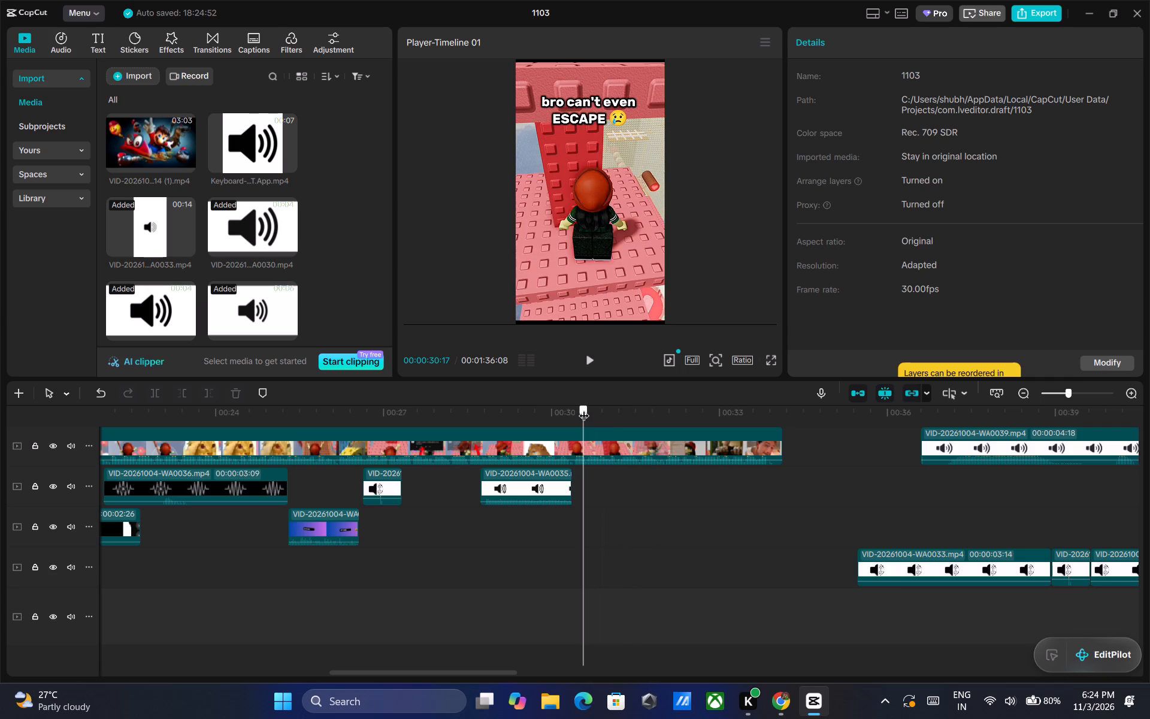
left_click_drag(584, 408, 588, 409)
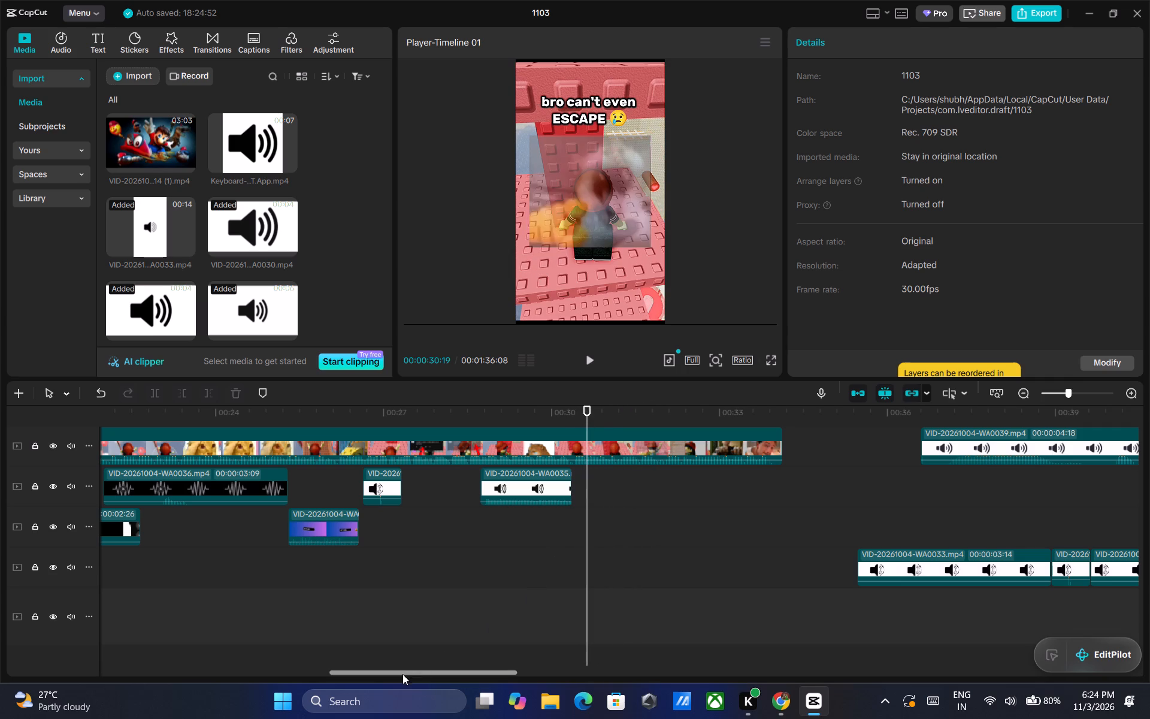
left_click_drag(402, 674, 504, 673)
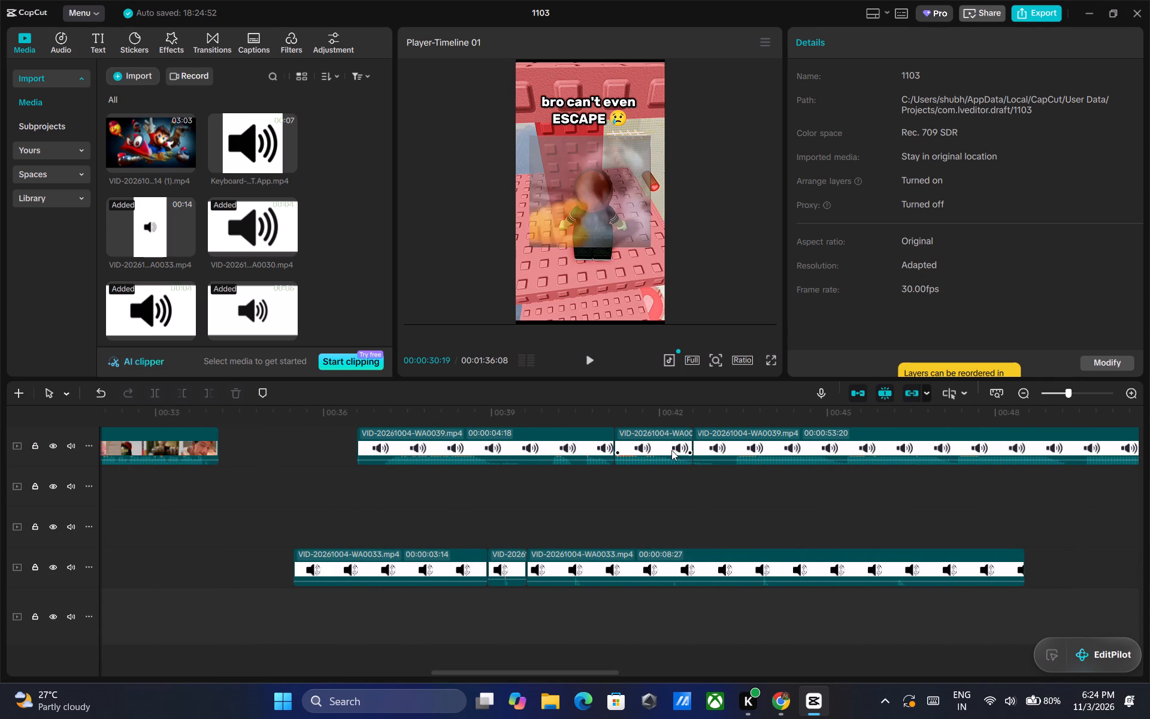
left_click(656, 443)
right_click(656, 443)
left_click(718, 126)
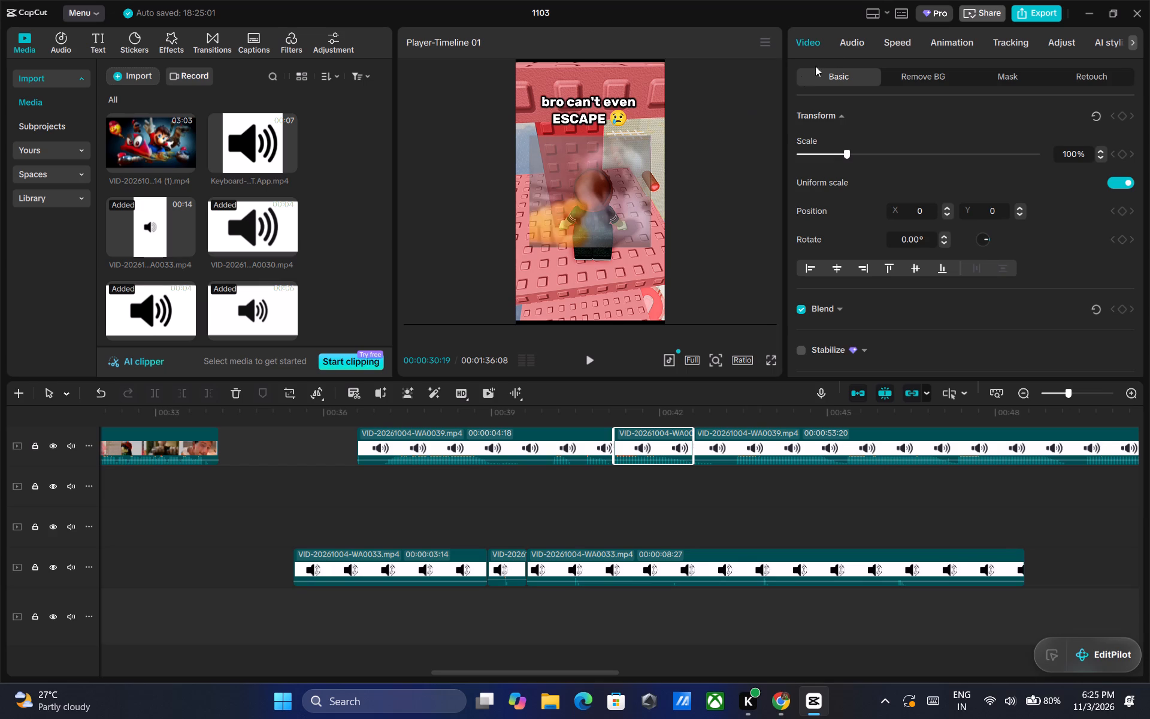
left_click(856, 43)
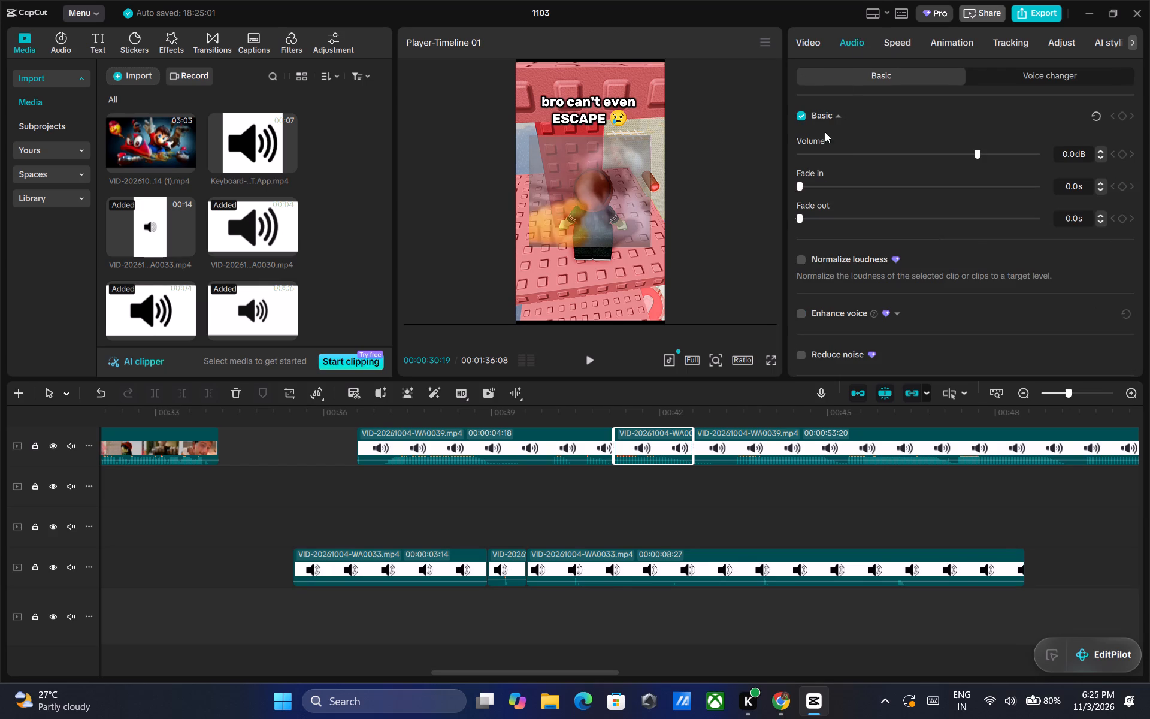
left_click_drag(464, 670, 358, 650)
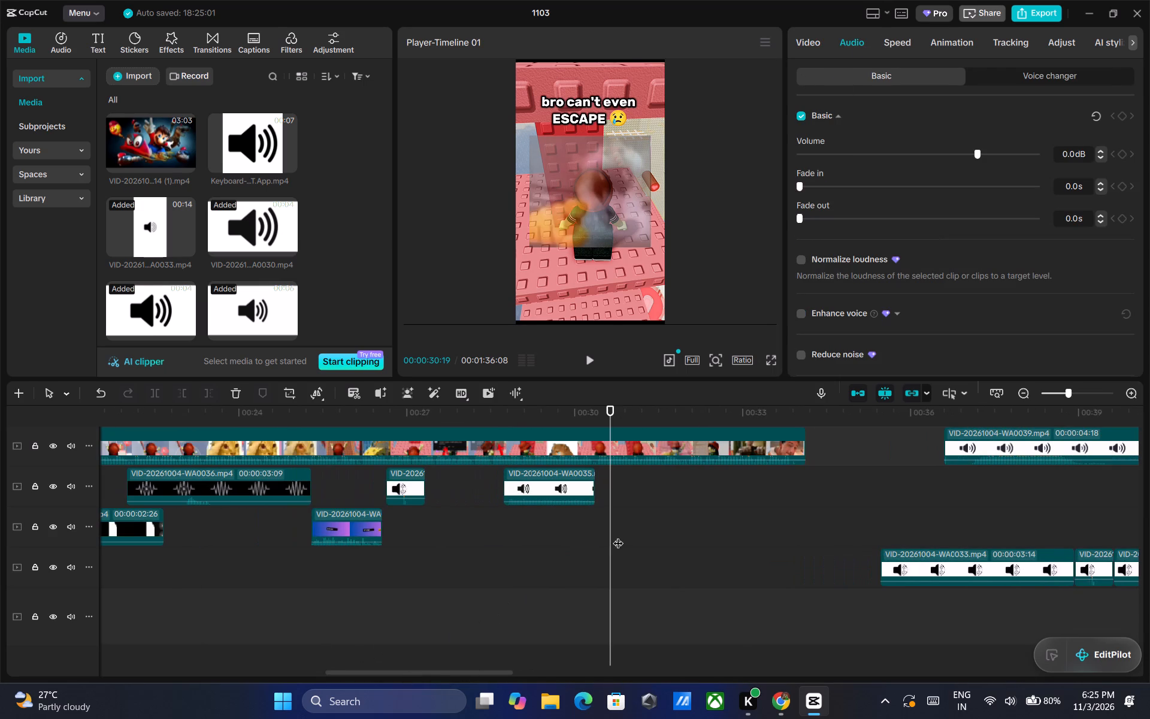
right_click(613, 515)
left_click(627, 589)
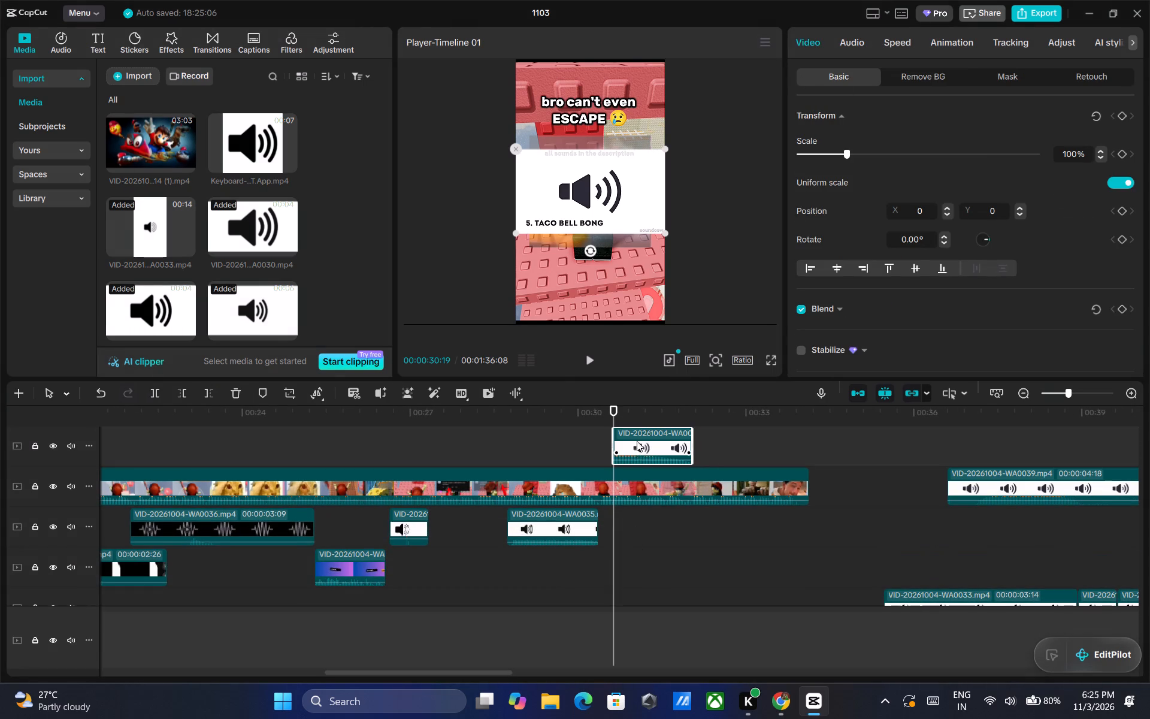
left_click_drag(637, 439, 635, 552)
Lower the copied WA0039 clip's volume to -10.9 dB and play the screaming-cat moment through to 00:00:32:03.
left_click(857, 38)
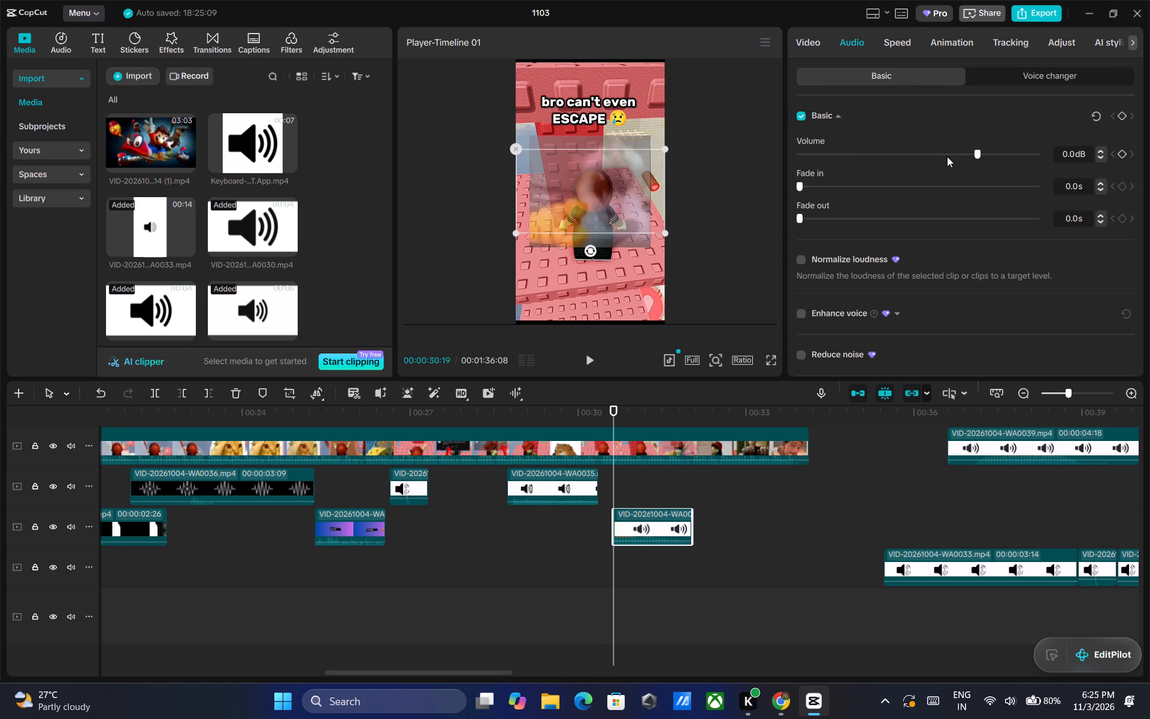
left_click(942, 155)
left_click(588, 360)
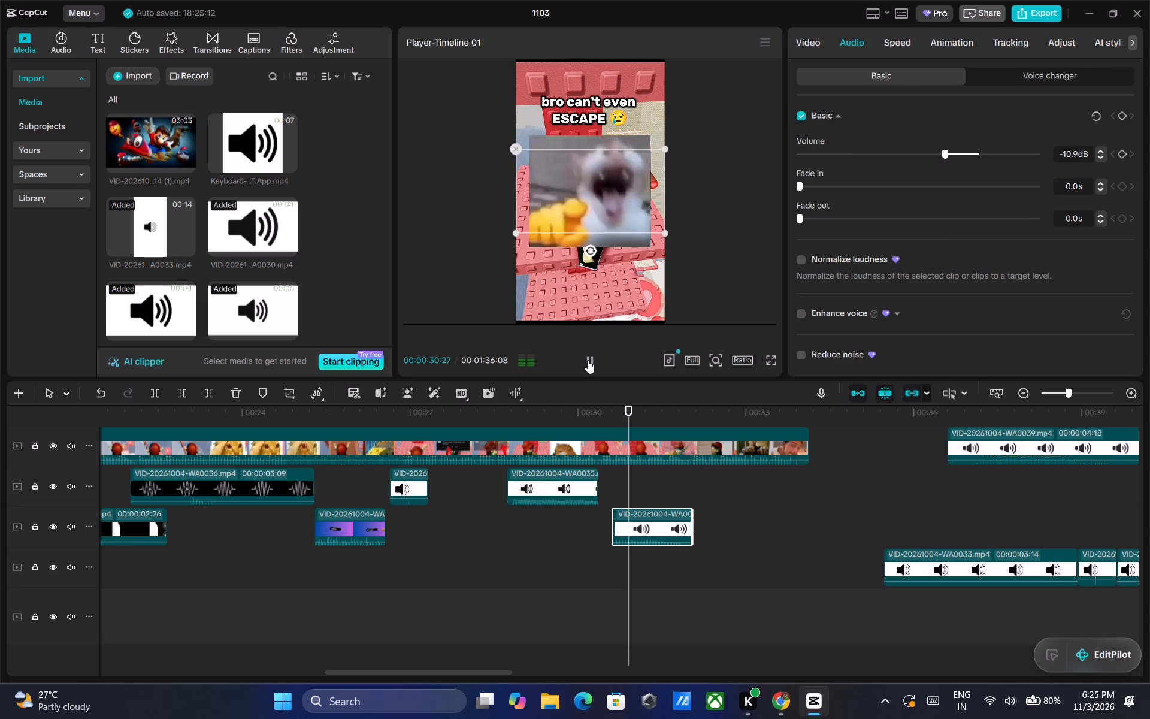
left_click(588, 360)
double_click(588, 360)
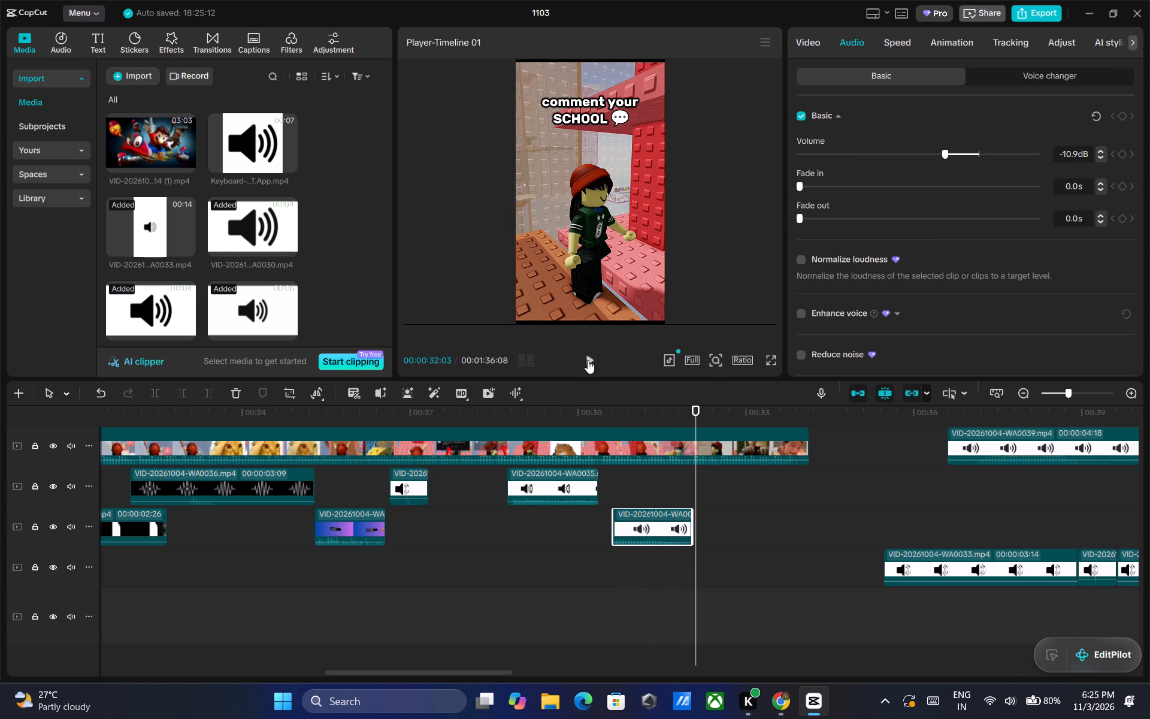
Browse the imported media for a sound suited to the "comment your SCHOOL" moment, previewing the WA0032 clip.
scroll(238, 206, "up", 2)
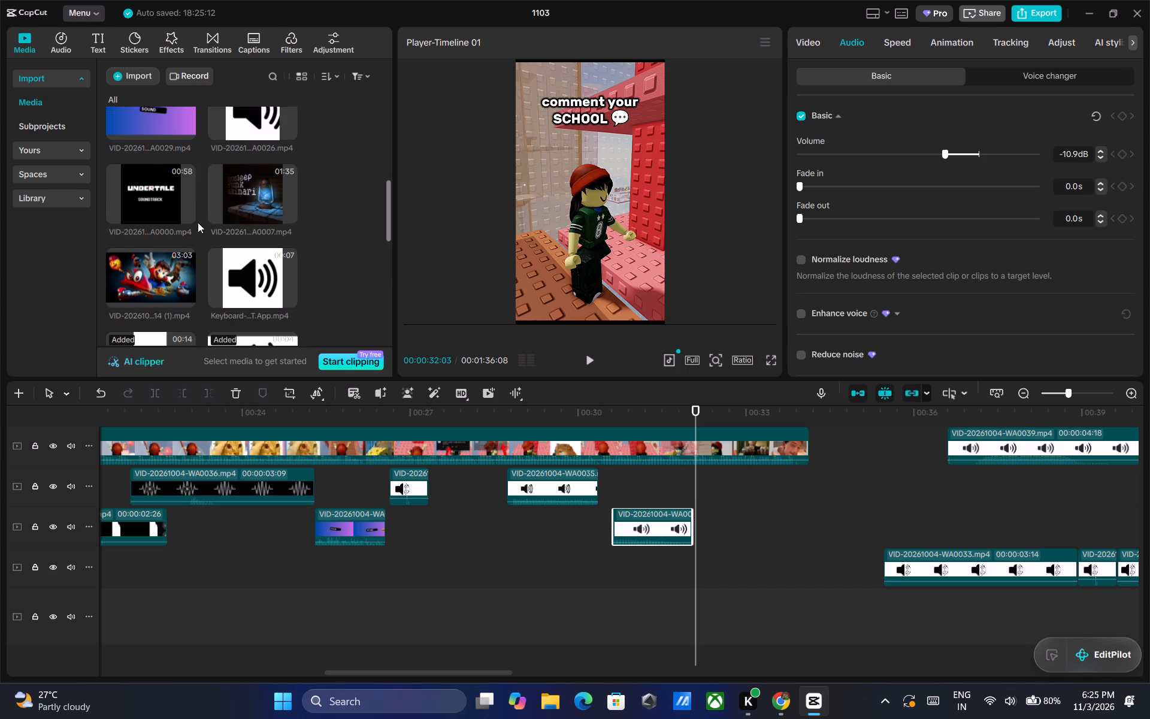
scroll(198, 222, "down", 6)
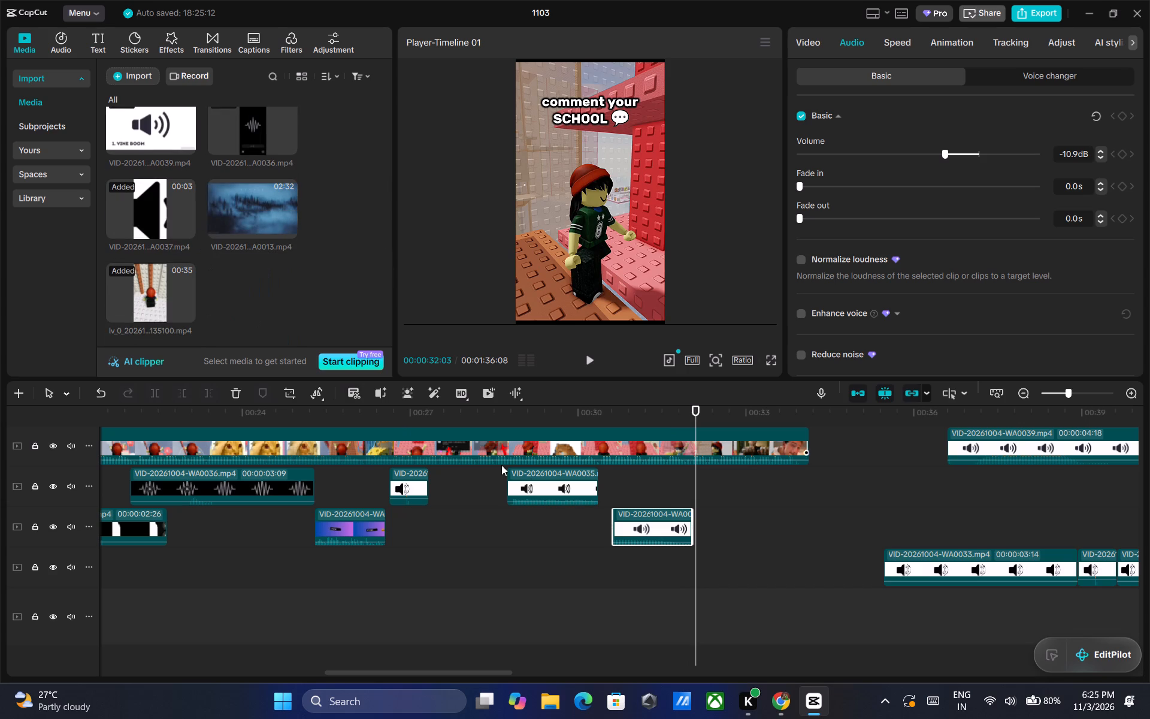
scroll(262, 266, "up", 13)
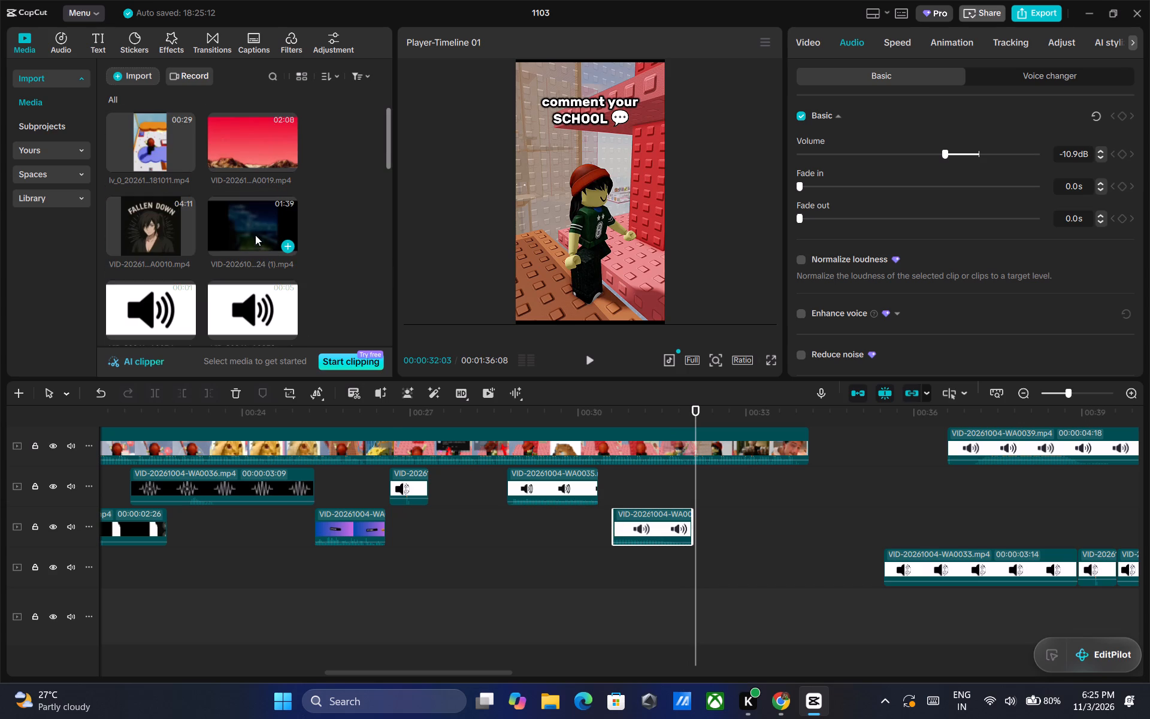
scroll(254, 230, "up", 4)
left_click(229, 313)
scroll(234, 296, "down", 1)
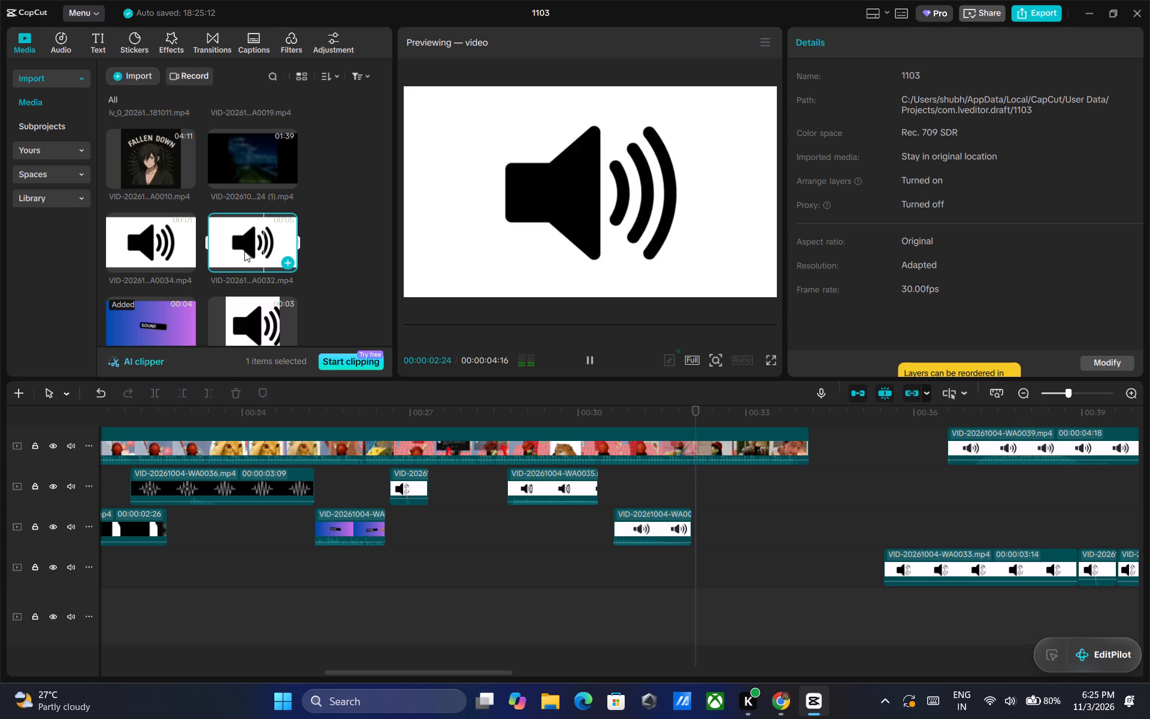
scroll(241, 244, "down", 4)
scroll(240, 243, "up", 1)
scroll(240, 243, "down", 4)
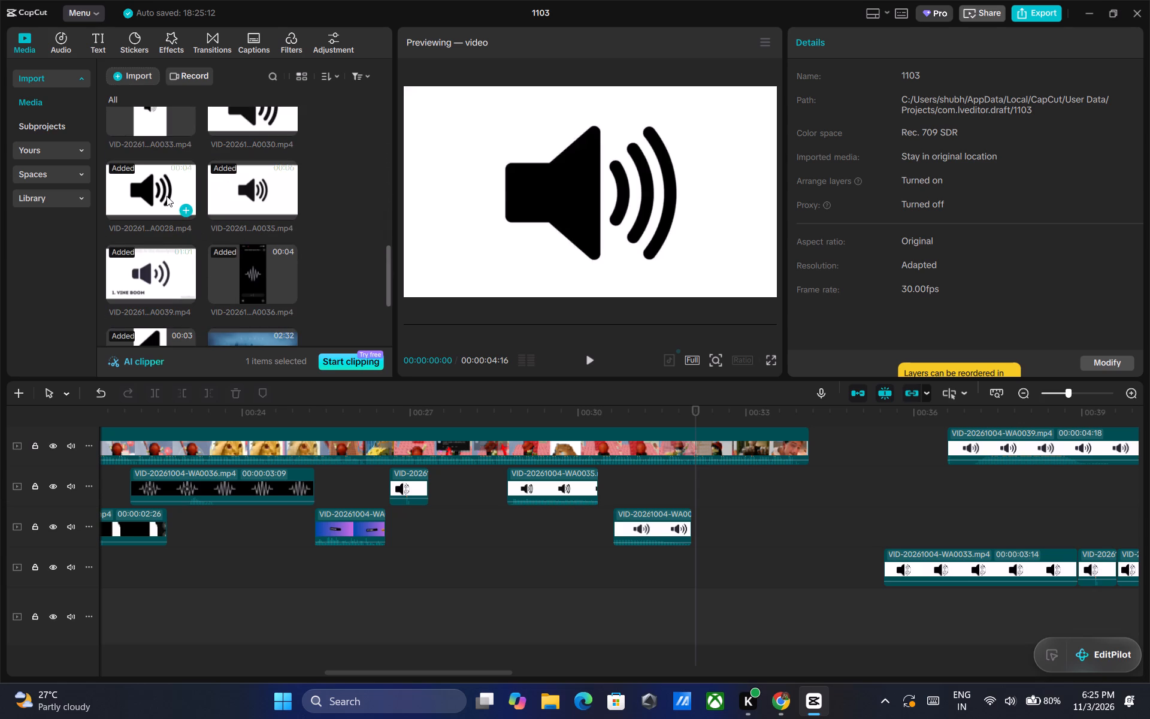
scroll(158, 263, "down", 1)
scroll(170, 265, "up", 2)
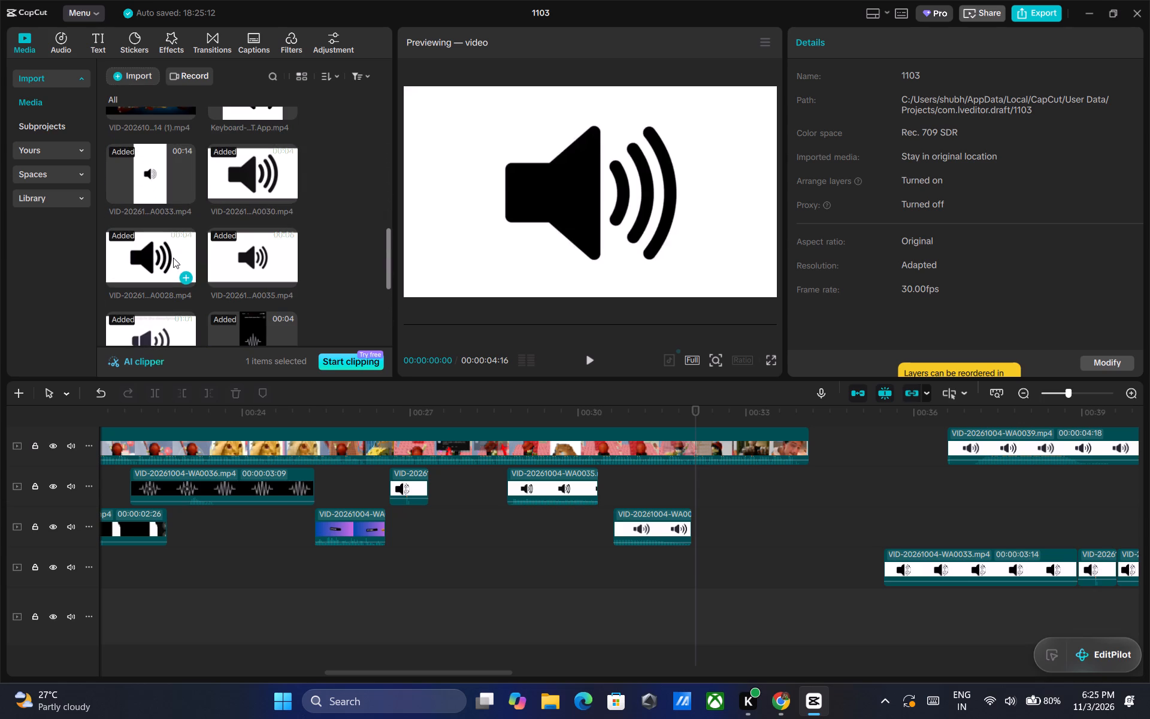
scroll(177, 195, "up", 3)
Add the keyboard typing sound on the track directly below the main video at about 31.3 seconds and raise its volume to 12.3 dB.
left_click_drag(255, 284, 480, 388)
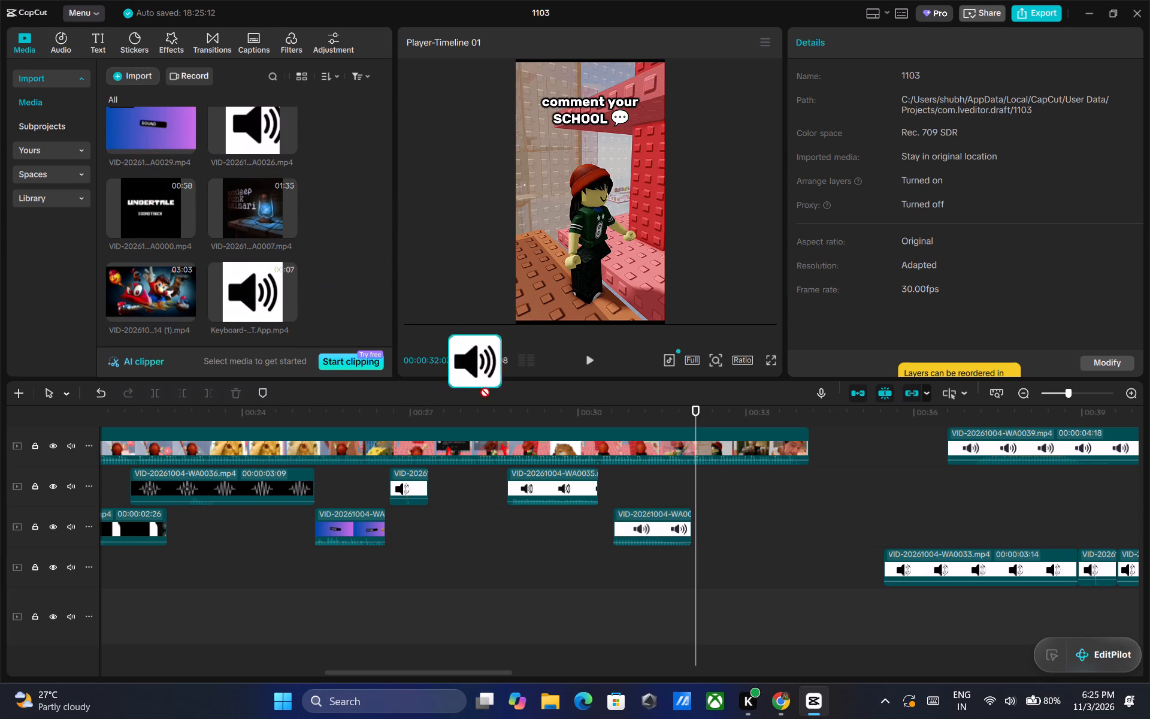
left_click_drag(480, 388, 644, 491)
left_click_drag(702, 485, 709, 487)
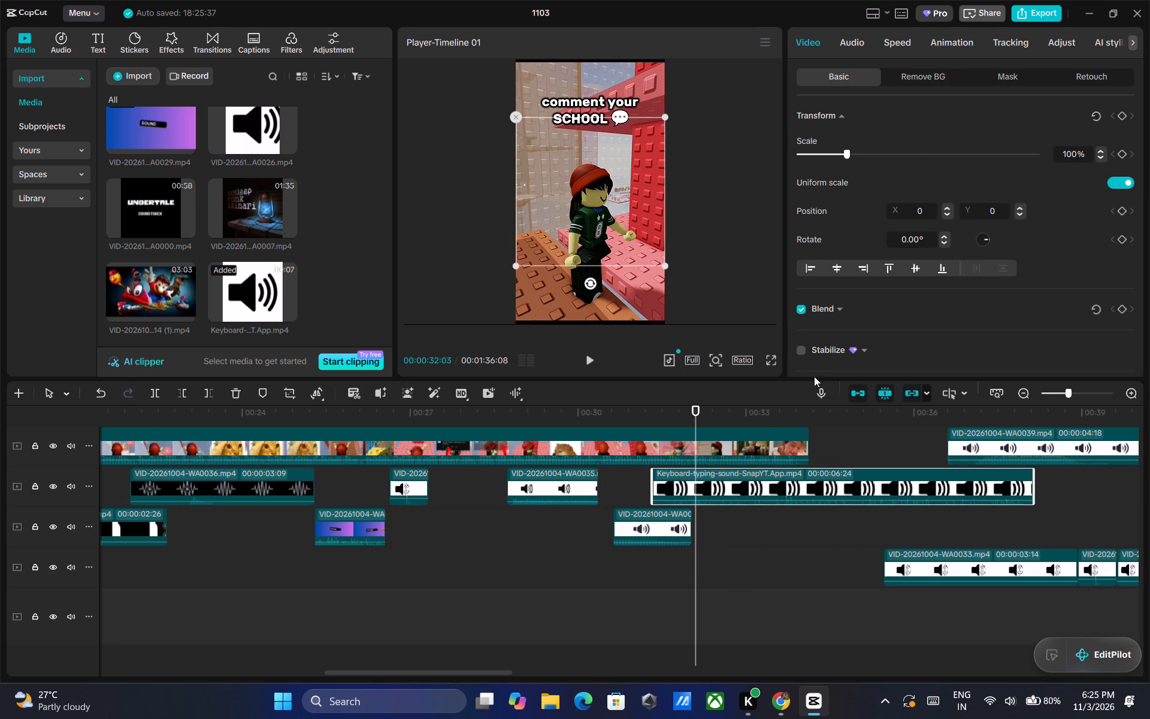
left_click(842, 44)
left_click(1011, 152)
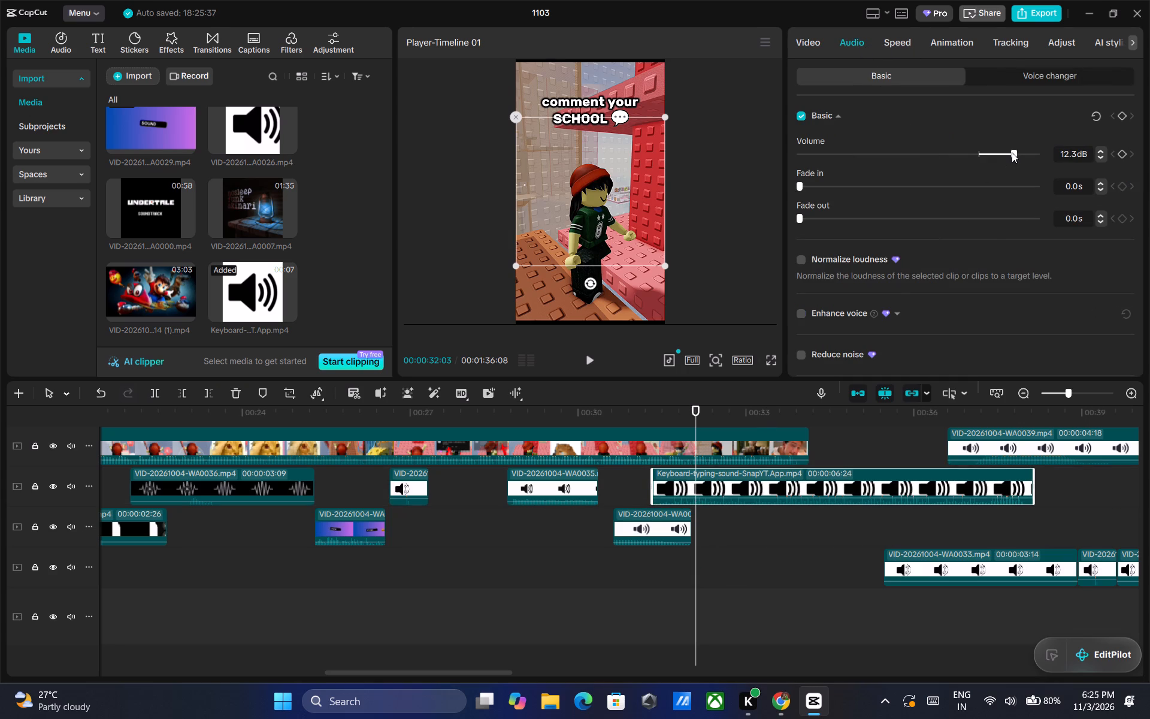
Split the keyboard typing clip at 00:00:32:03, delete the part before it, and play the remainder to 00:00:33:12.
key("ctrl+b")
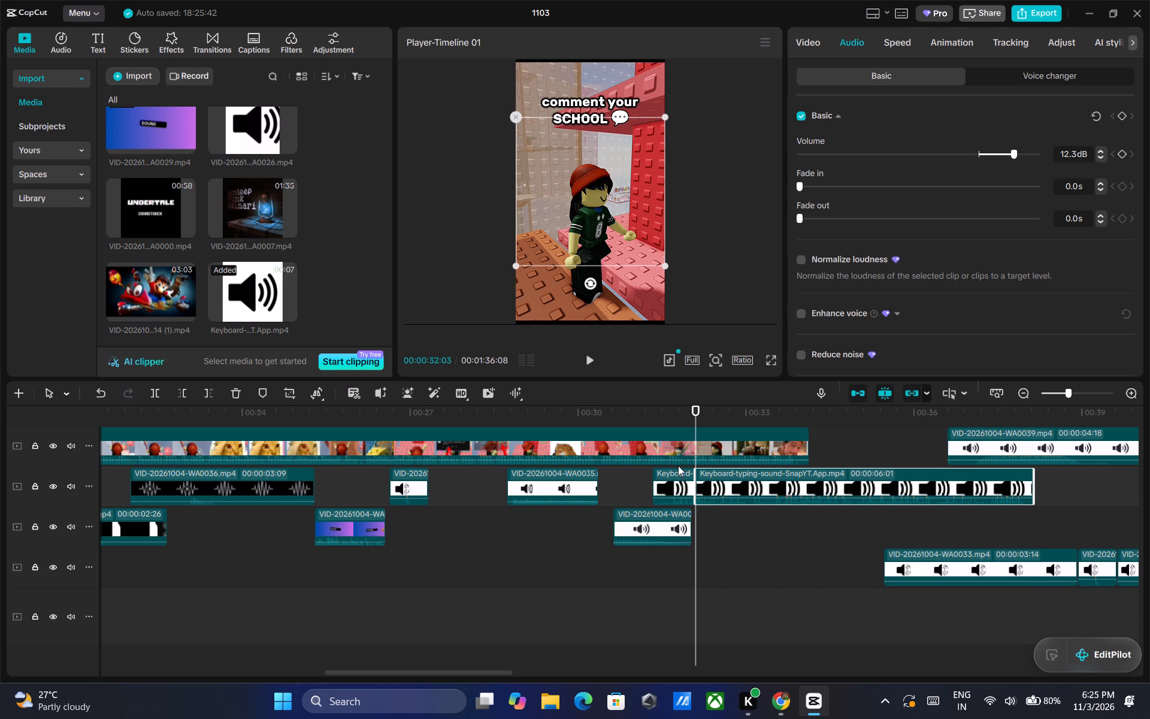
left_click(672, 479)
key("Delete")
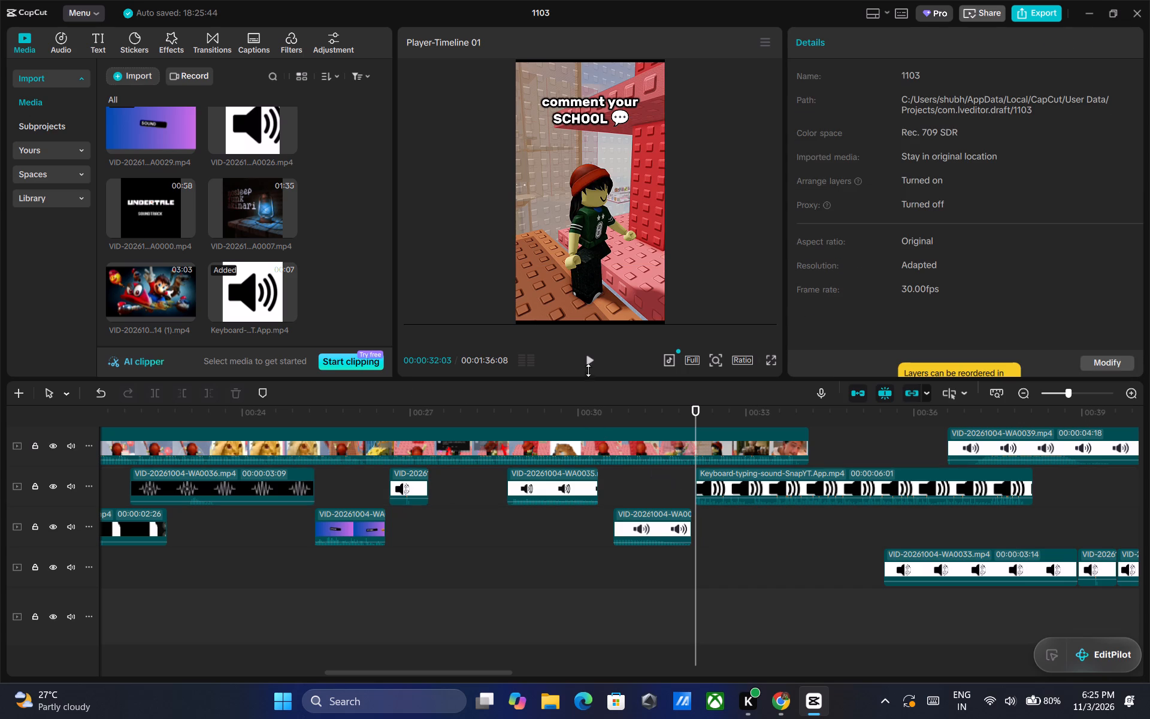
left_click(588, 358)
left_click(588, 358)
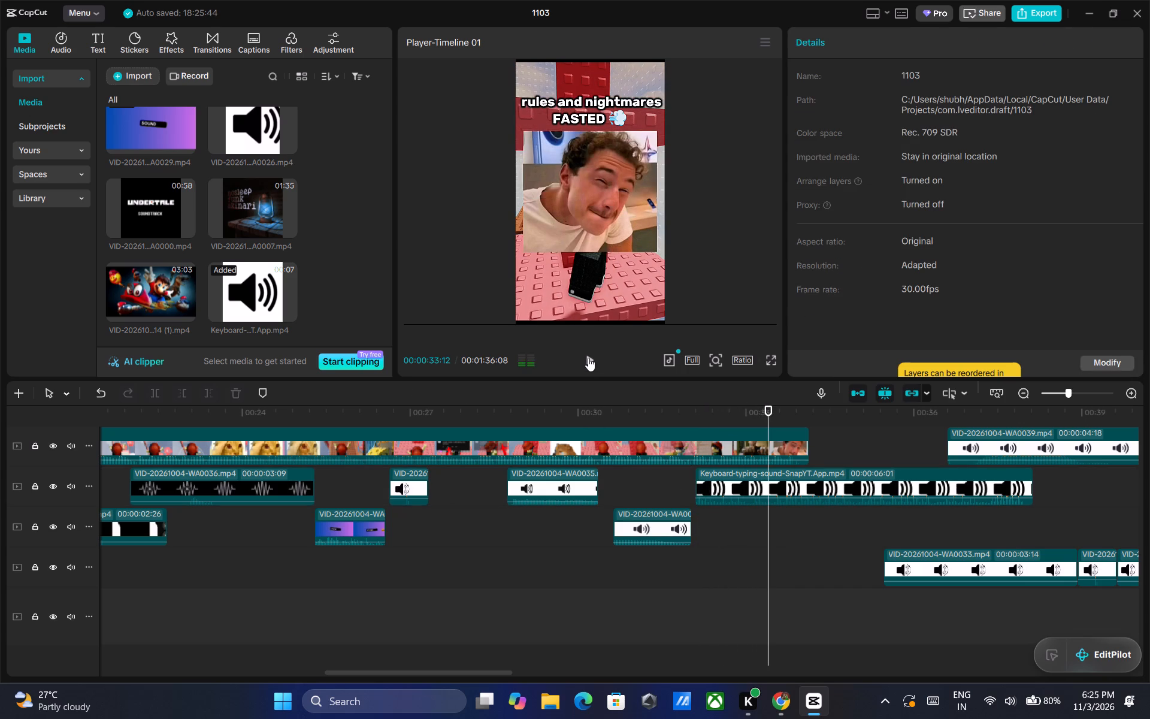
Split the keyboard typing clip at 00:00:32:24, delete the part after it, and play on to 00:00:33:03.
left_click_drag(766, 410, 758, 409)
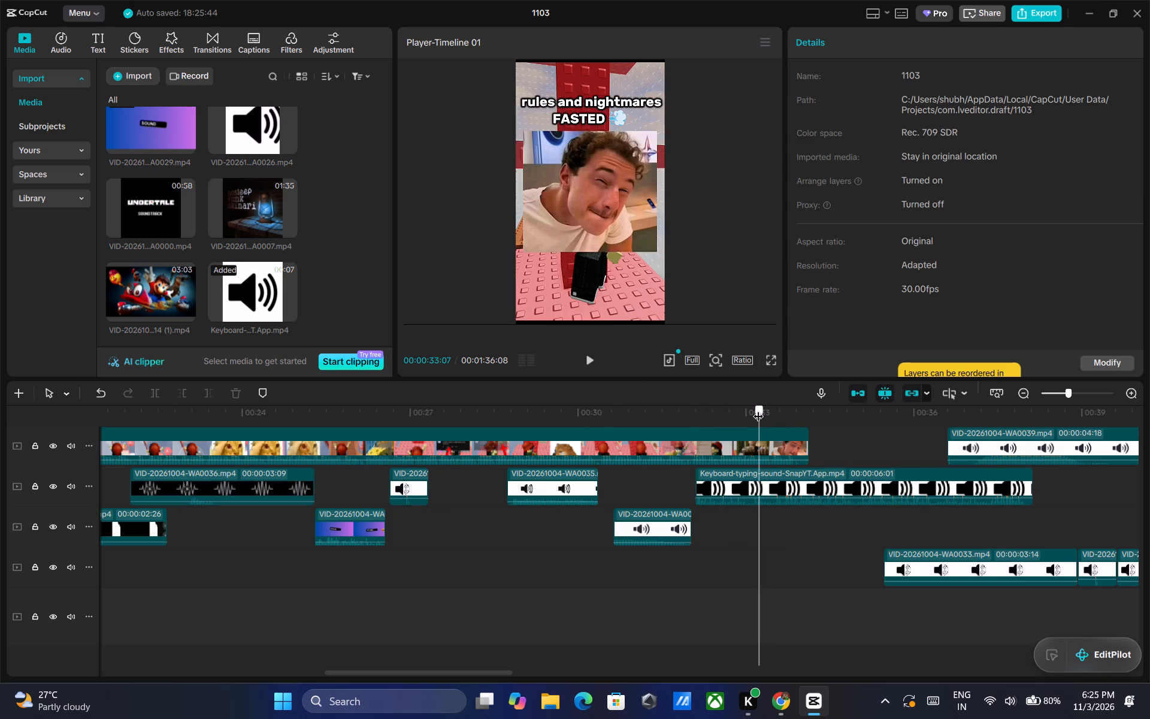
left_click_drag(758, 409, 741, 409)
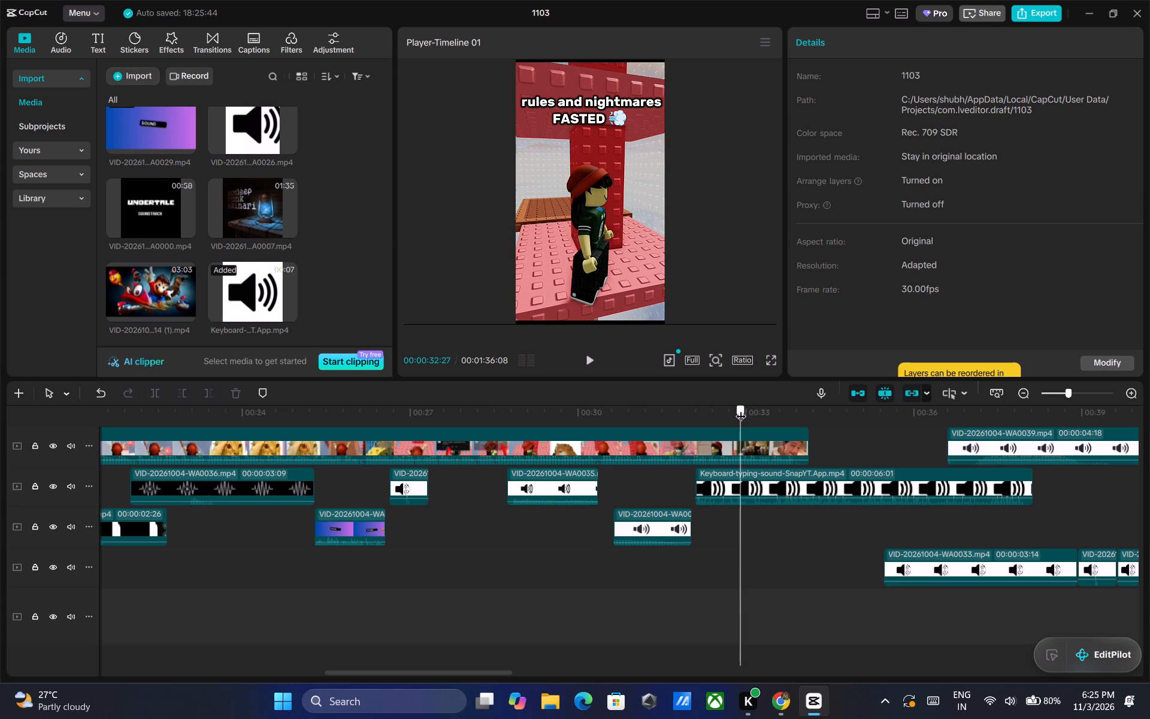
left_click_drag(741, 409, 735, 409)
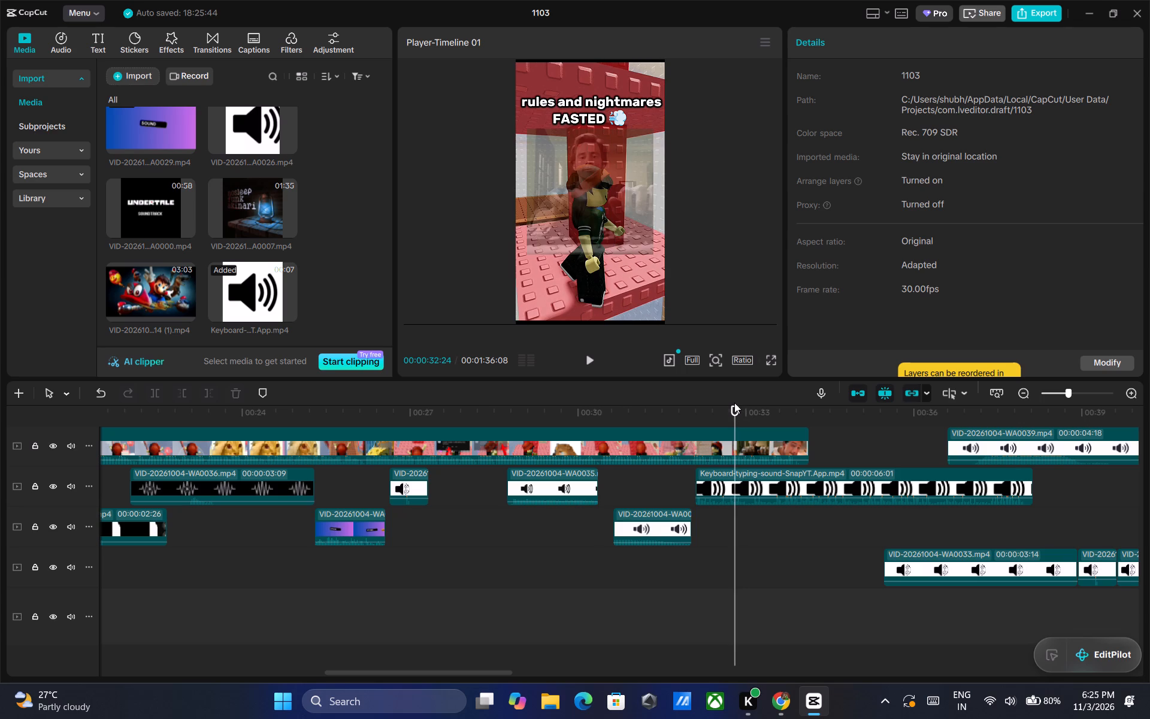
left_click(759, 479, "ctrl")
key("ctrl+b")
key("Delete")
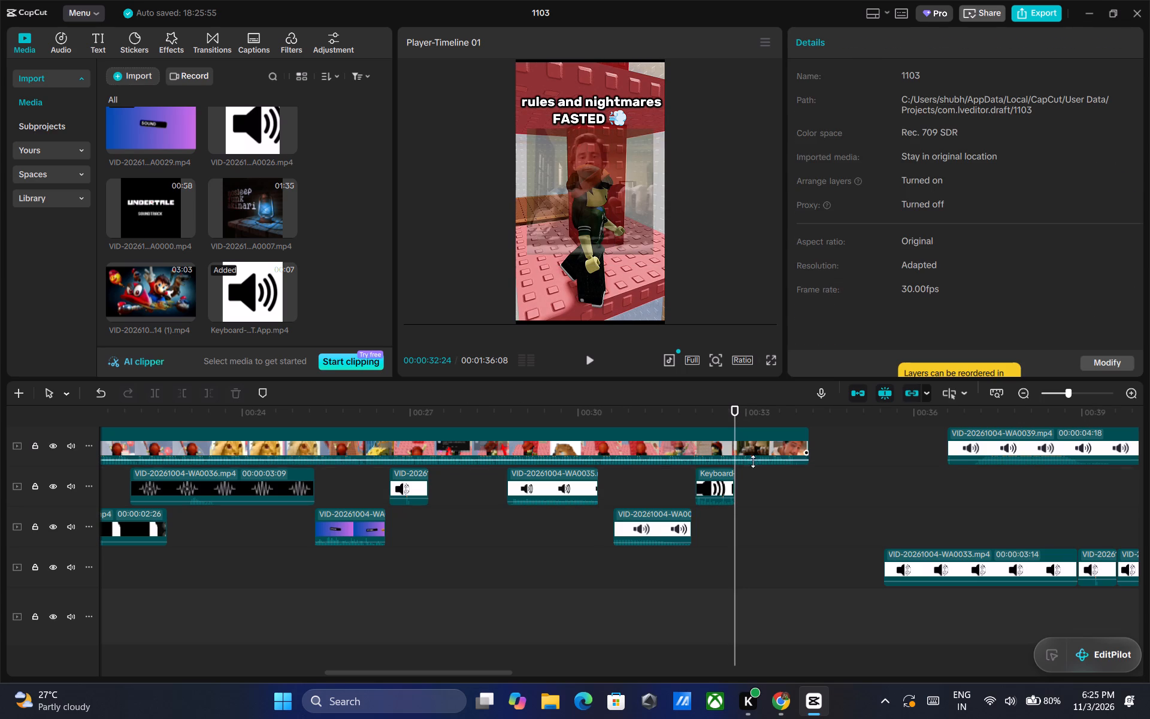
triple_click(591, 361)
left_click(591, 361)
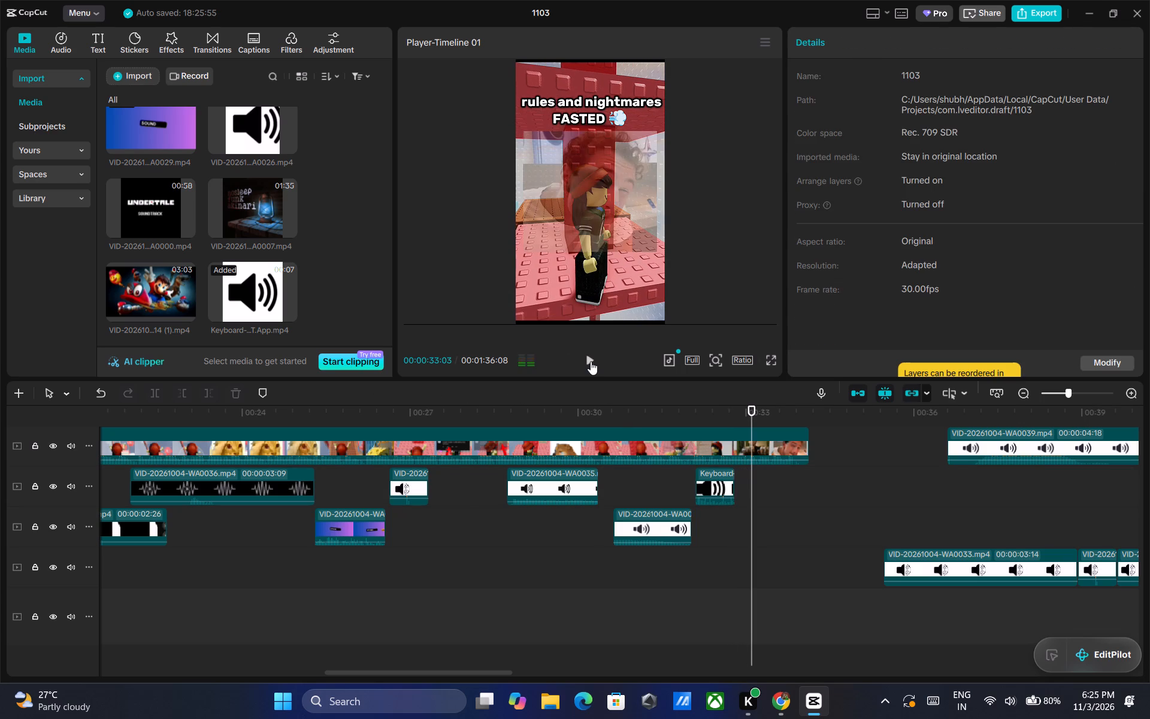
Add the WA0036 sound on the third track below the main video at about 32 seconds and lower its volume to -6.7 dB.
left_click_drag(435, 675, 320, 670)
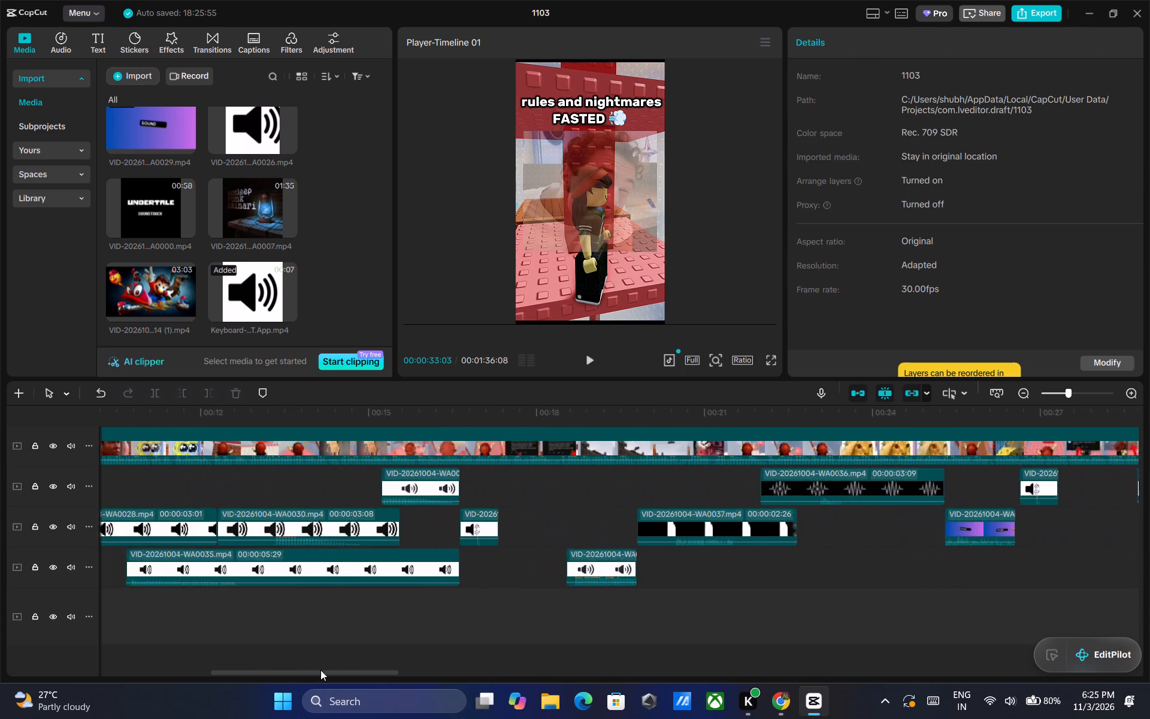
left_click_drag(320, 670, 256, 667)
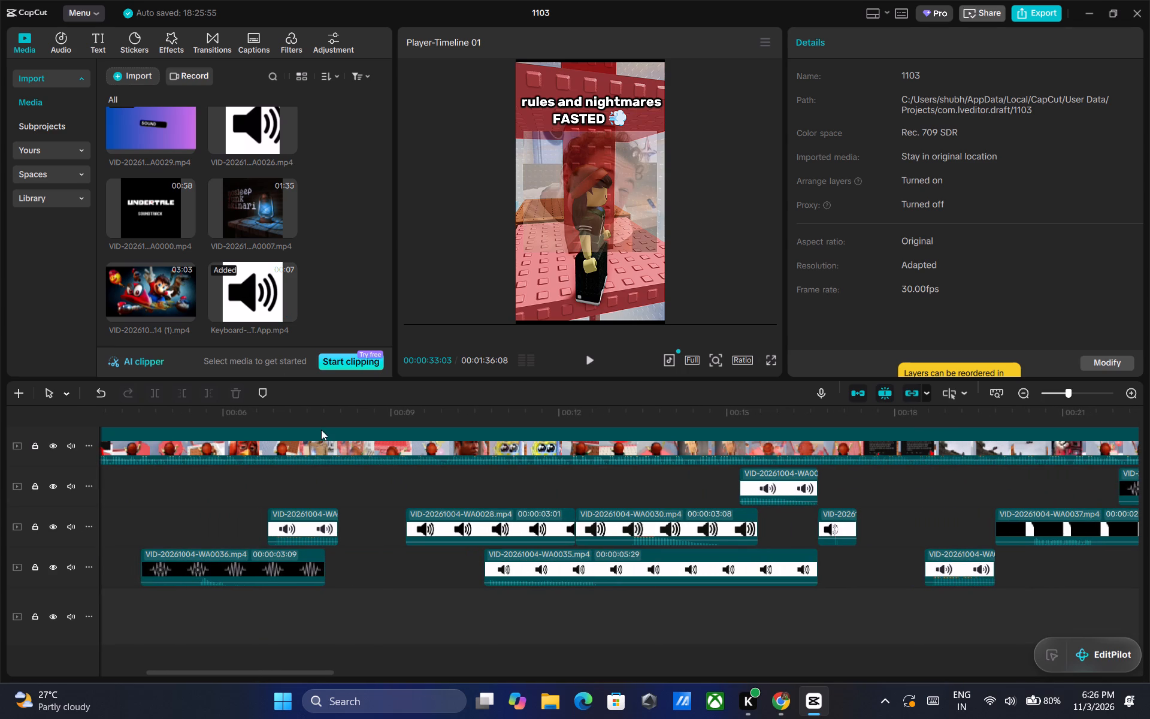
left_click_drag(282, 667, 301, 672)
left_click_drag(301, 672, 353, 673)
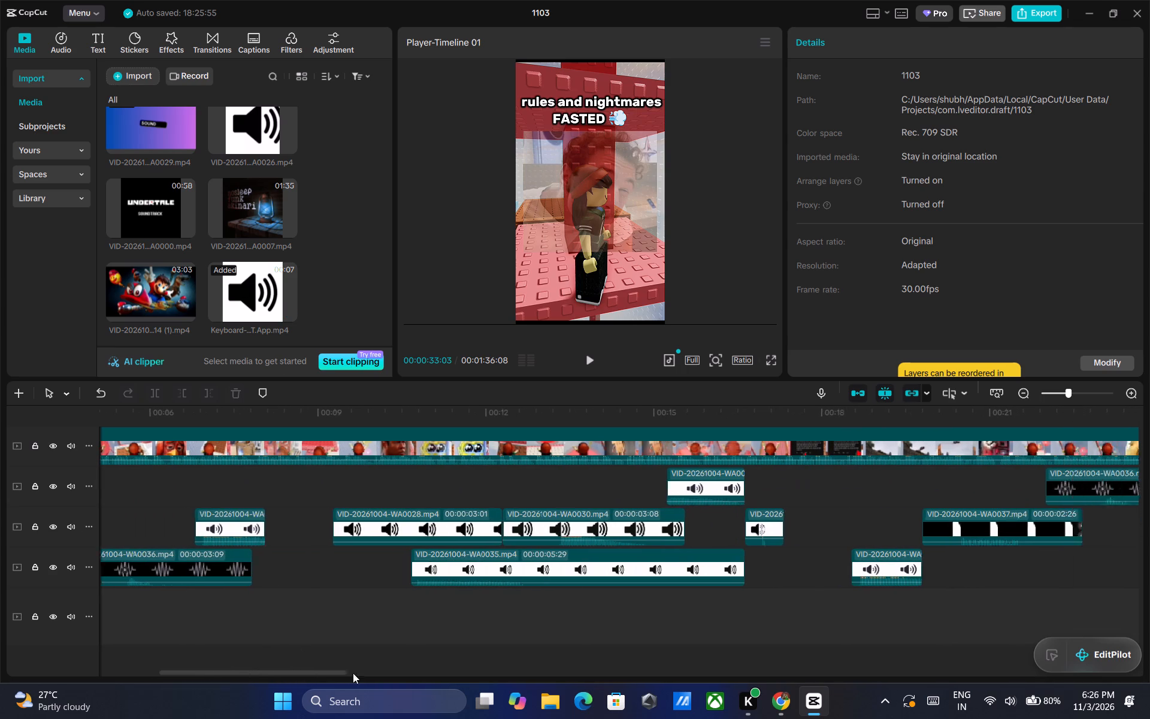
left_click_drag(353, 673, 489, 682)
scroll(212, 212, "down", 5)
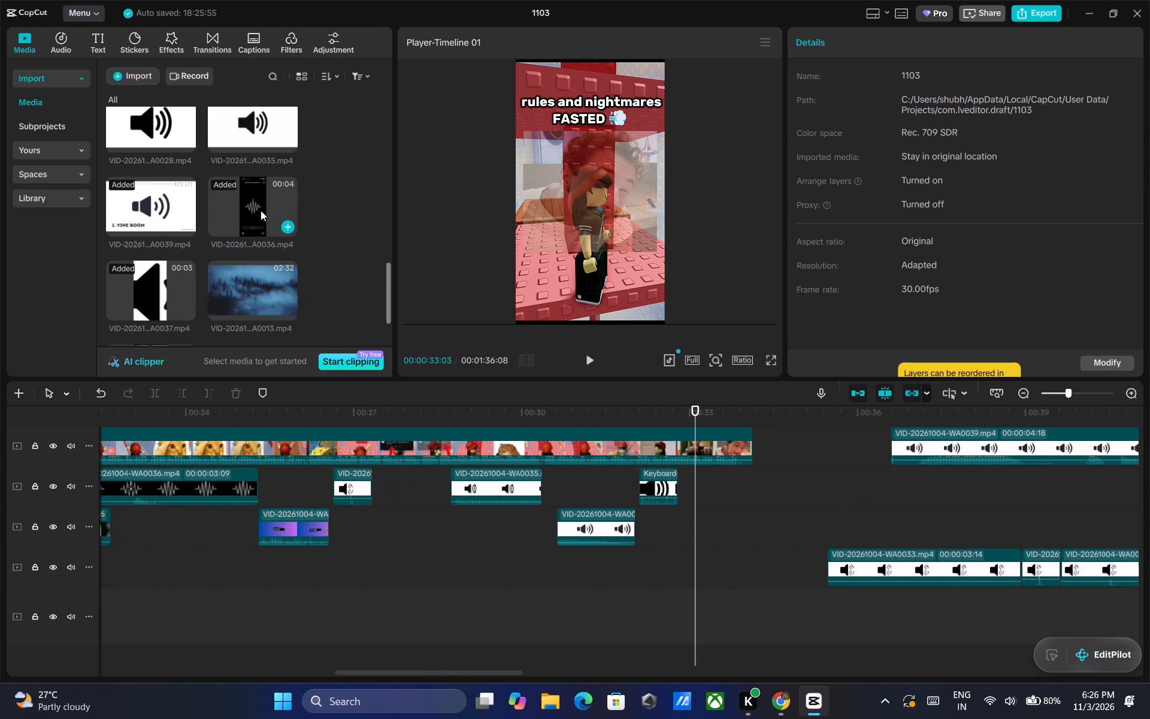
left_click_drag(260, 209, 678, 522)
left_click_drag(725, 520, 701, 519)
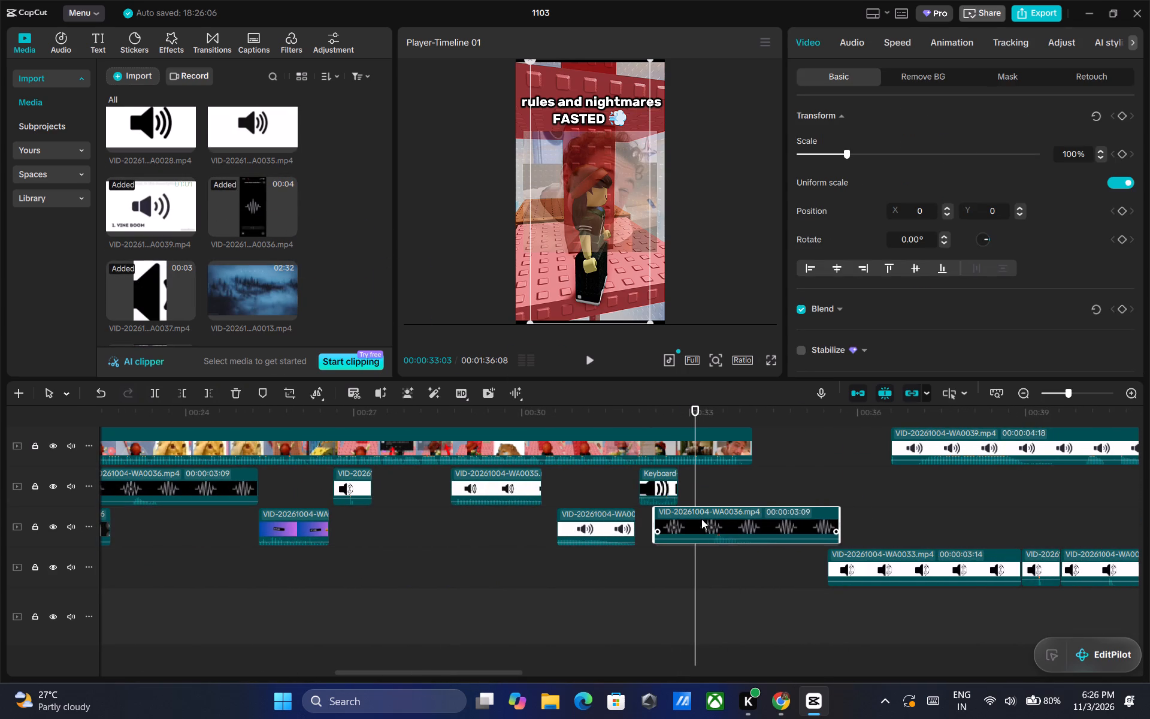
left_click_drag(701, 519, 681, 557)
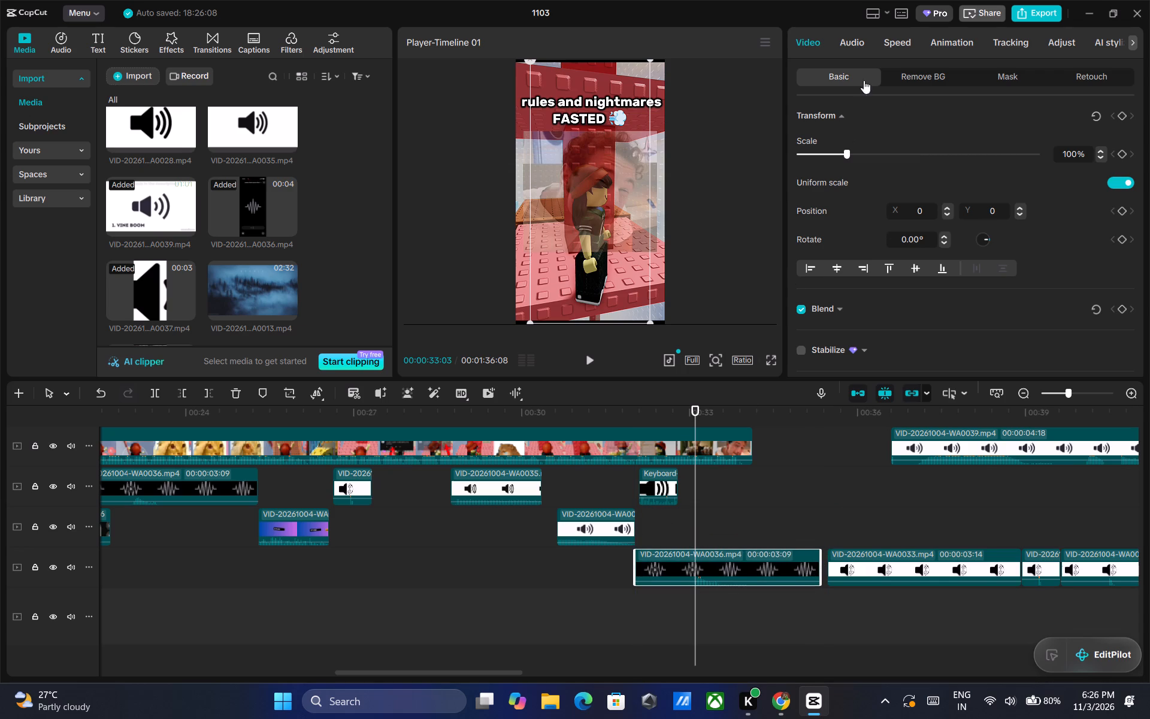
left_click(856, 37)
left_click(955, 153)
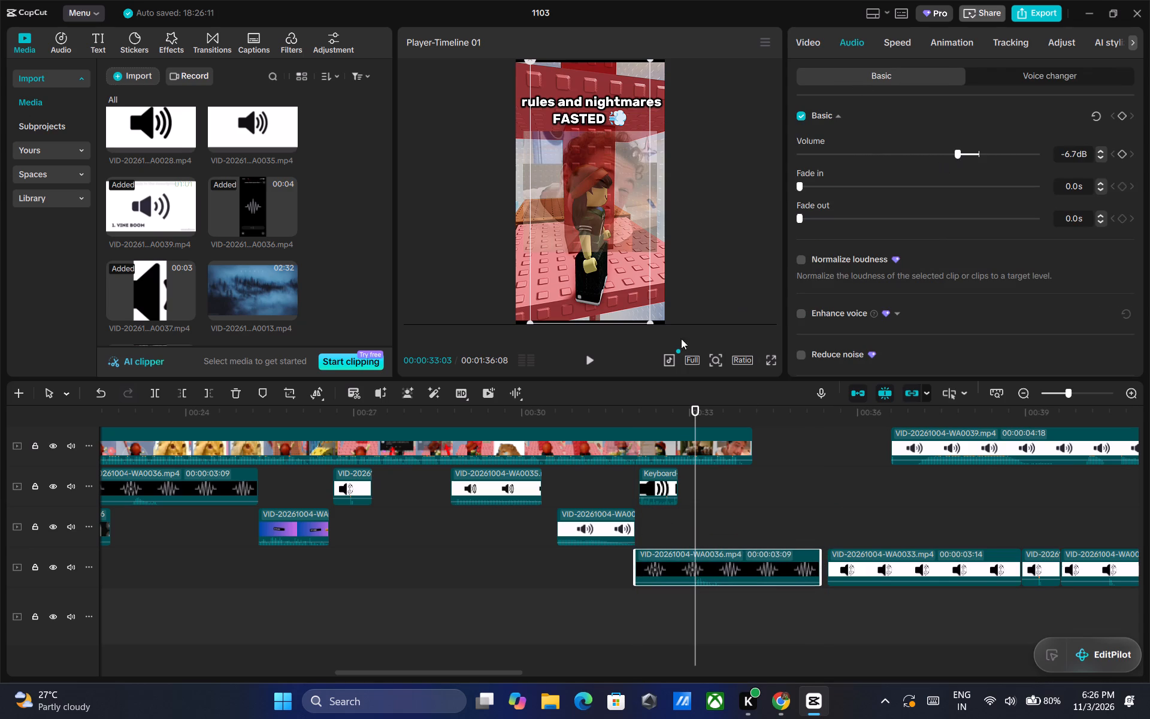
Play through to 00:00:34:00, split the new WA0036 clip there and delete the part after it.
left_click(585, 358)
left_click(585, 358)
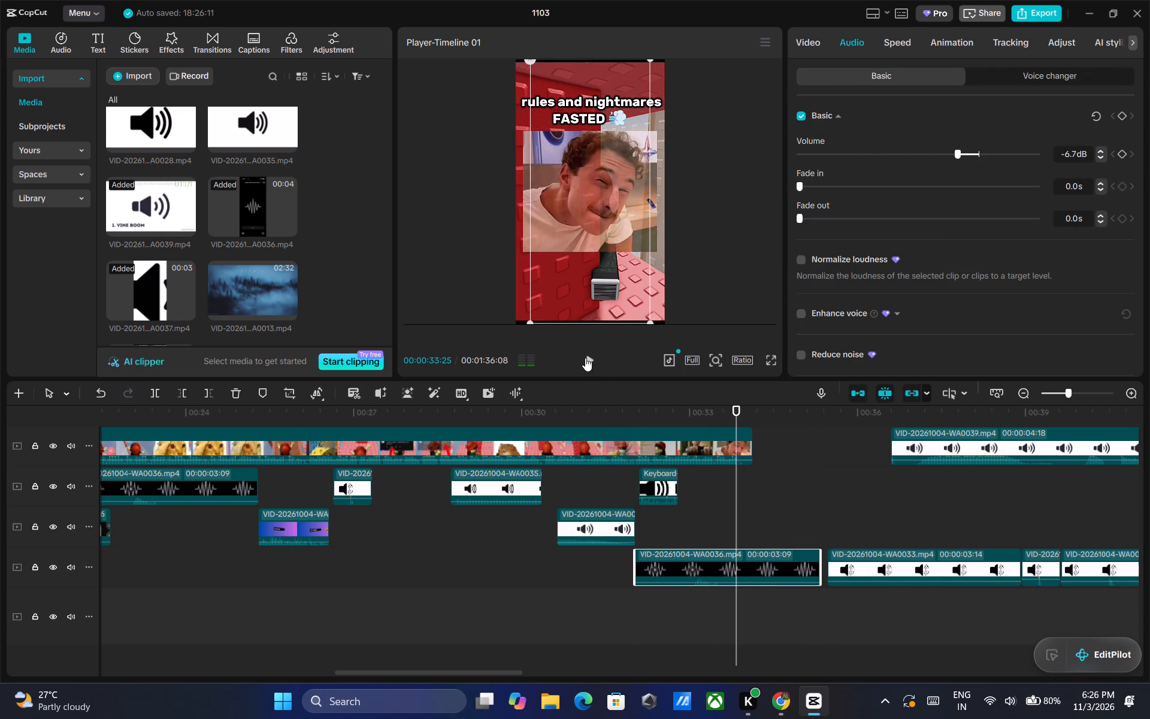
double_click(585, 358)
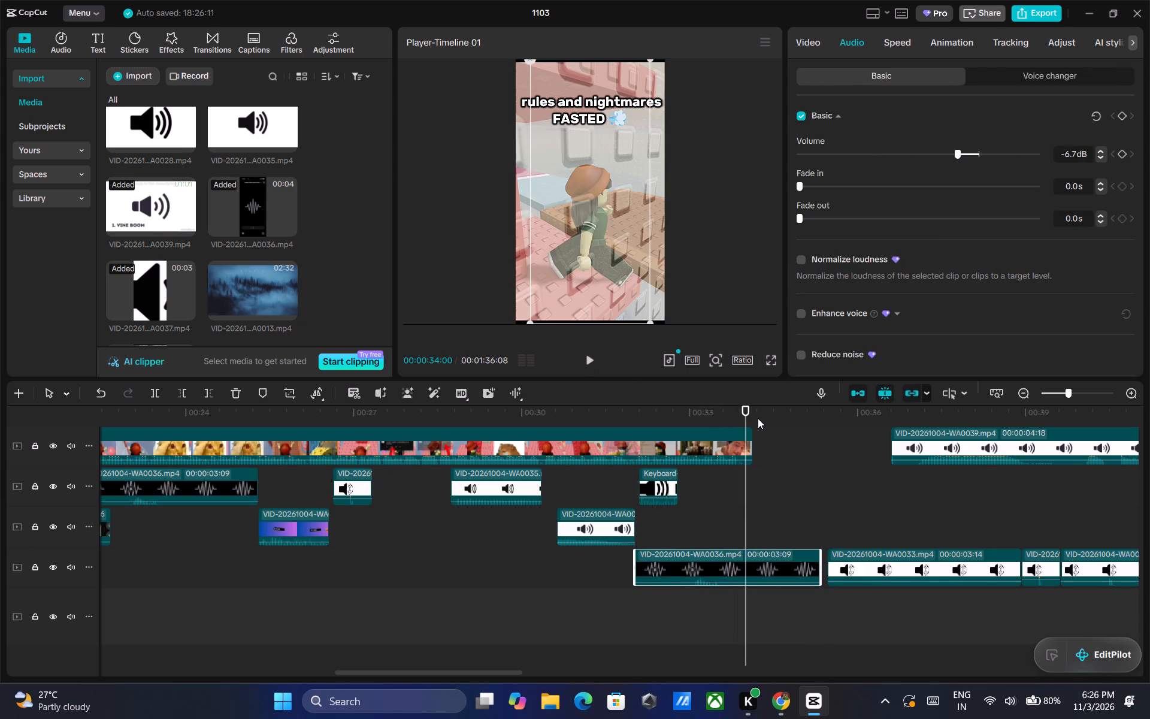
key("ctrl+b")
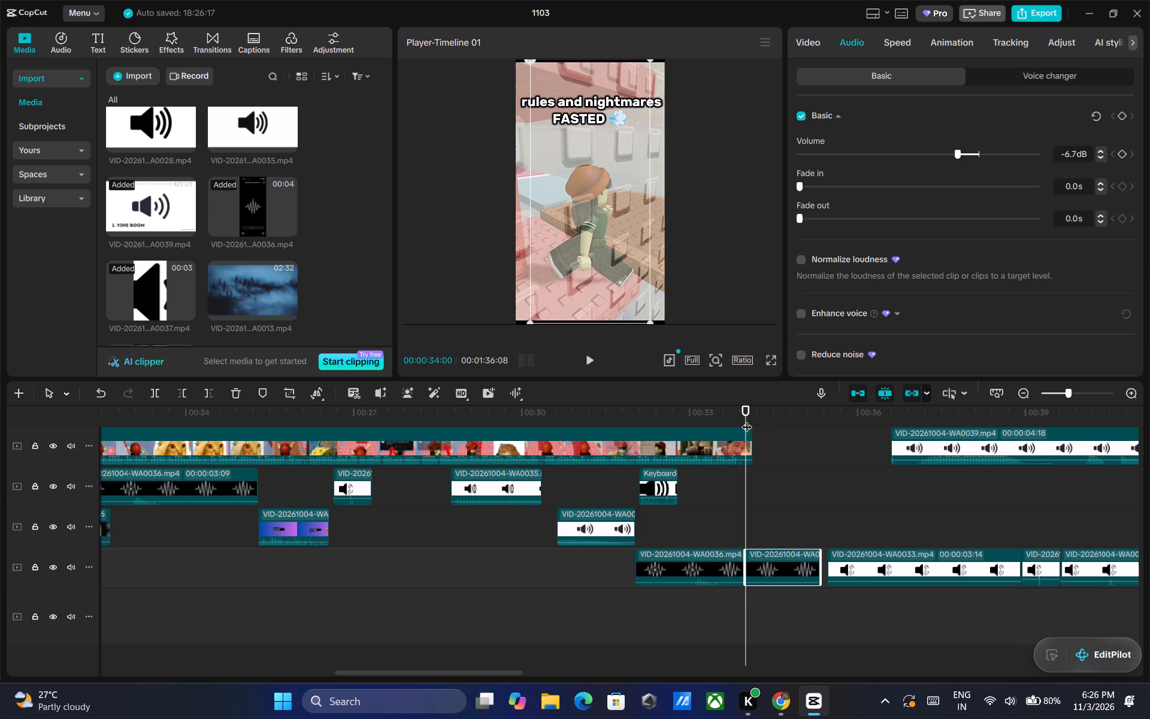
key("Delete")
Delete all leftover sound clips beyond the main video's end, including the WA0033 clip and the remaining WA0039 clips.
left_click(882, 567)
key("Delete")
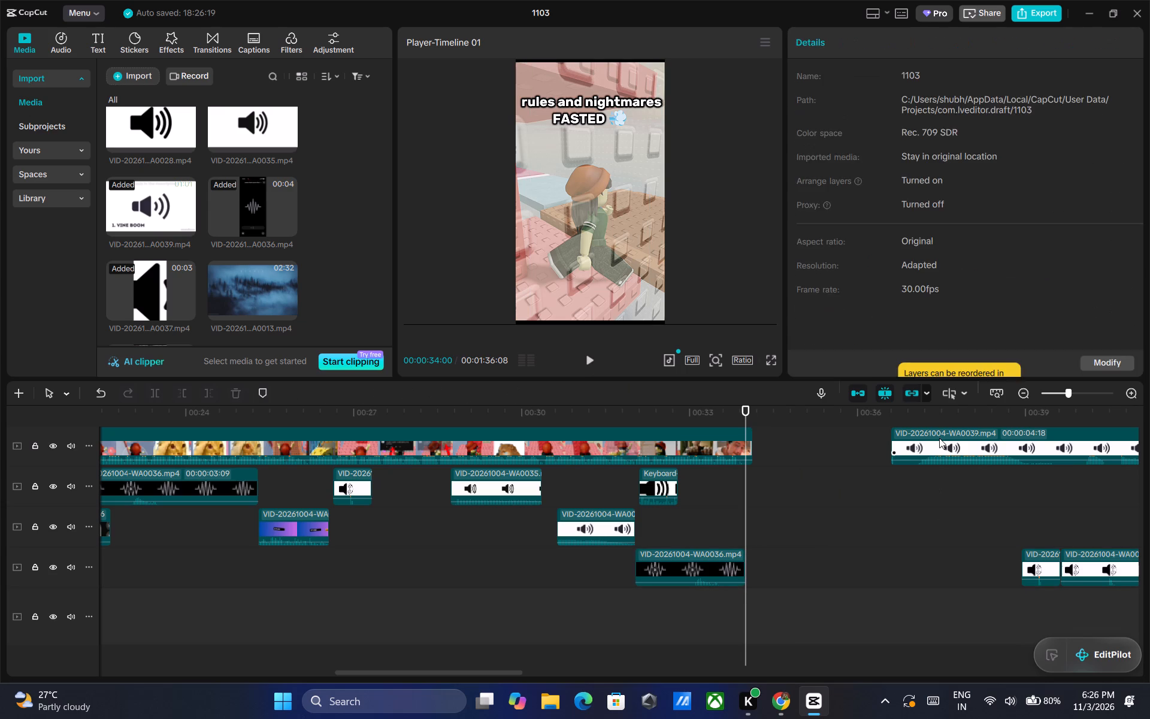
left_click(939, 437)
key("Delete")
left_click(1040, 558)
key("Delete")
left_click(1088, 558)
key("Delete")
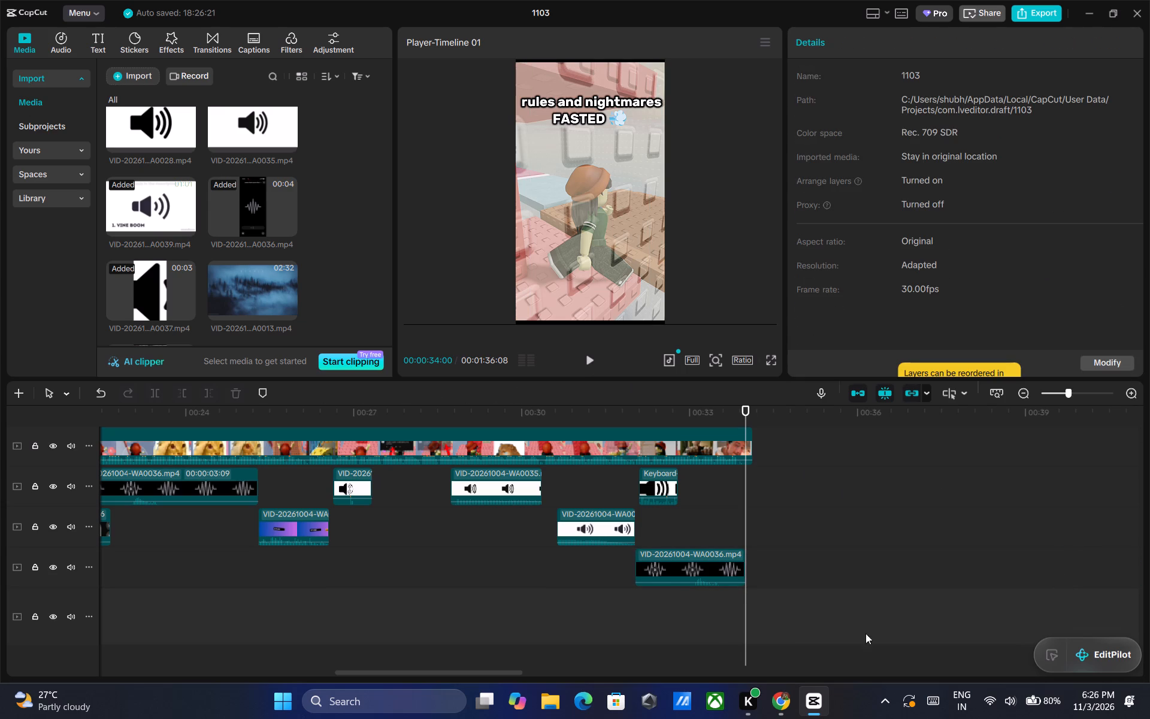
left_click_drag(514, 670, 601, 673)
left_click(683, 448)
key("Delete")
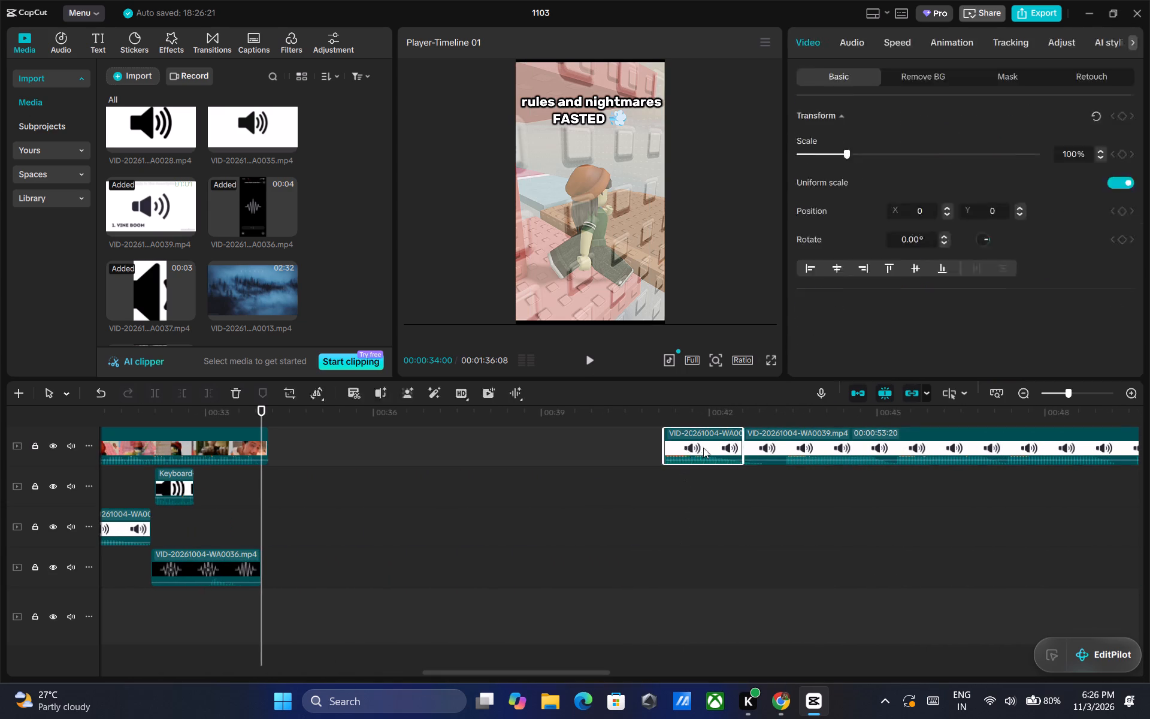
left_click(786, 439)
key("Delete")
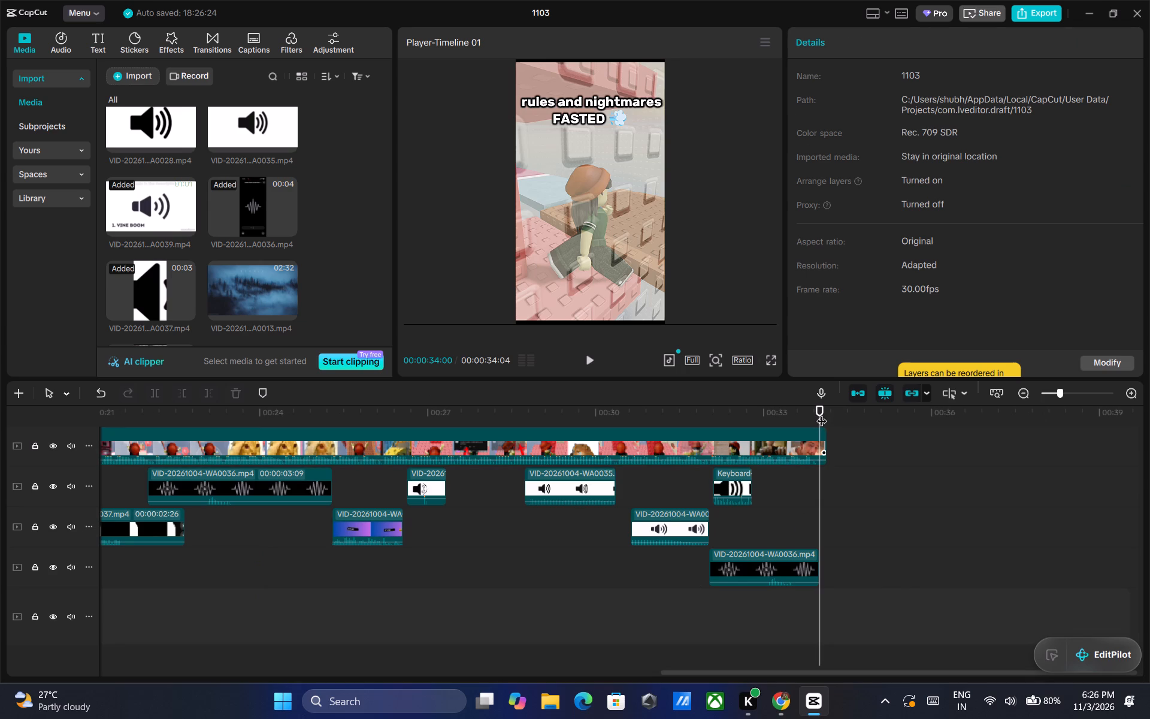
Add the WA0014 (1) Mario music clip on the empty bottom track at the very start of the timeline.
left_click_drag(822, 413, 0, 399)
scroll(155, 205, "down", 8)
scroll(183, 209, "up", 5)
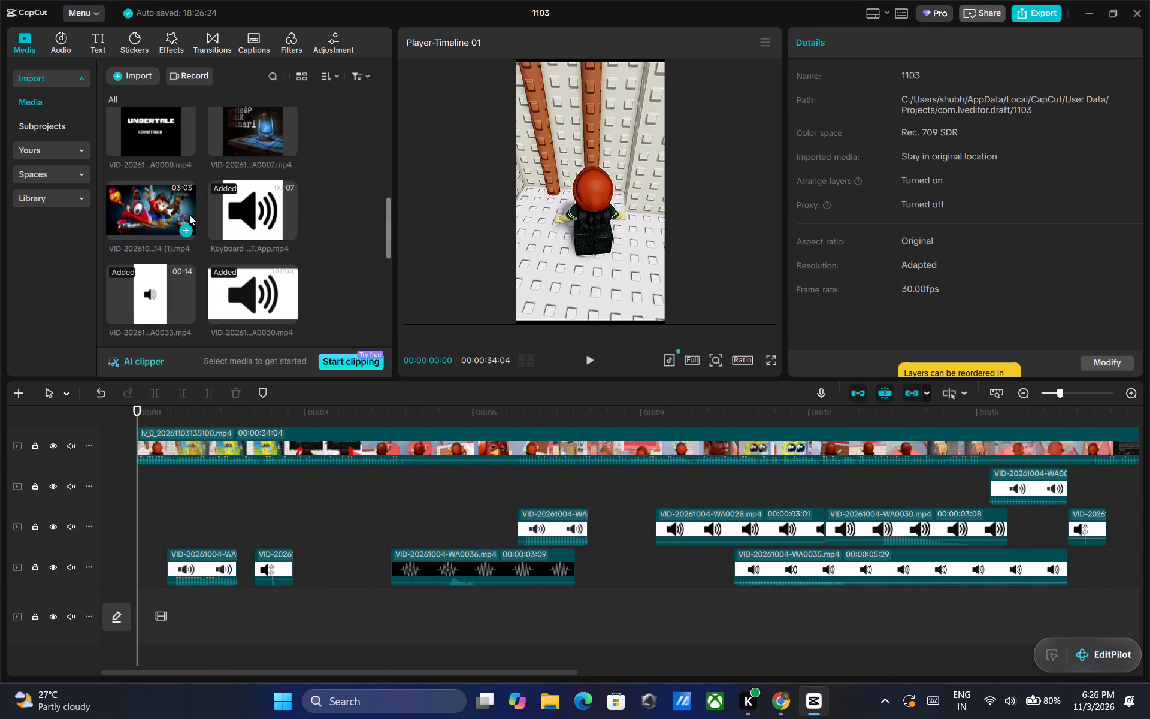
left_click_drag(149, 210, 124, 624)
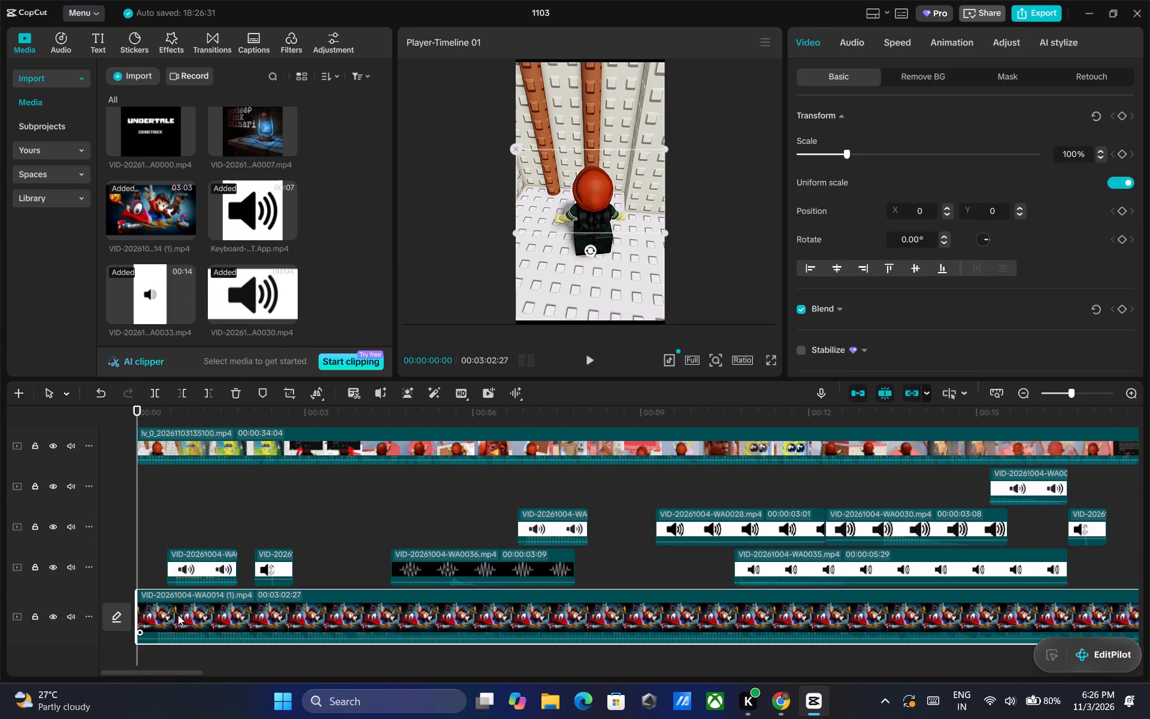
left_click_drag(179, 615, 162, 611)
left_click(151, 606)
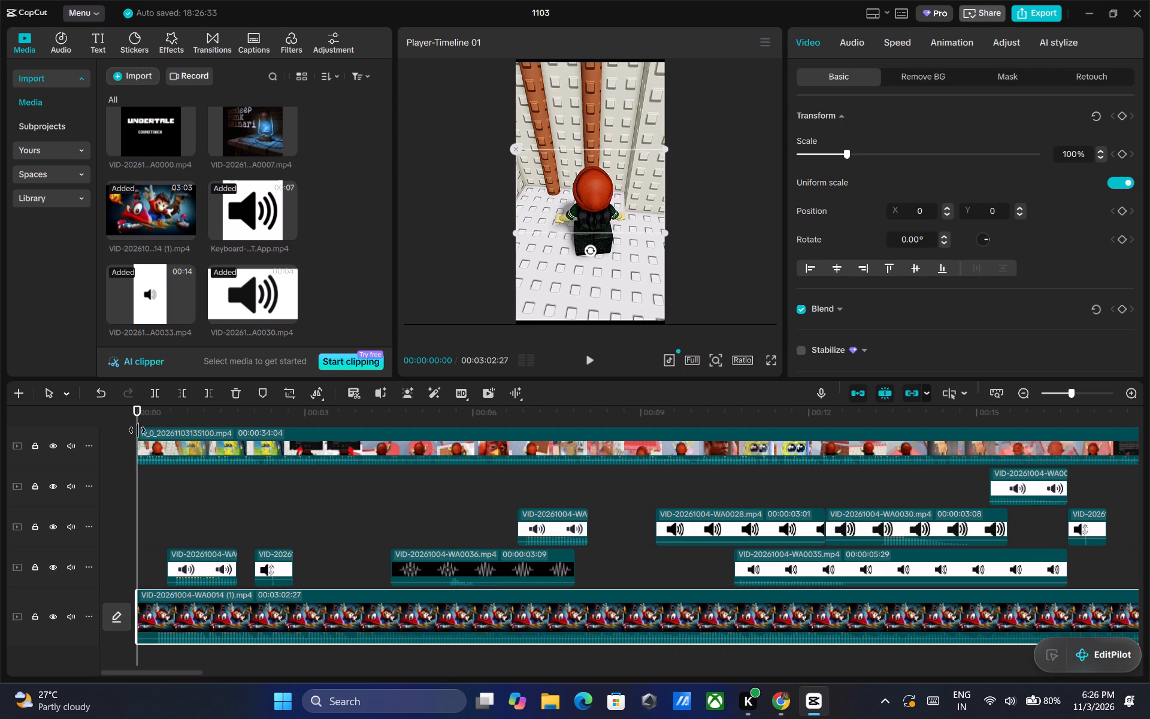
left_click_drag(137, 429, 126, 429)
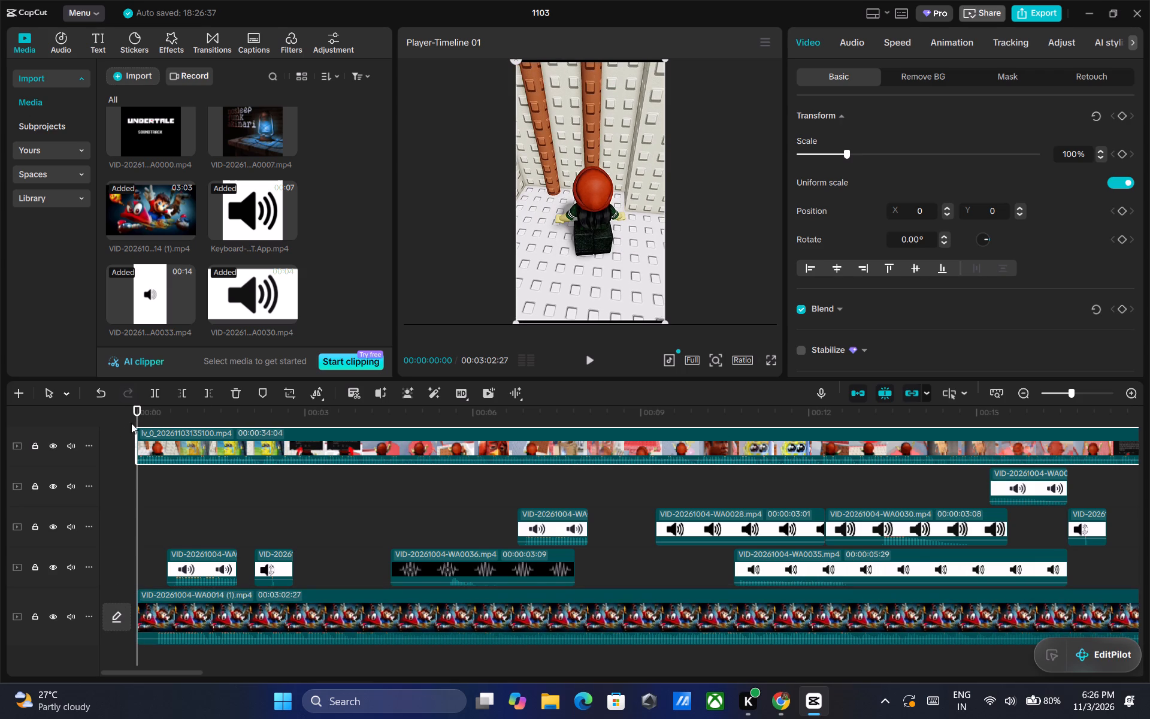
Split the WA0014 (1) music clip at 00:00:00:10 and delete the part before it.
left_click_drag(137, 407, 155, 408)
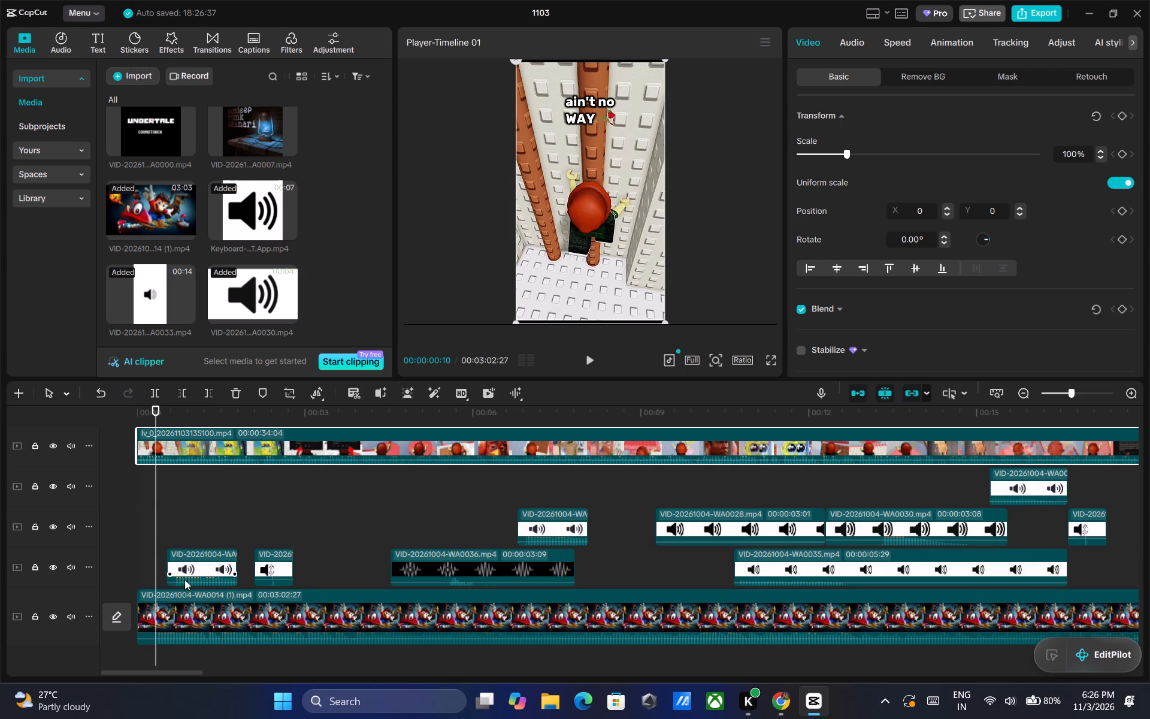
left_click(184, 603)
key("ctrl+b")
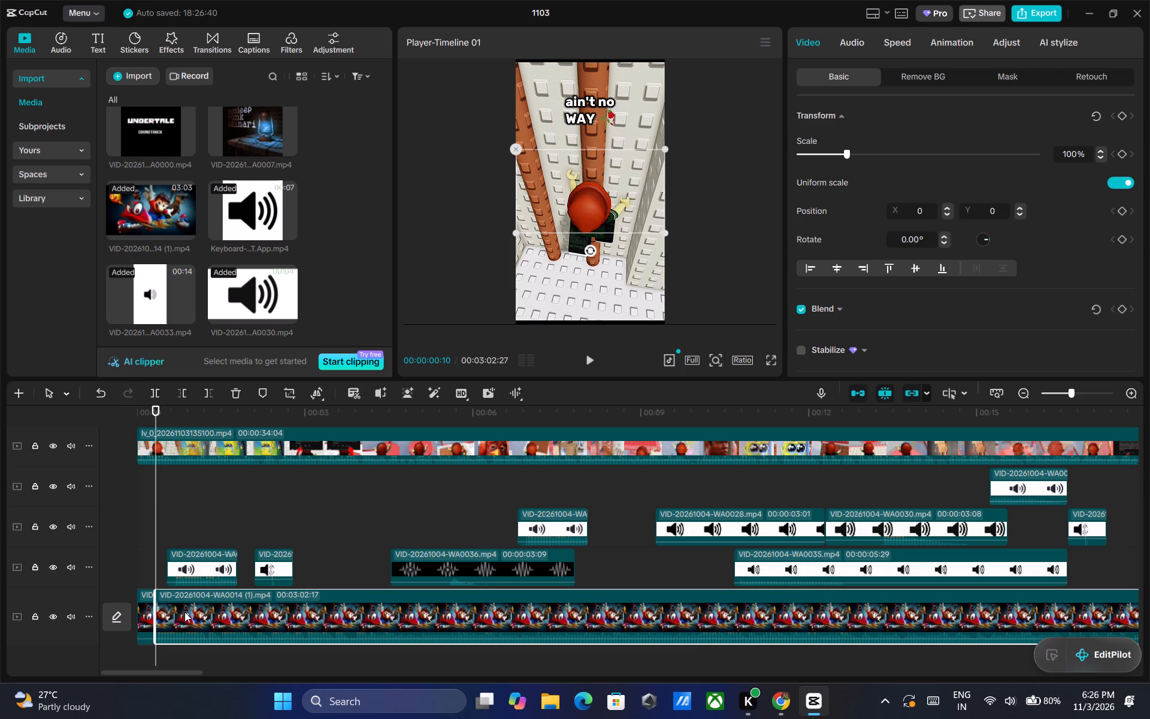
double_click(146, 605)
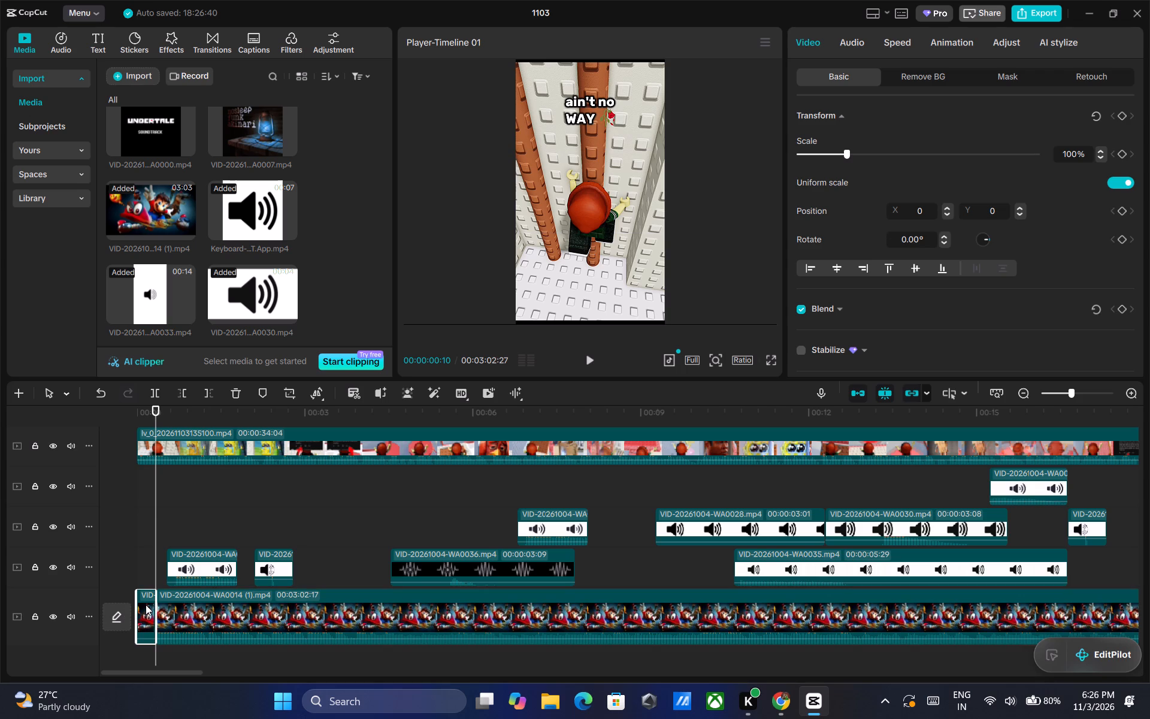
key("Delete")
Lower the WA0014 (1) music clip's volume to -16.1 dB, fine-tuning it while playing the video from the start.
left_click(215, 608)
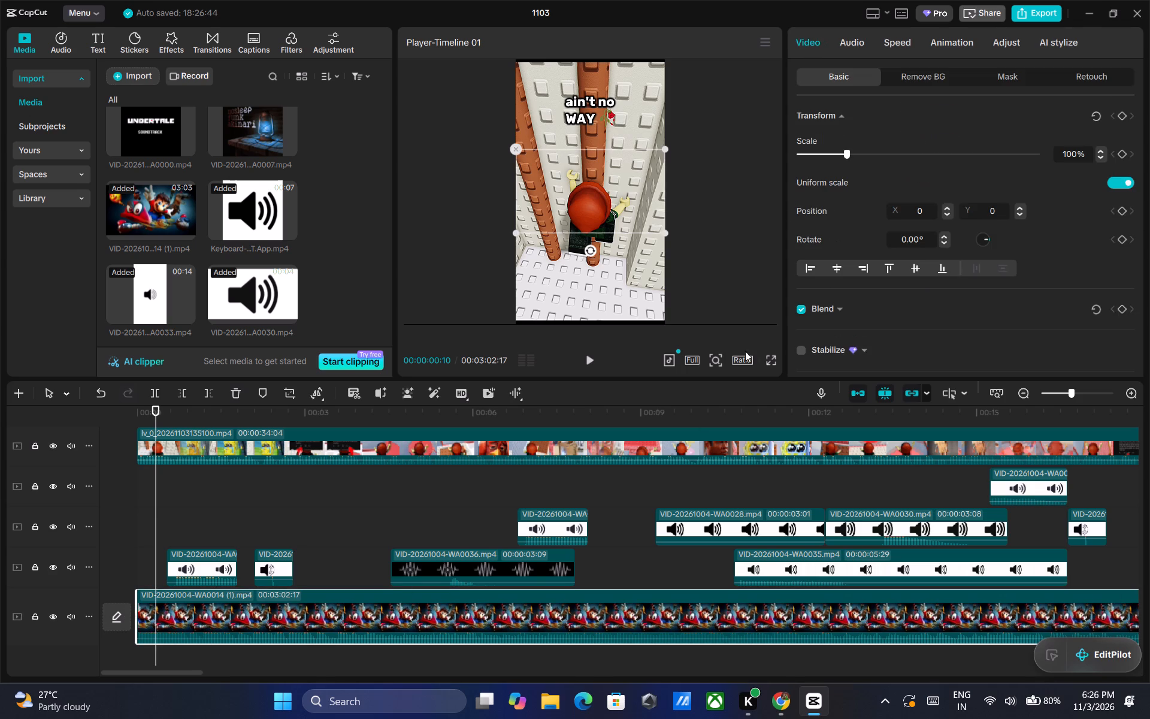
left_click(853, 45)
left_click(943, 151)
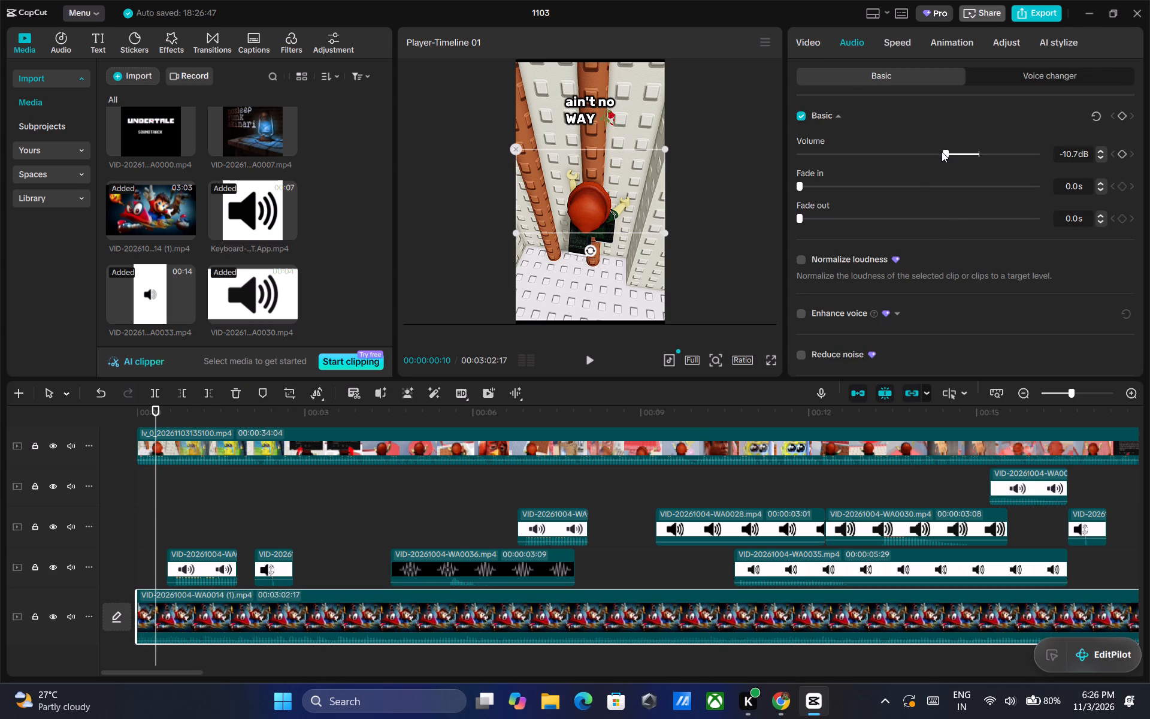
left_click(929, 153)
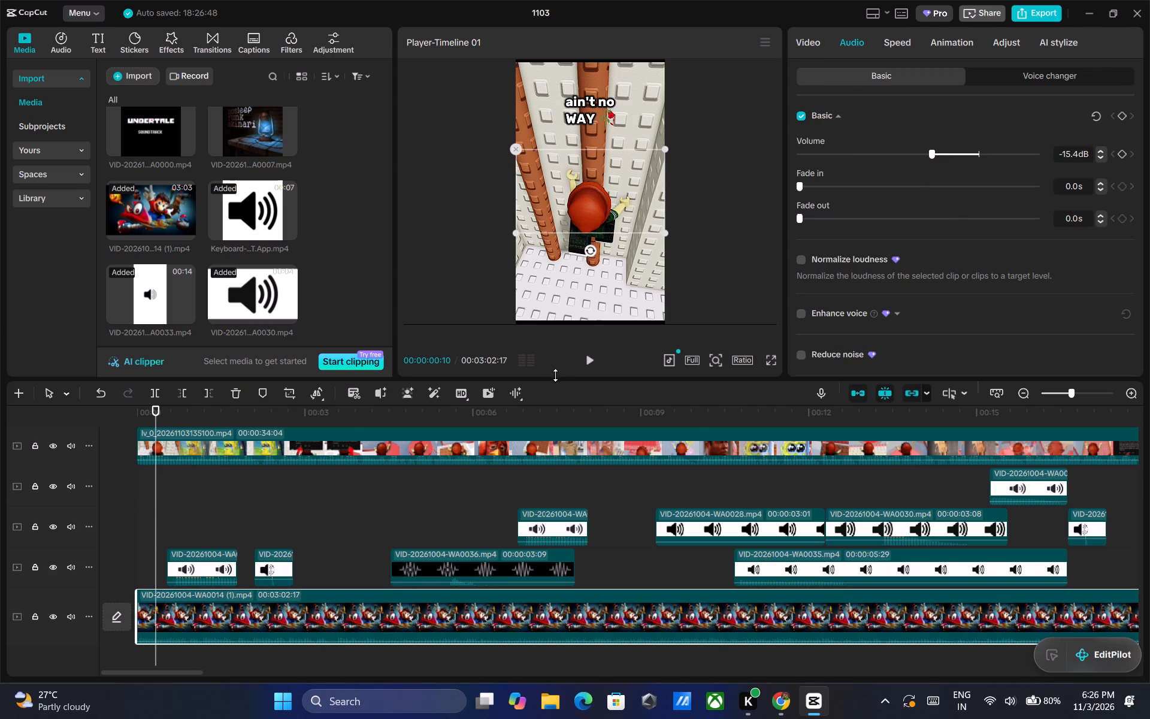
left_click_drag(158, 415, 110, 414)
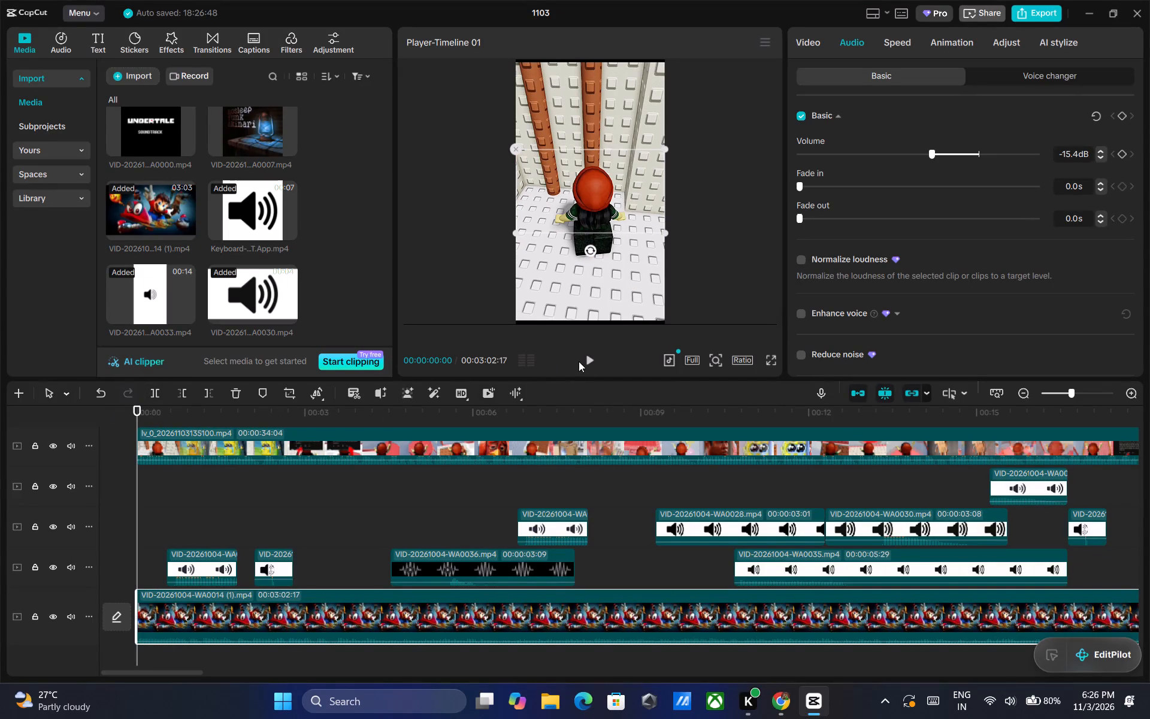
left_click(592, 355)
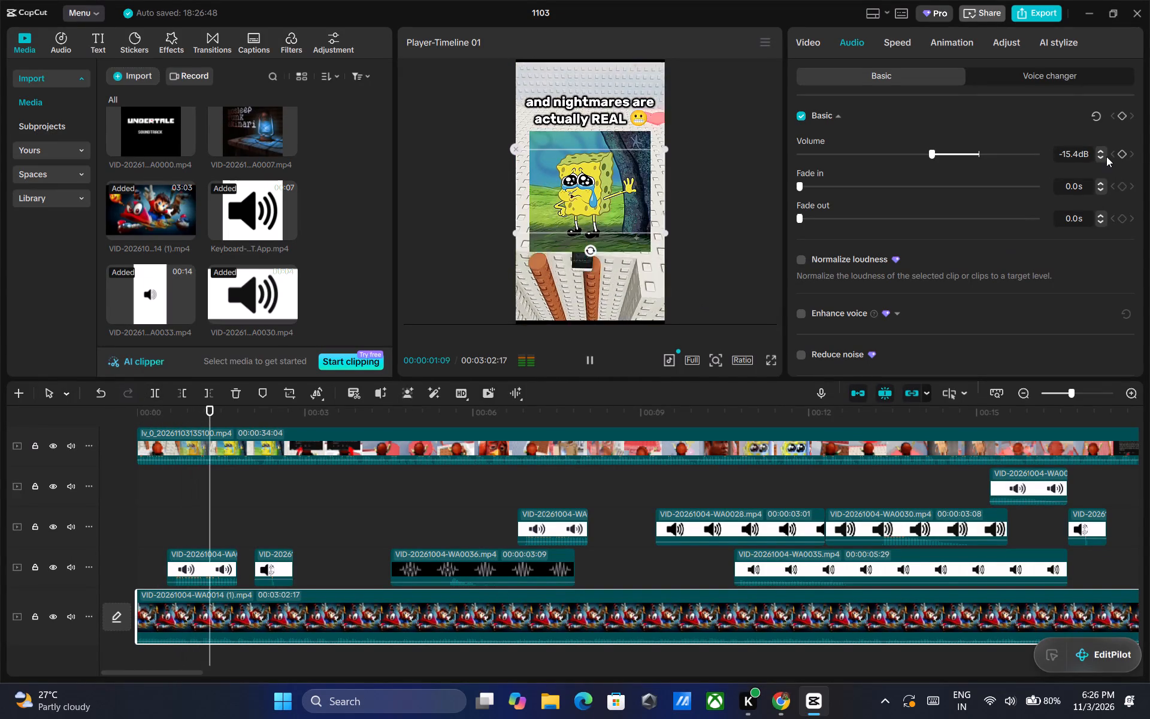
triple_click(1103, 155)
triple_click(1102, 155)
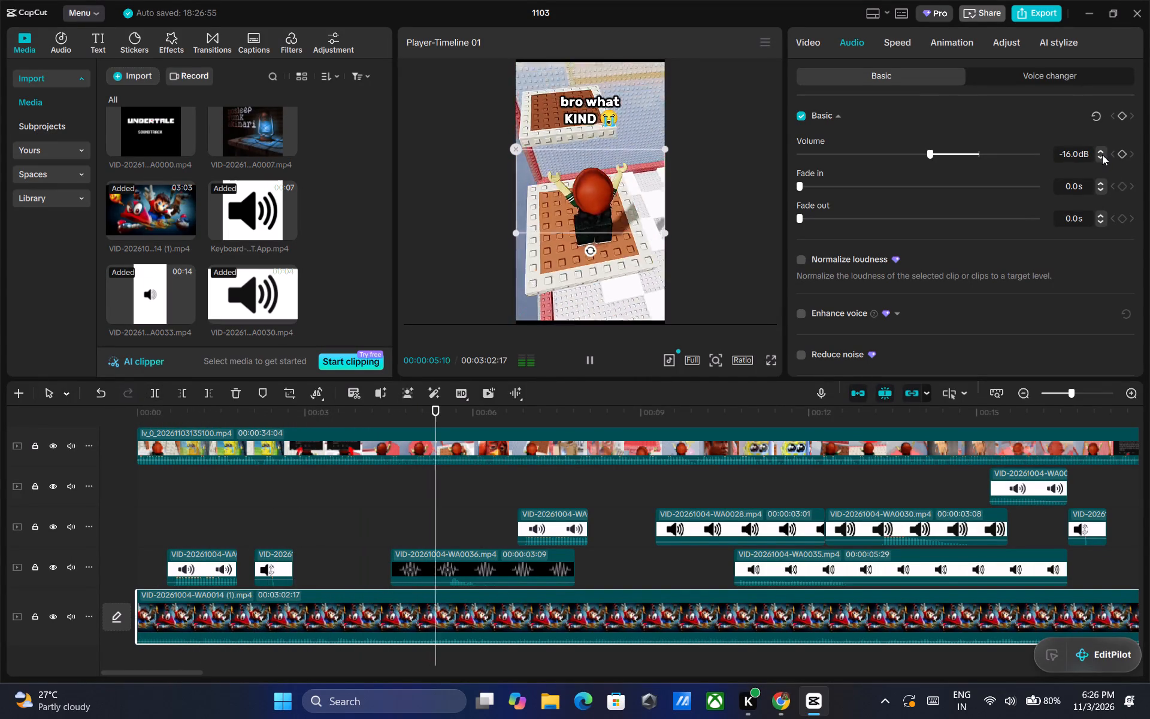
double_click(1102, 155)
left_click(1102, 155)
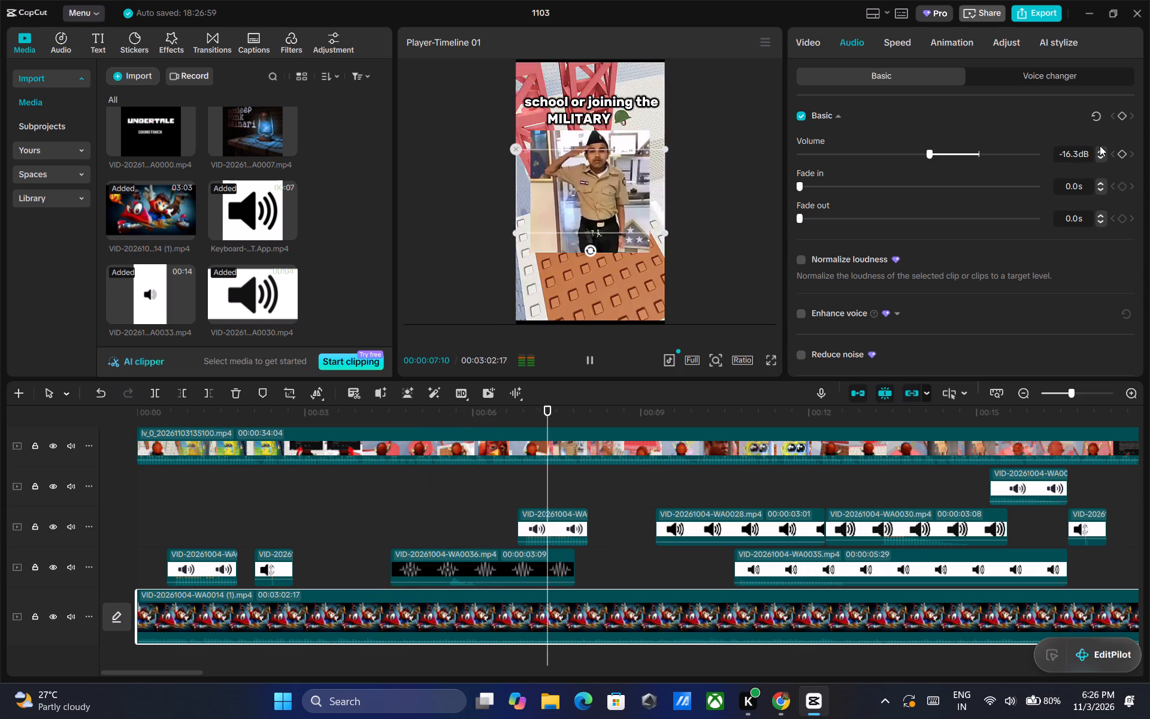
left_click(1100, 149)
left_click(1100, 149)
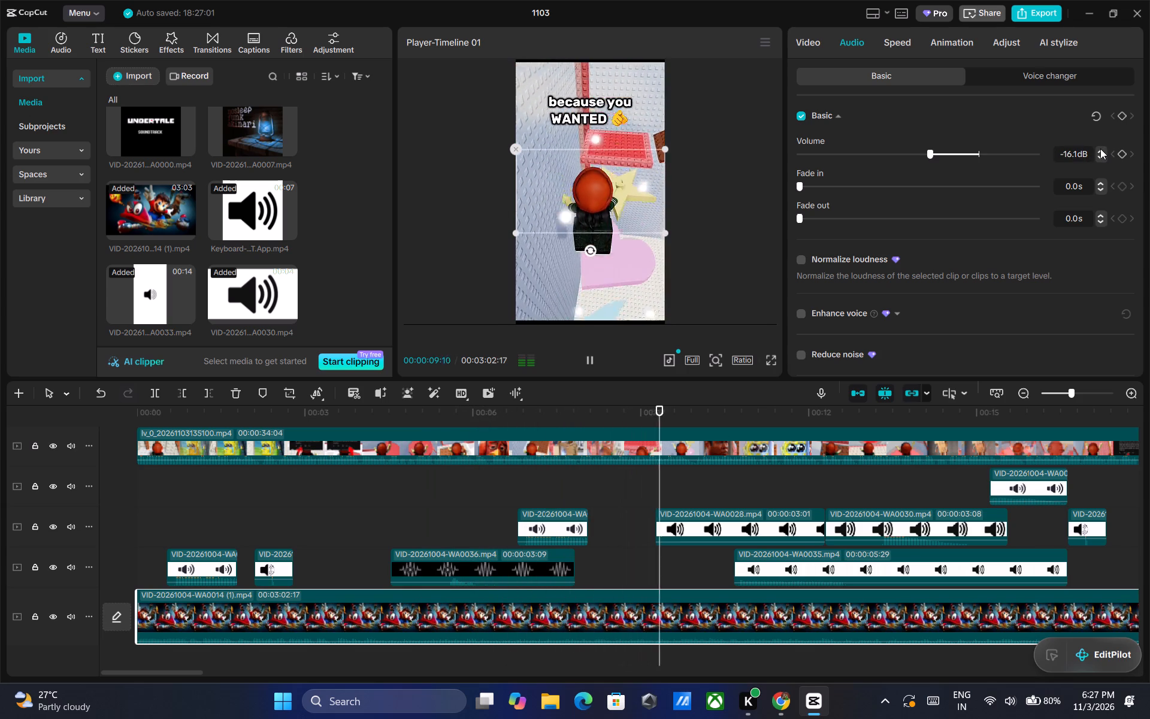
Stop playback and set the main video's exposure to 2 and its contrast, highlight, shadow and whites to 1 each.
left_click(585, 357)
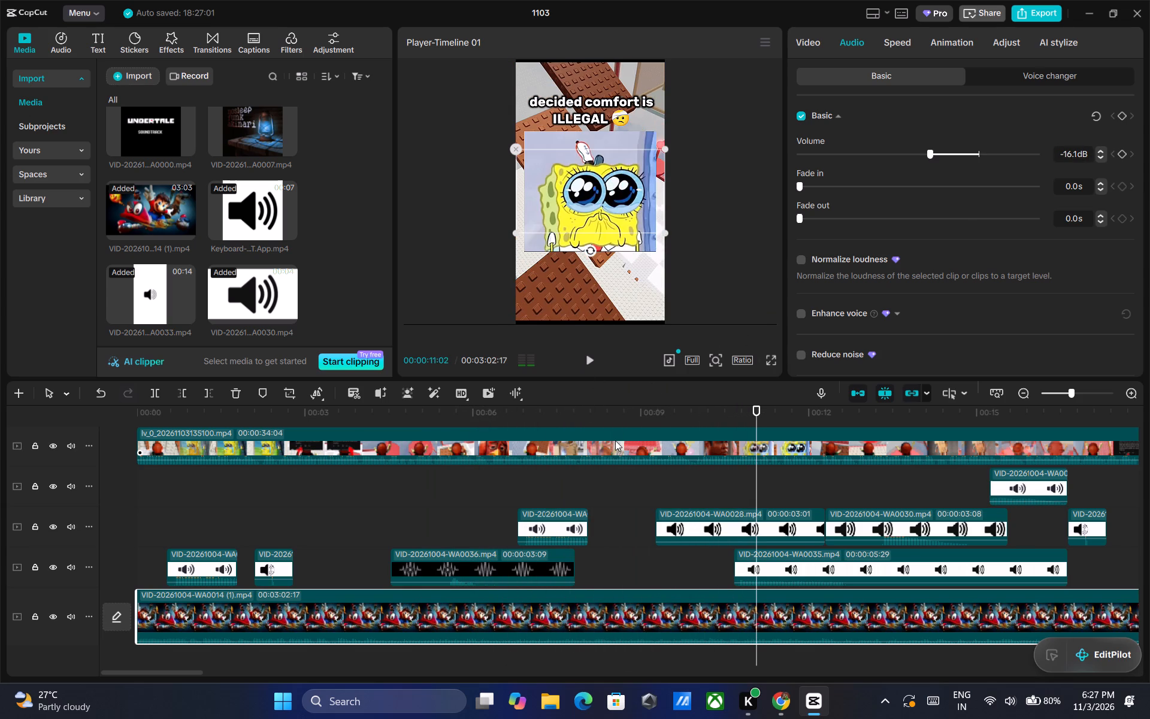
left_click(617, 440)
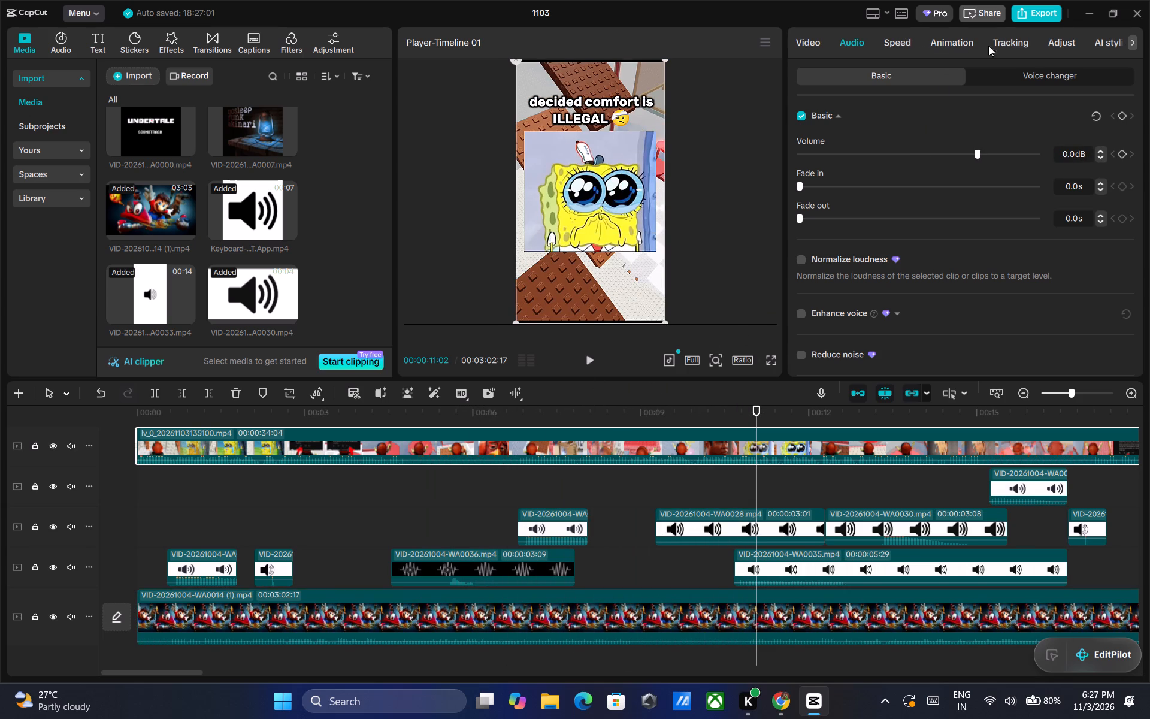
left_click(1059, 40)
scroll(1008, 183, "down", 6)
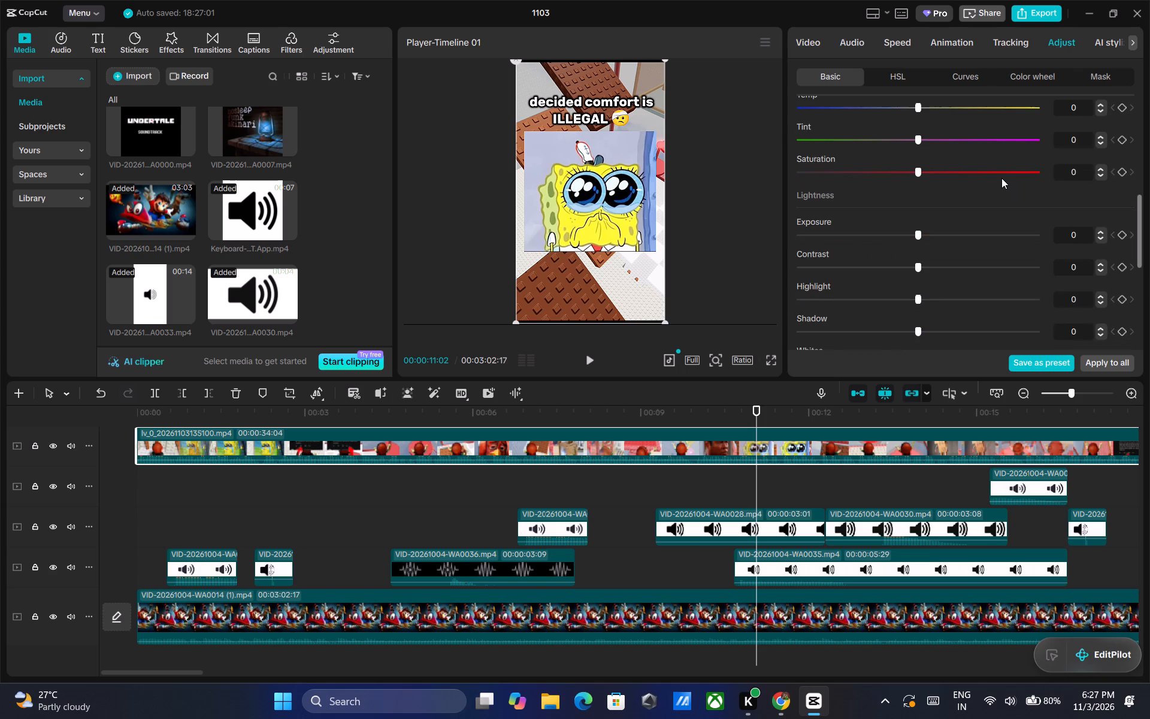
left_click(1097, 162)
left_click(1097, 162)
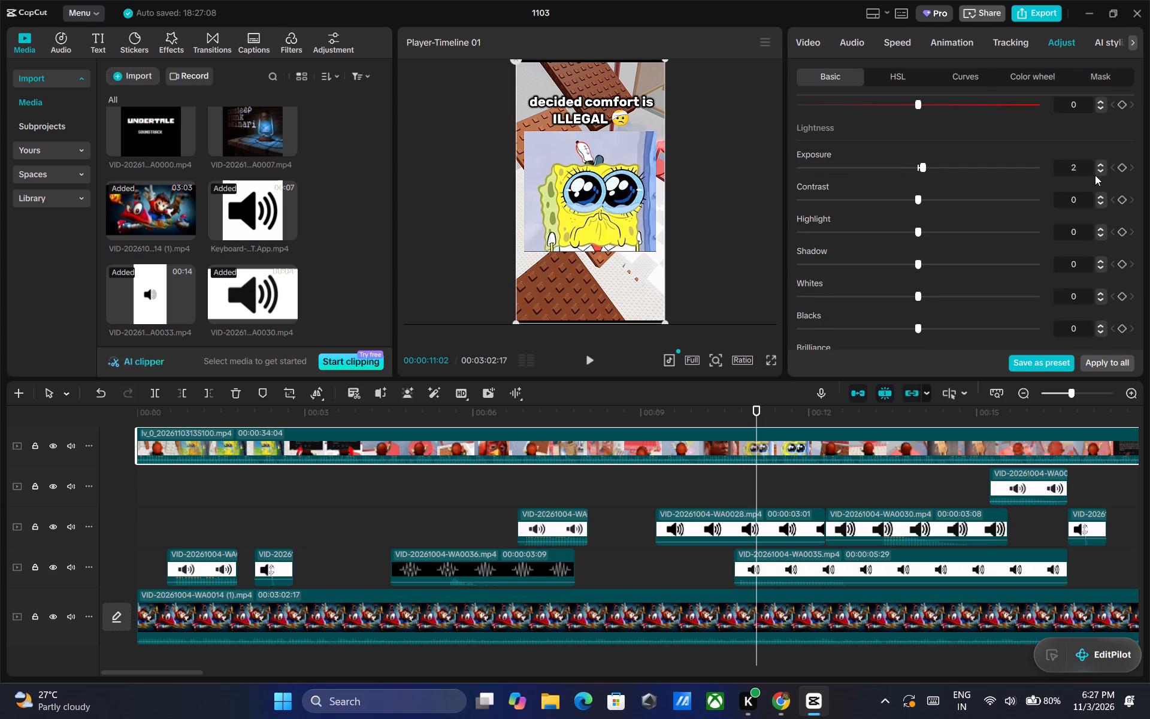
left_click(1103, 197)
scroll(1101, 197, "down", 1)
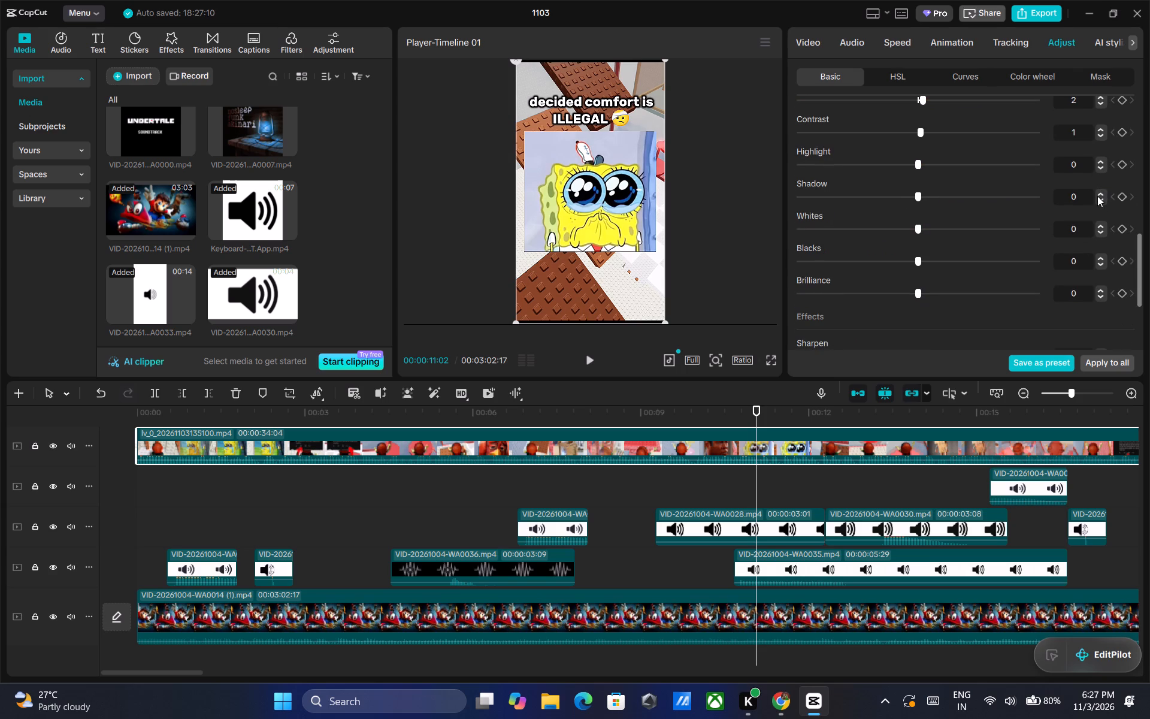
left_click(1101, 161)
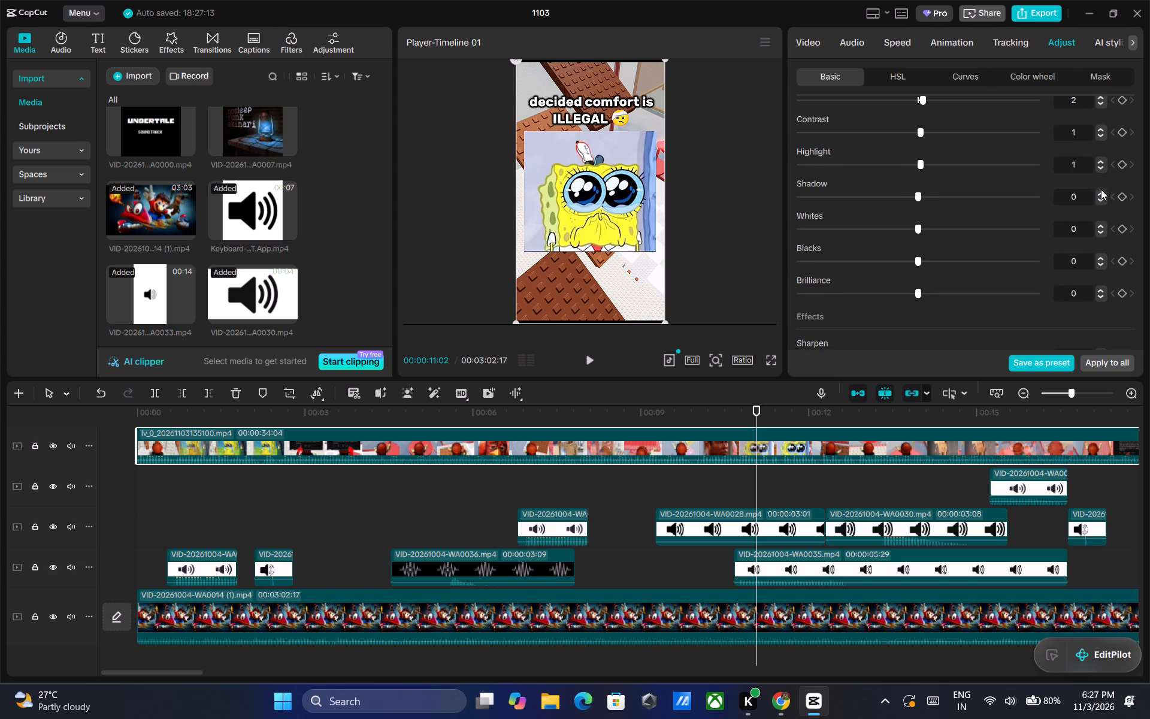
left_click(1101, 193)
left_click(1098, 225)
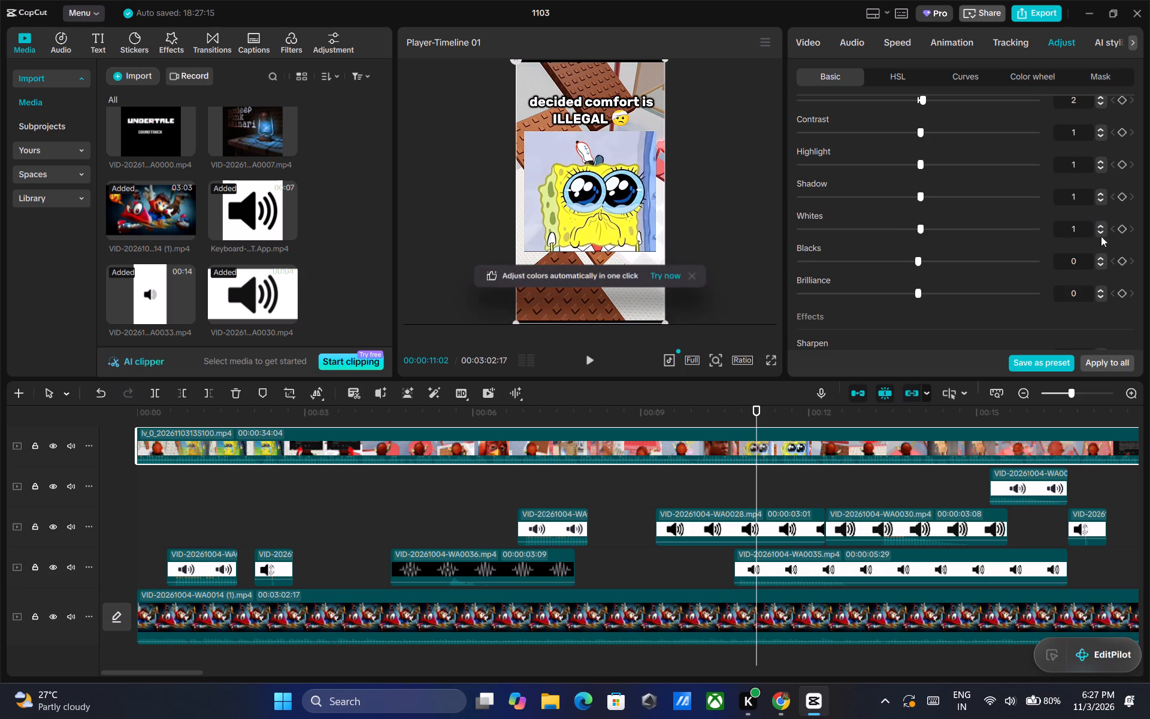
Set the main video's sharpen effect to 3 and its clarity to 1.
scroll(1022, 240, "down", 2)
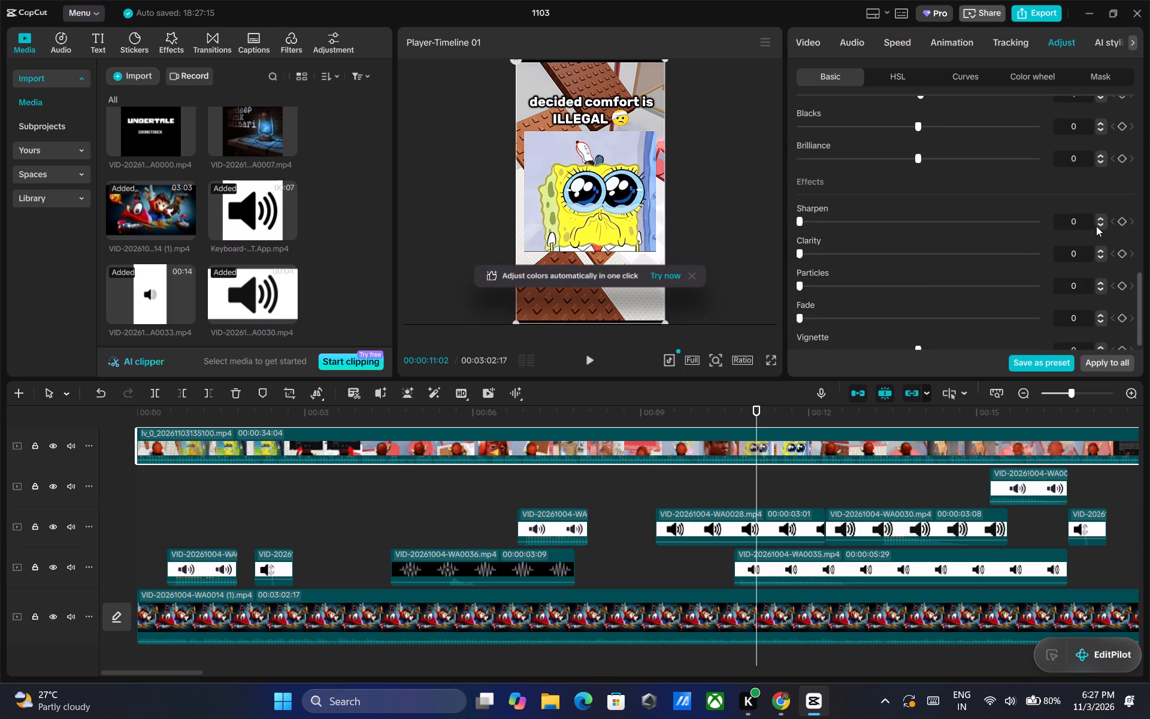
triple_click(1103, 217)
scroll(1072, 217, "down", 1)
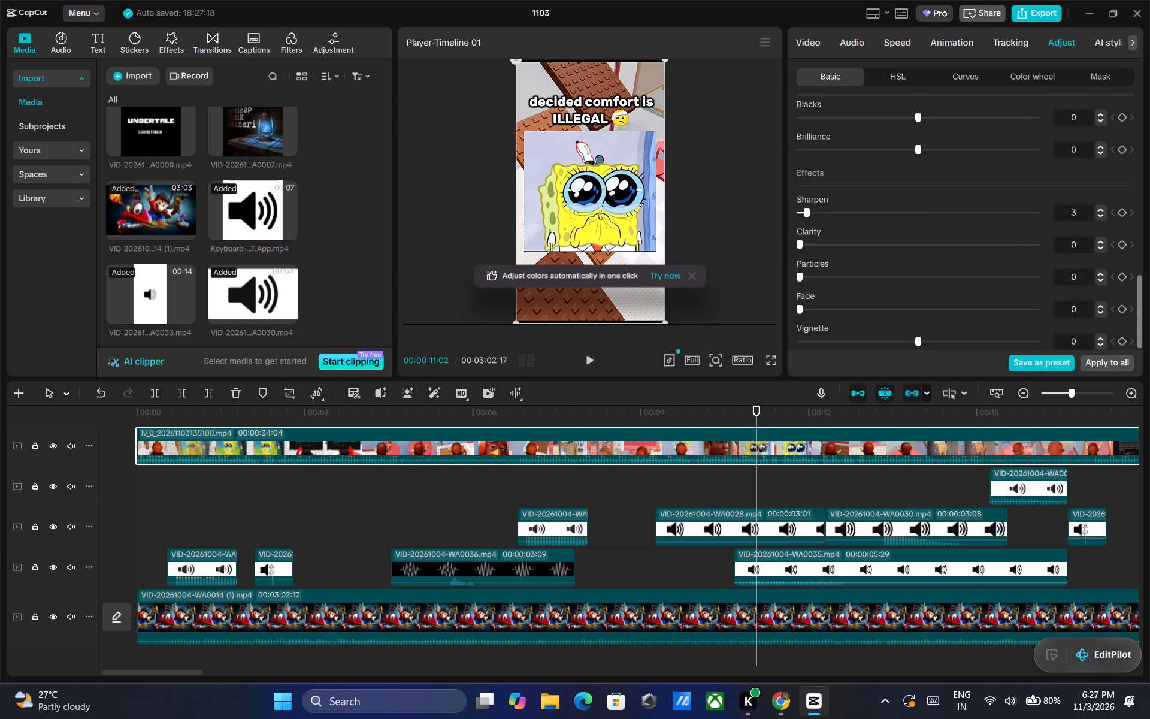
left_click(1099, 240)
scroll(1041, 256, "down", 4)
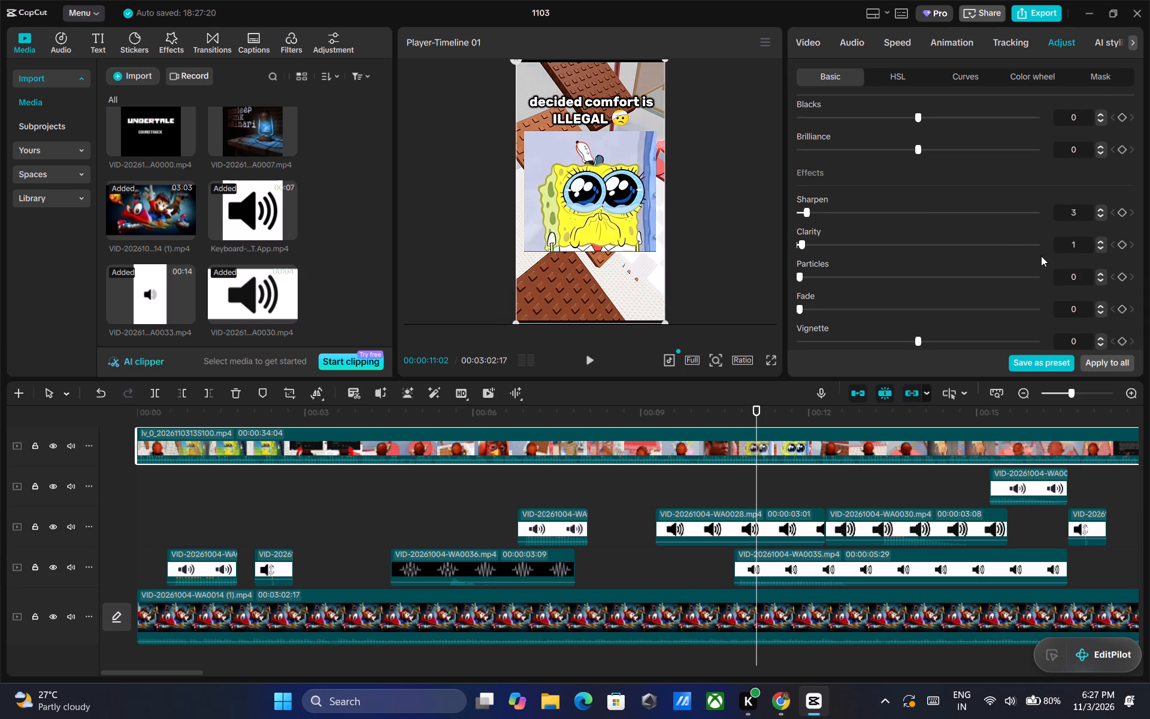
left_click(1100, 303)
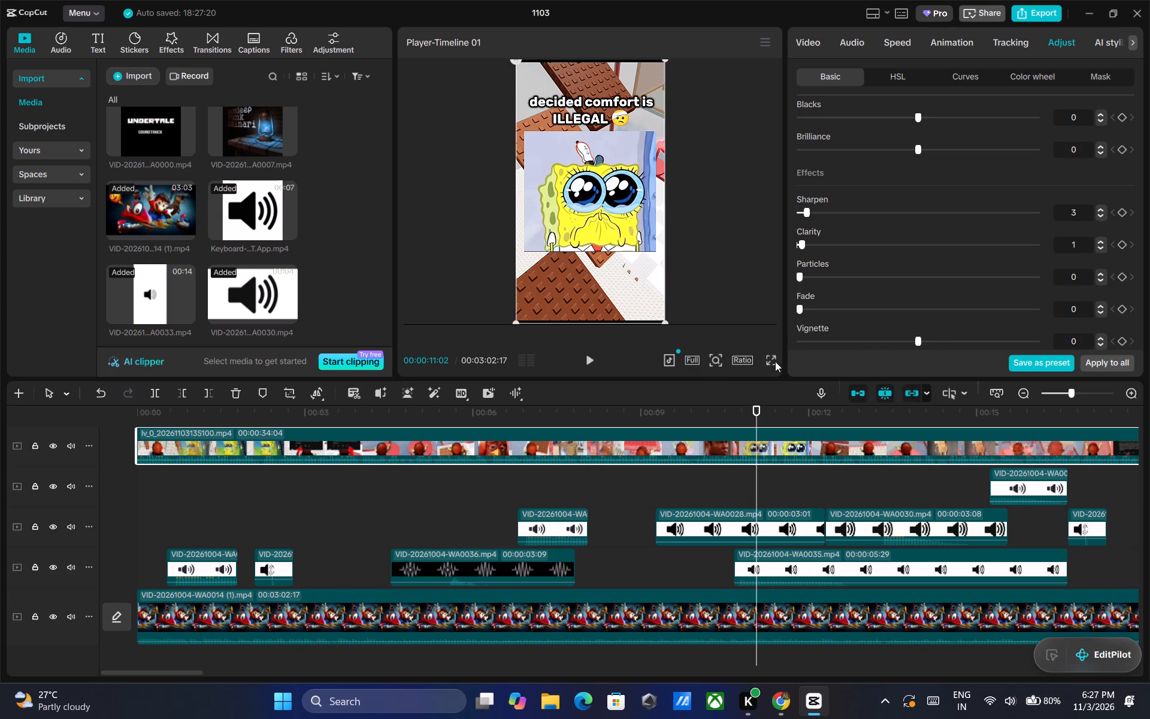
Play the edited video in full-screen preview to check the adjusted picture and the sound mix.
left_click(775, 361)
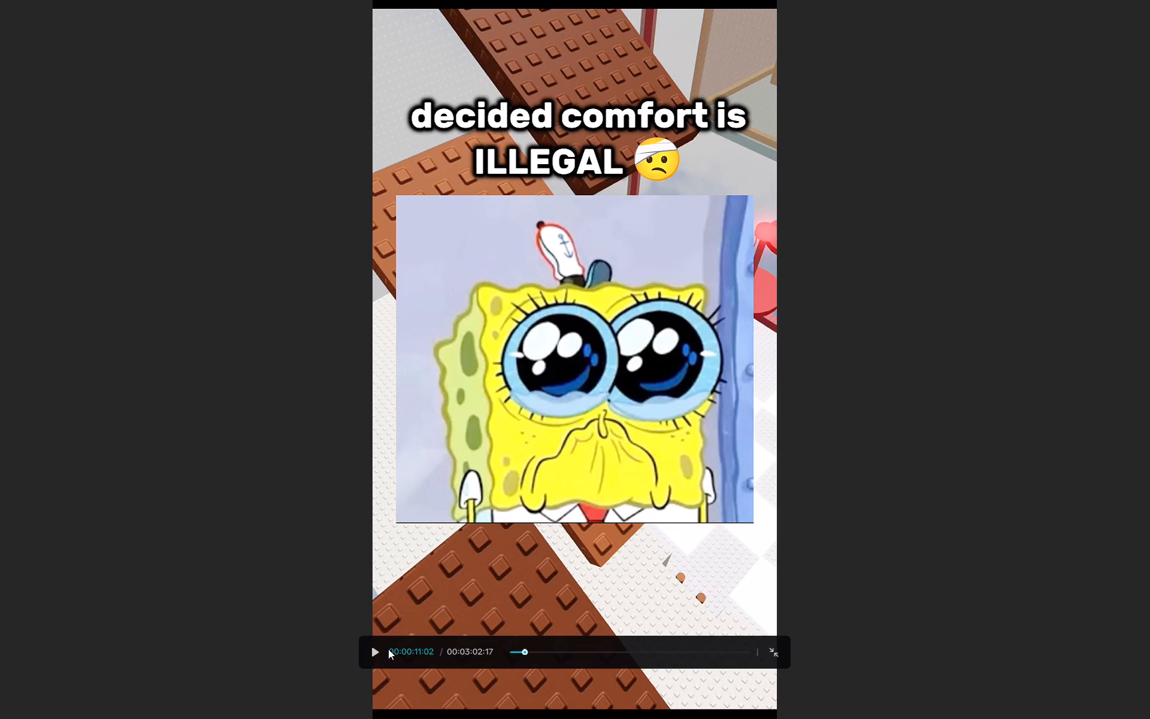
left_click(364, 652)
left_click(373, 654)
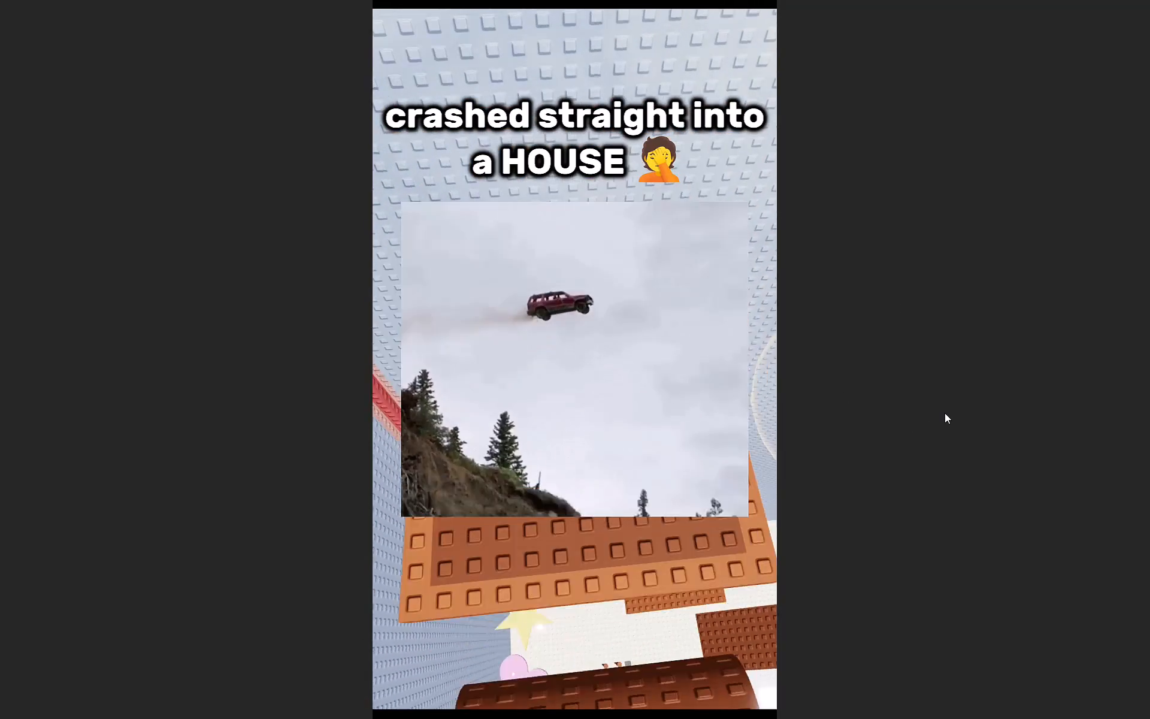
left_click(621, 434)
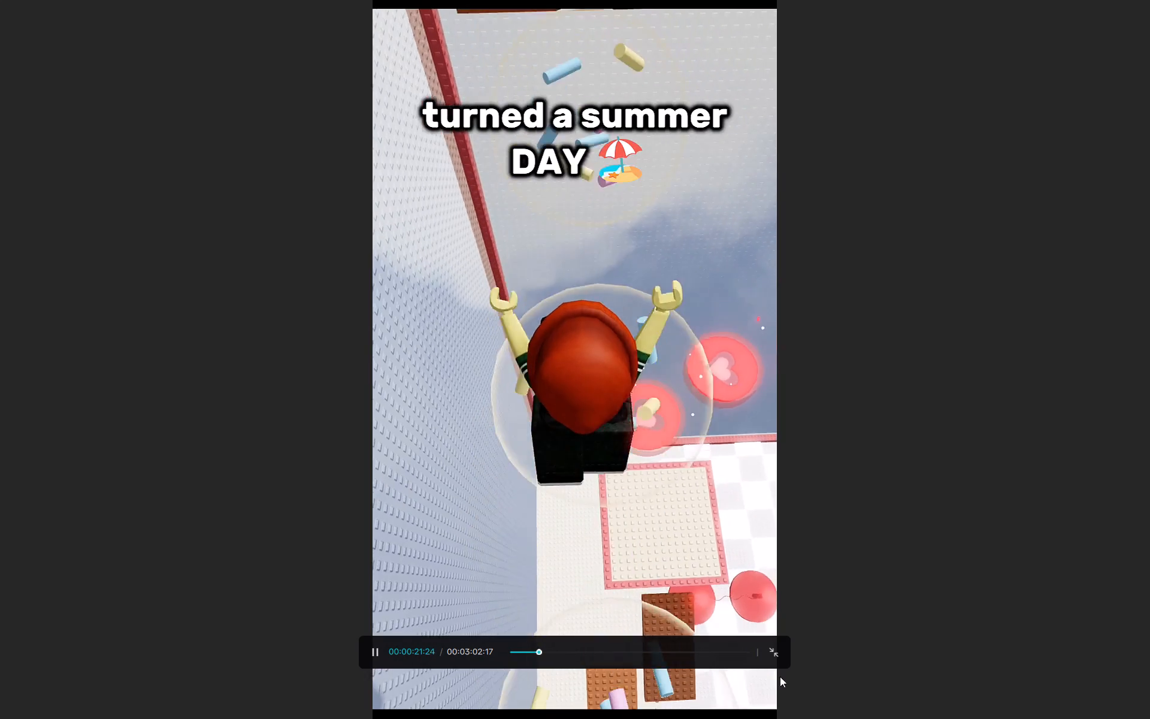
left_click(778, 655)
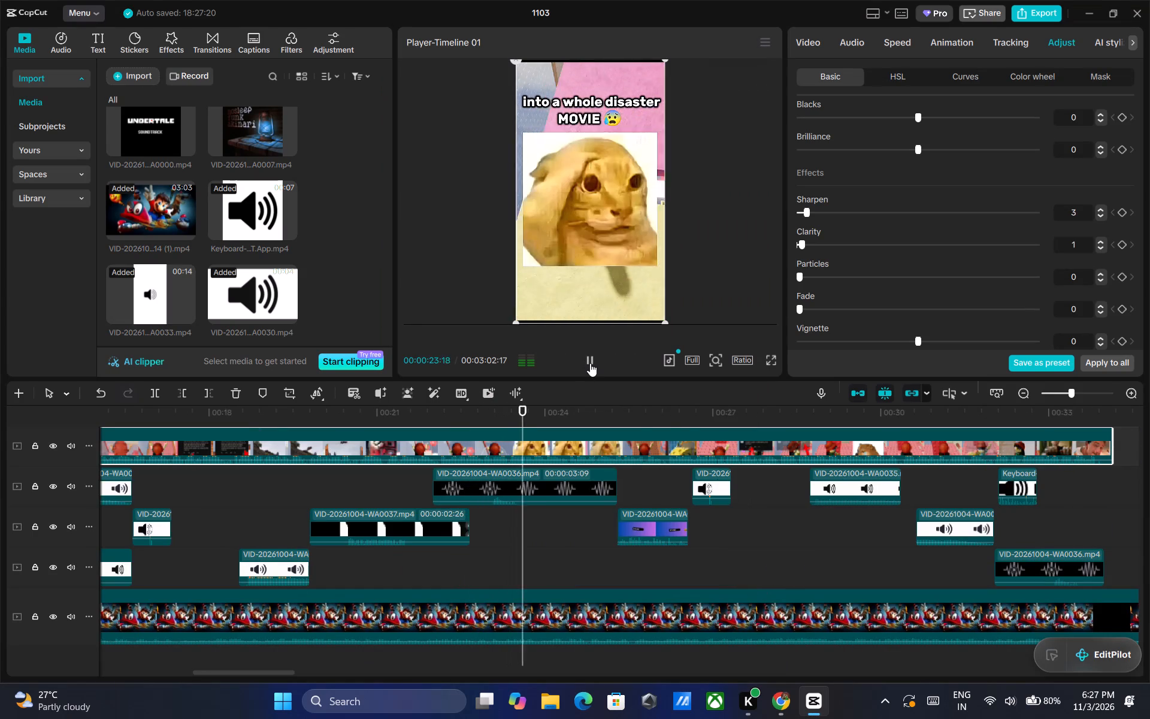
left_click(593, 360)
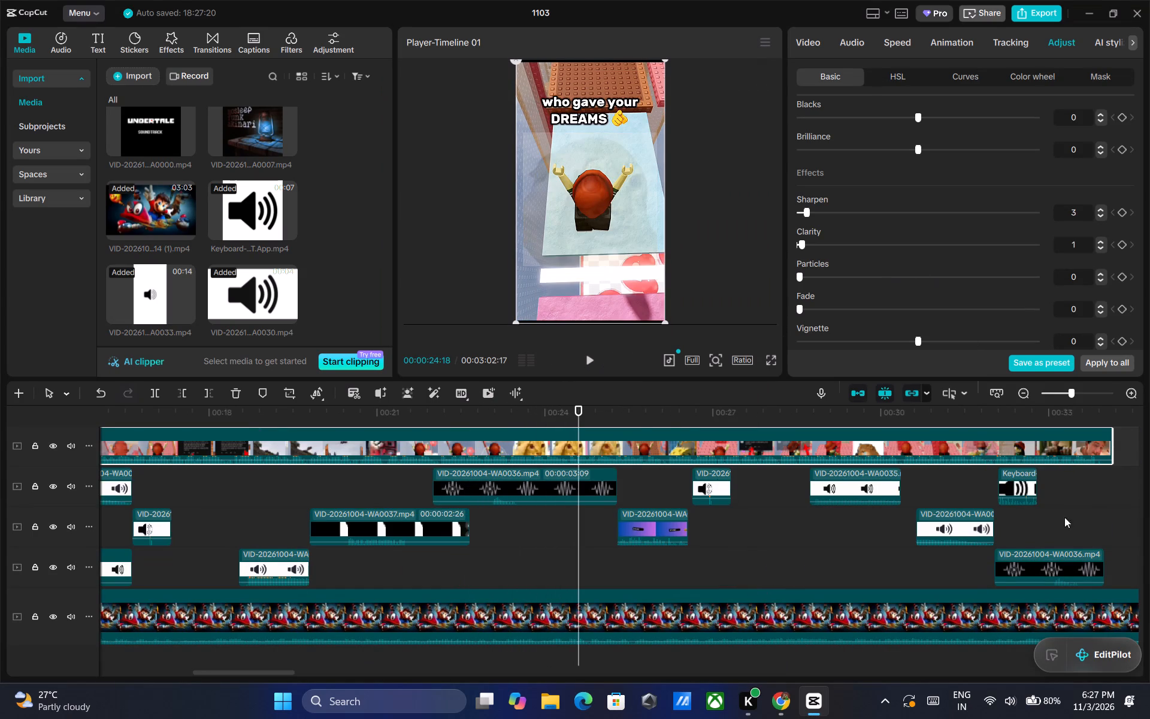
Split the WA0014 (1) music clip at 00:00:34:00, near the main video's end, and delete the part after it.
left_click(1101, 512)
left_click(1103, 410)
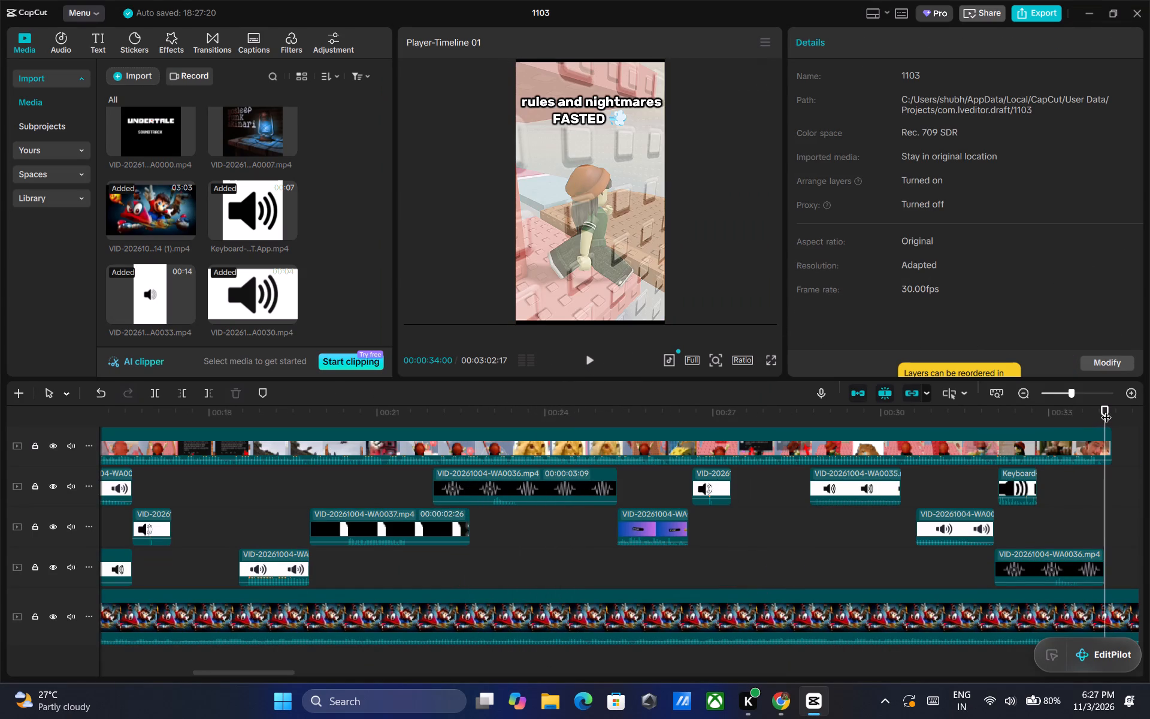
left_click(1110, 597)
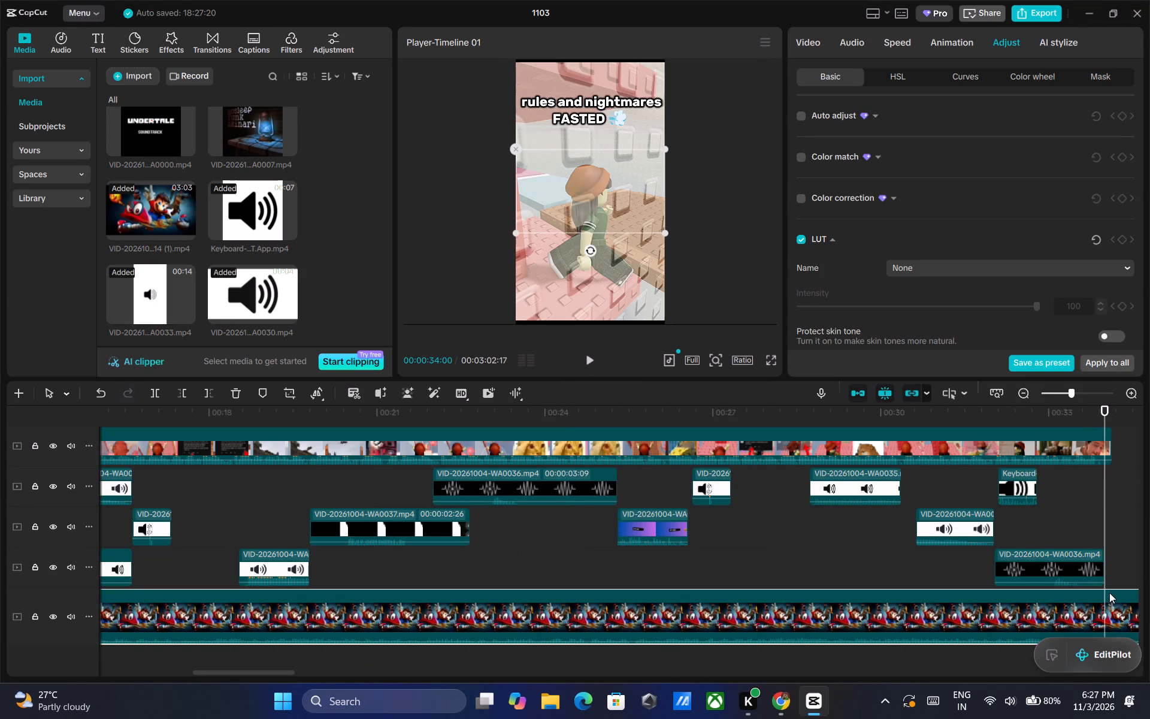
key("ctrl+b")
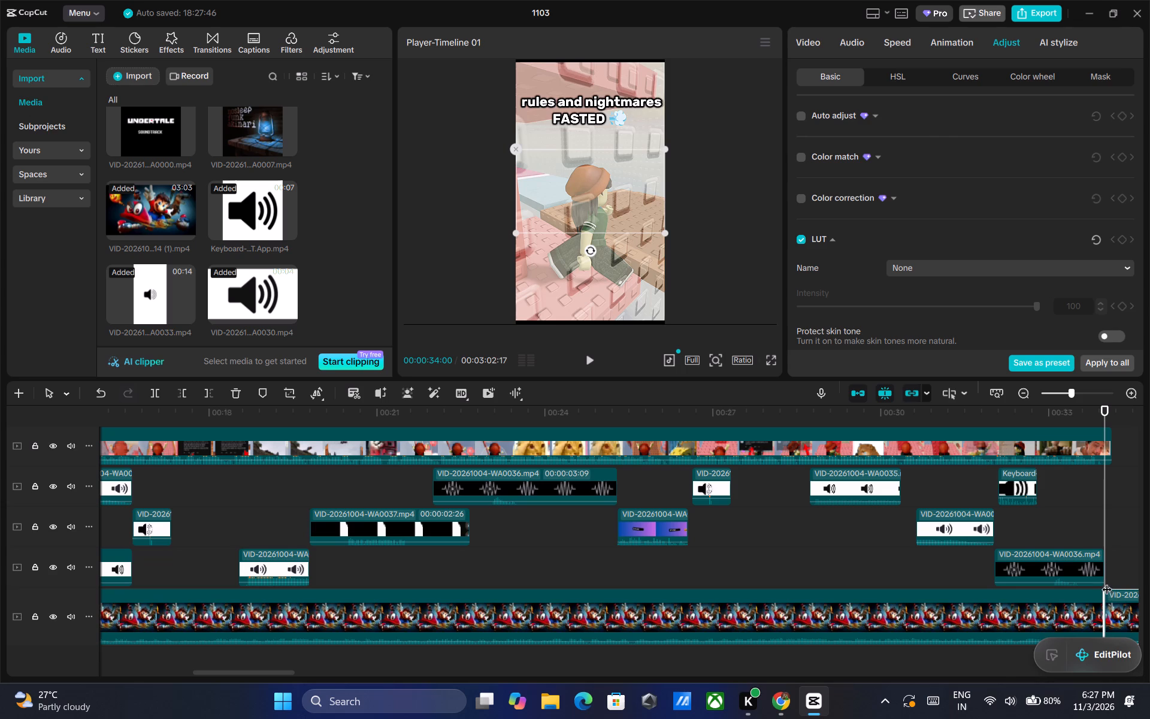
key("Delete")
Export the finished video at 1080P resolution and 60fps, closing the export window once the video is saved.
left_click(1027, 10)
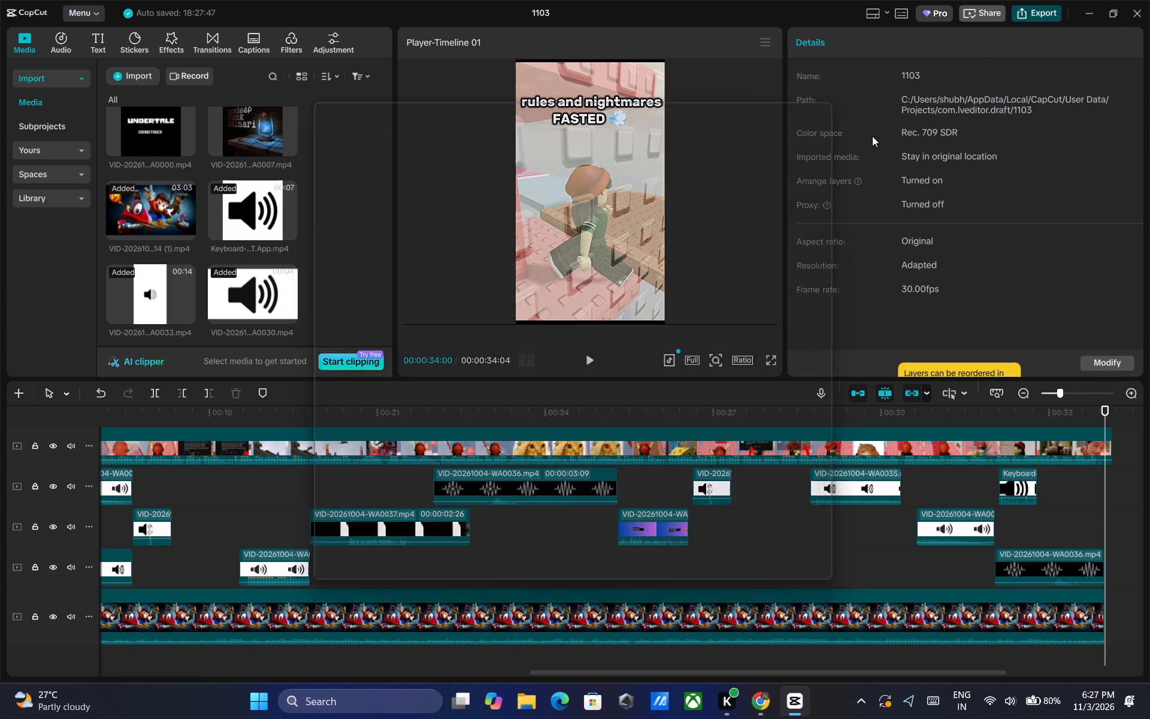
left_click(715, 262)
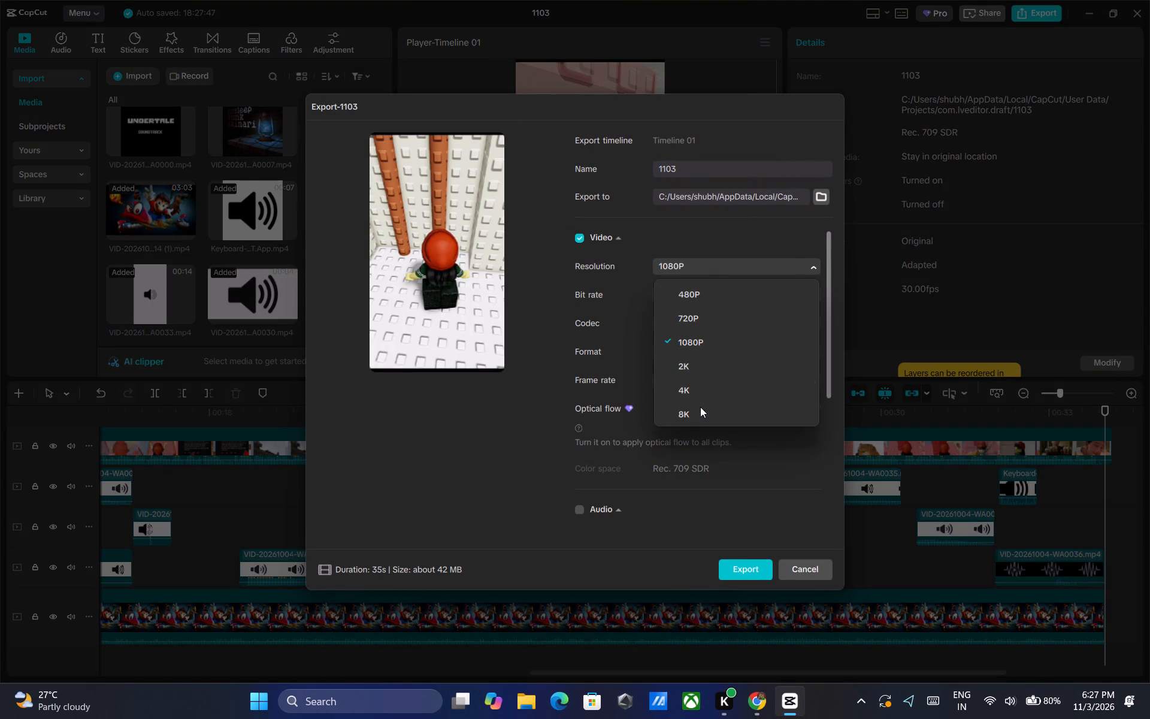
left_click(700, 412)
left_click(707, 260)
left_click(706, 343)
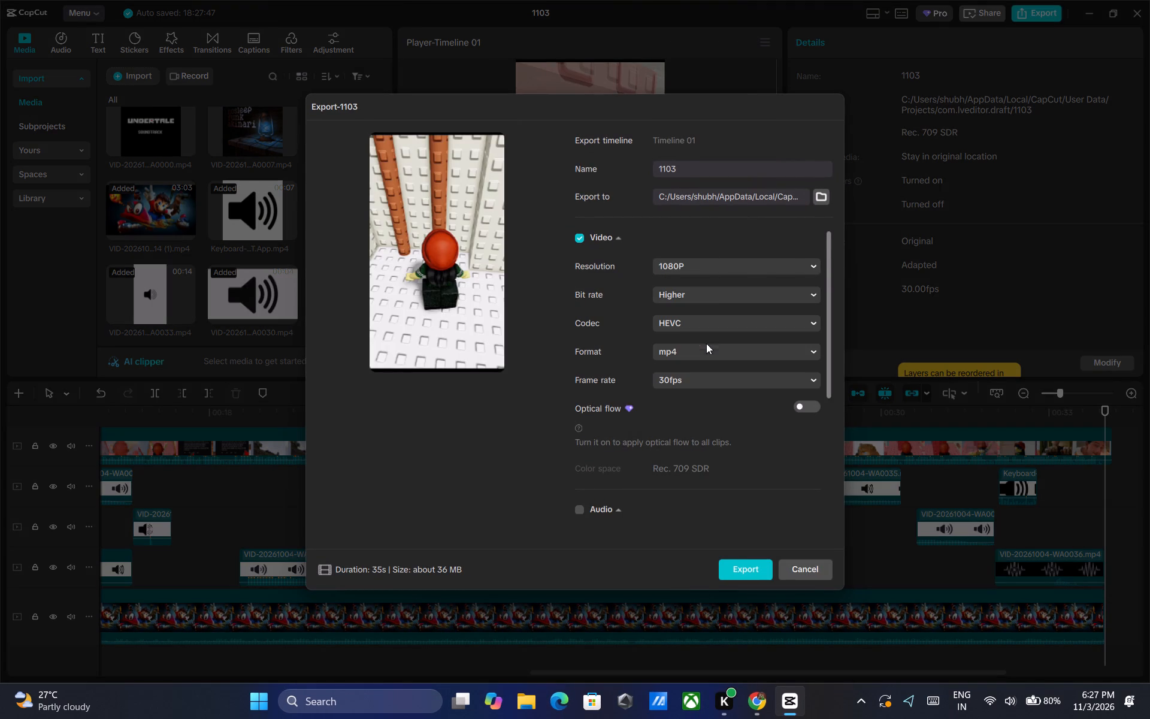
left_click(703, 382)
left_click(694, 553)
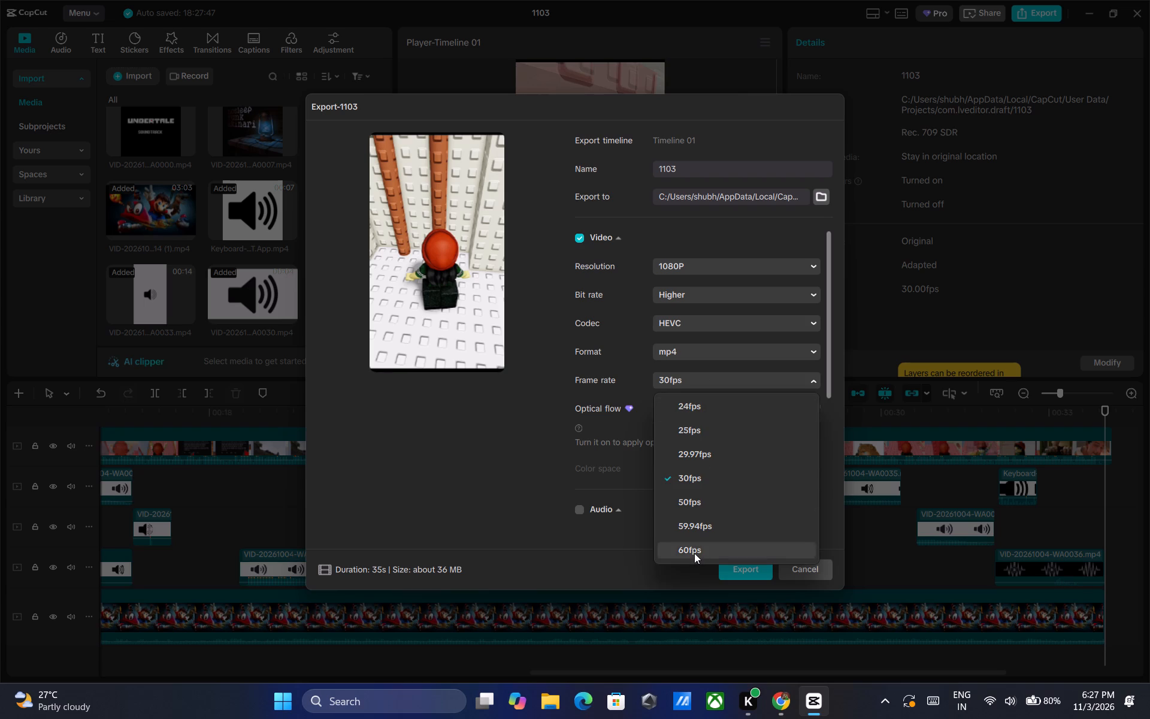
left_click(742, 571)
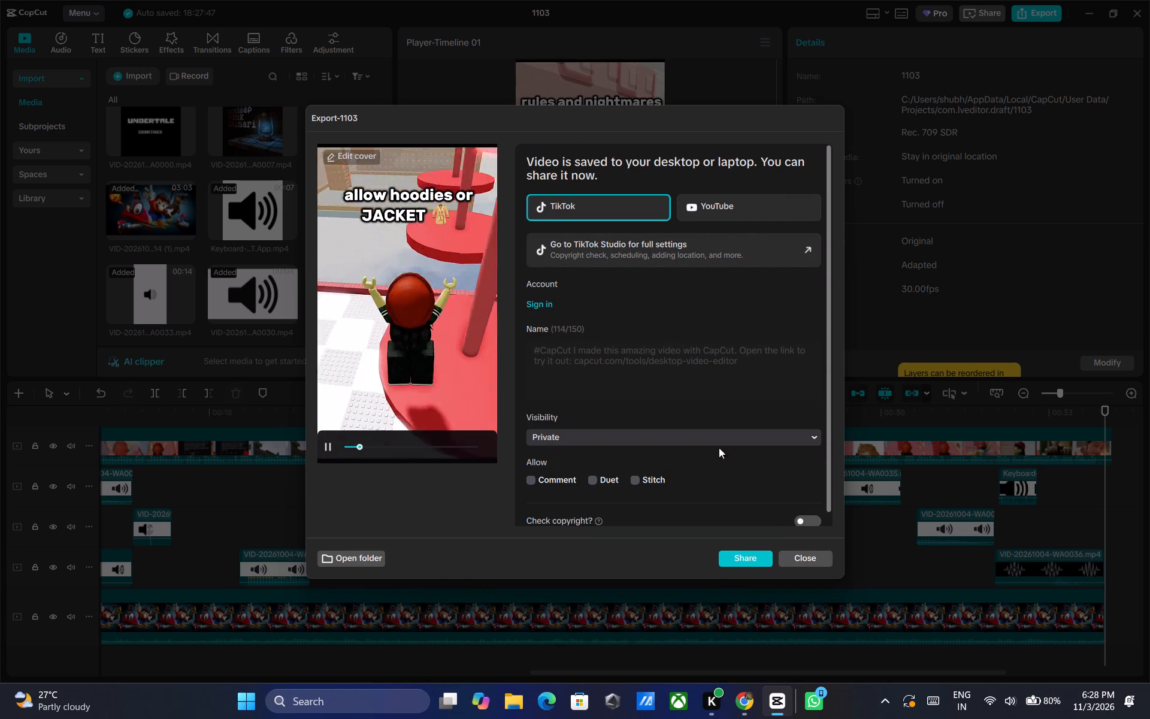
left_click(813, 558)
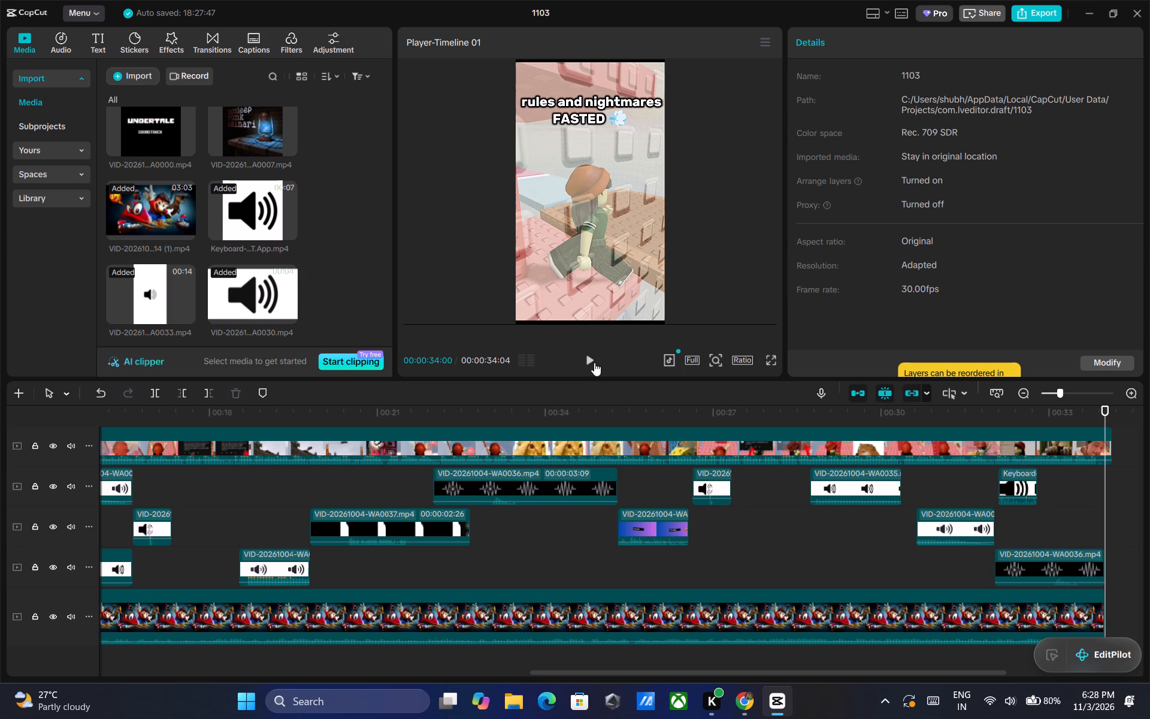
Switch to File Explorer and send the exported 1103 video from CapCut's Videos folder to the phone.
left_click(547, 701)
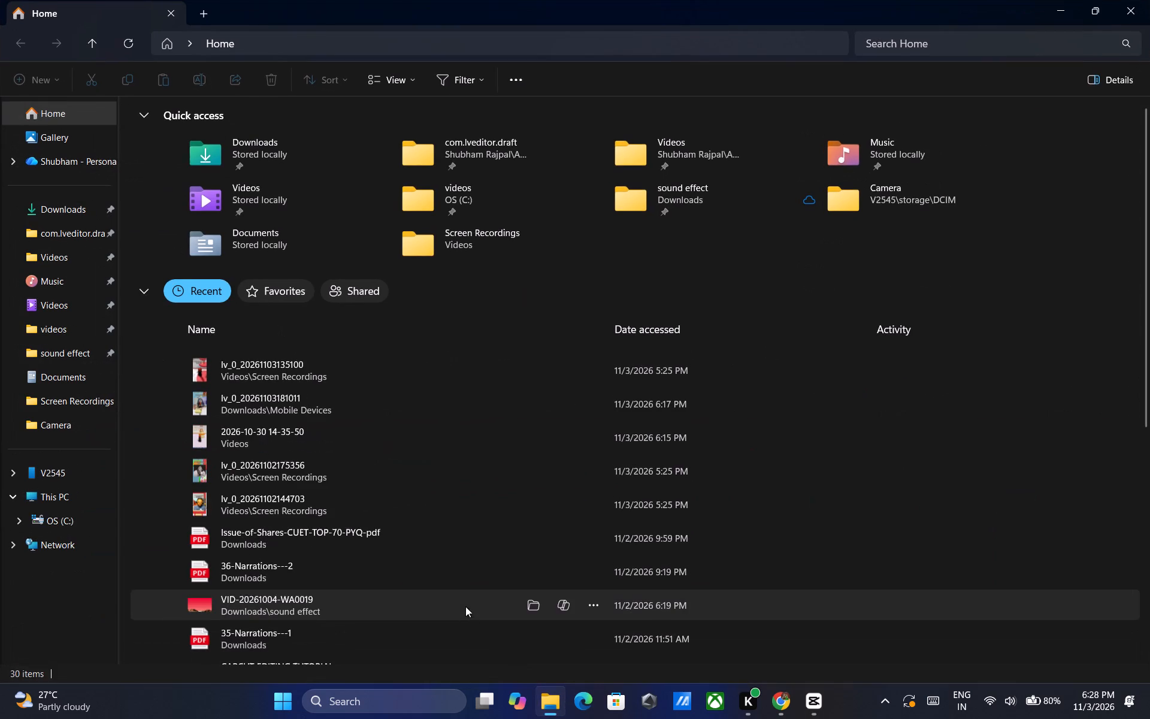
left_click(78, 244)
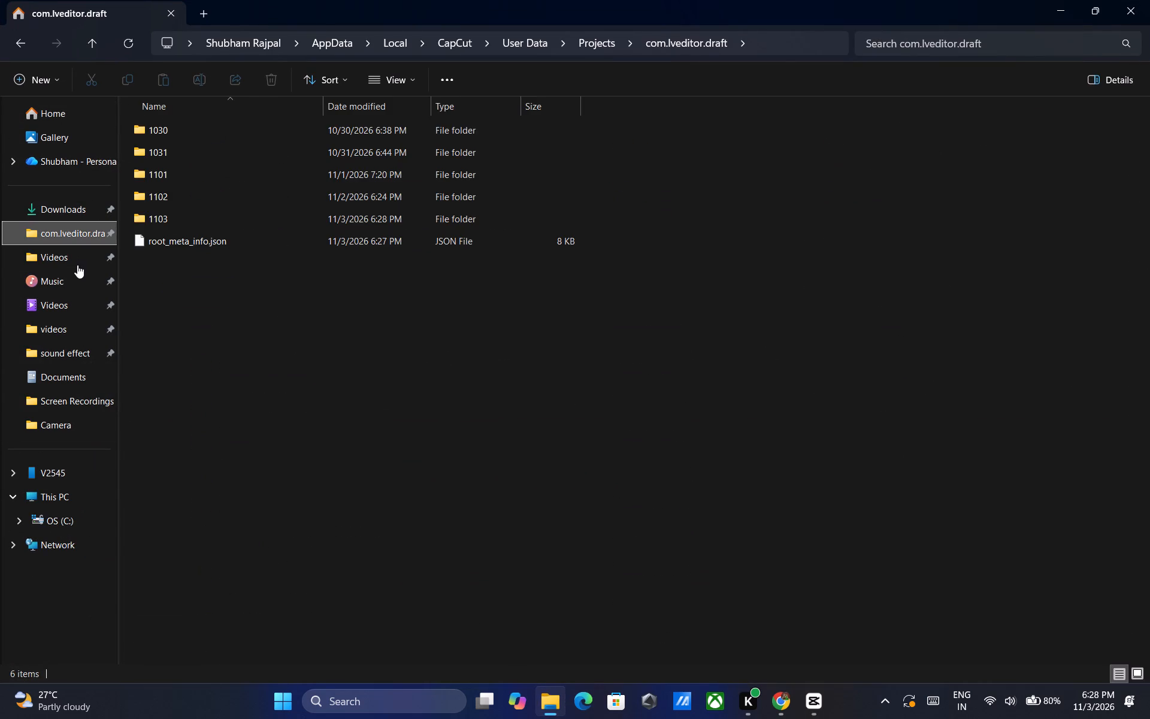
left_click(77, 265)
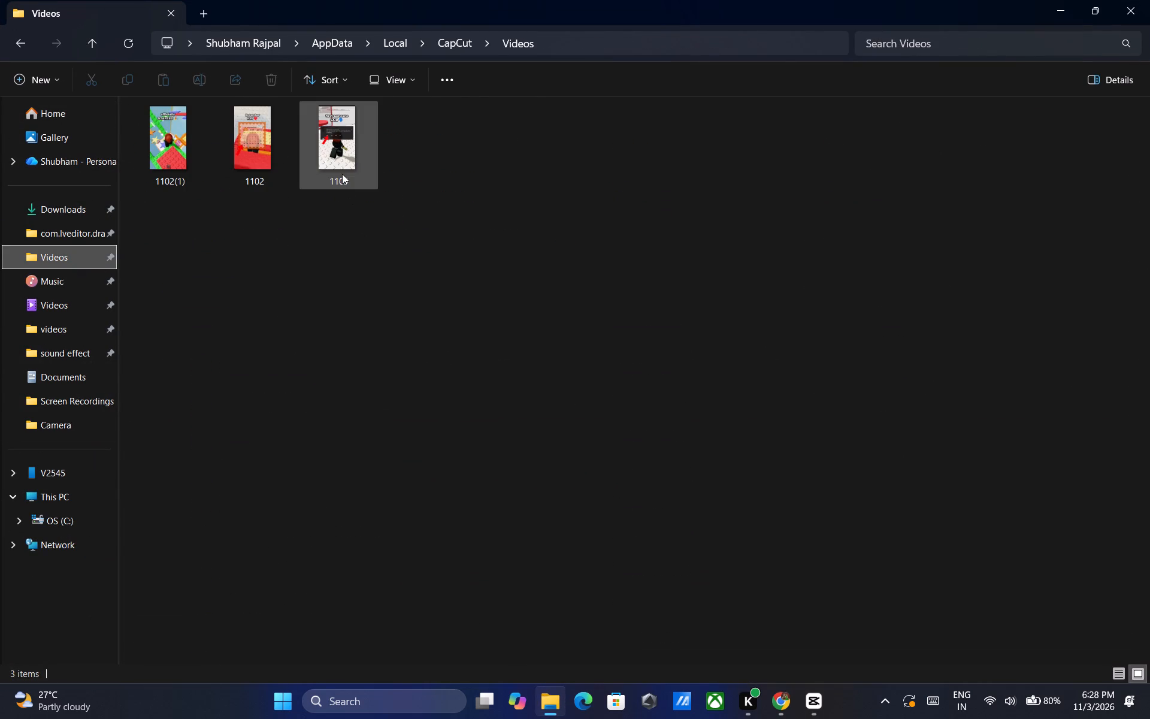
left_click(342, 174)
right_click(342, 174)
left_click(417, 276)
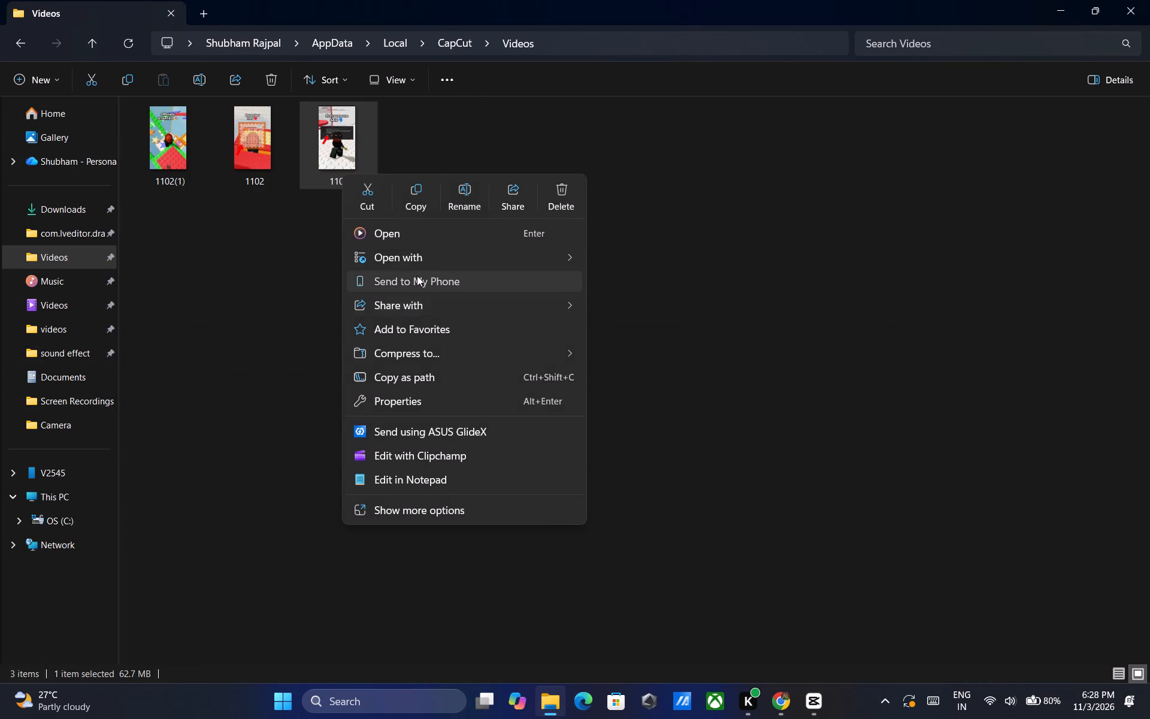
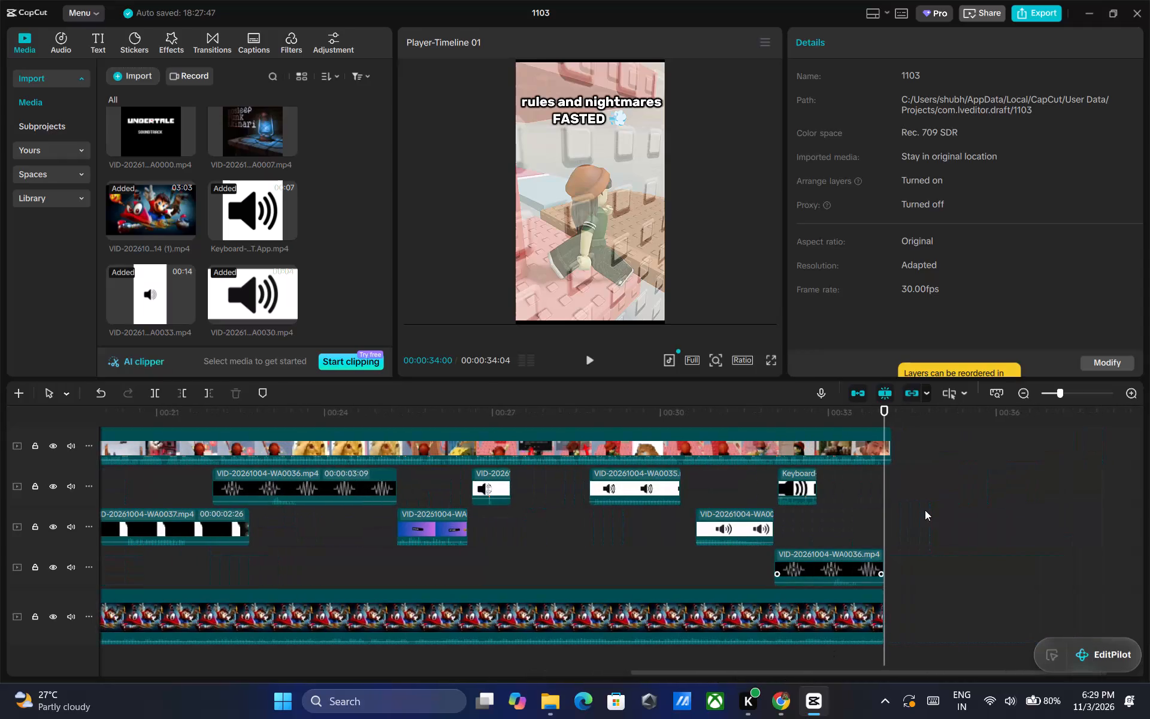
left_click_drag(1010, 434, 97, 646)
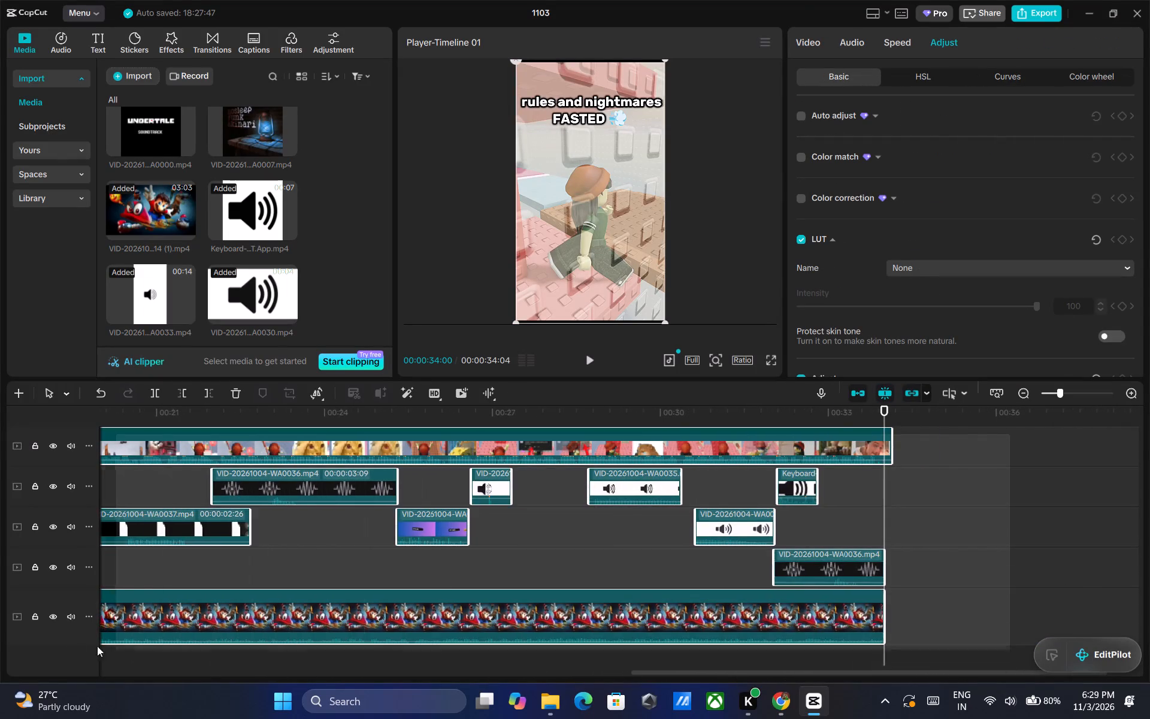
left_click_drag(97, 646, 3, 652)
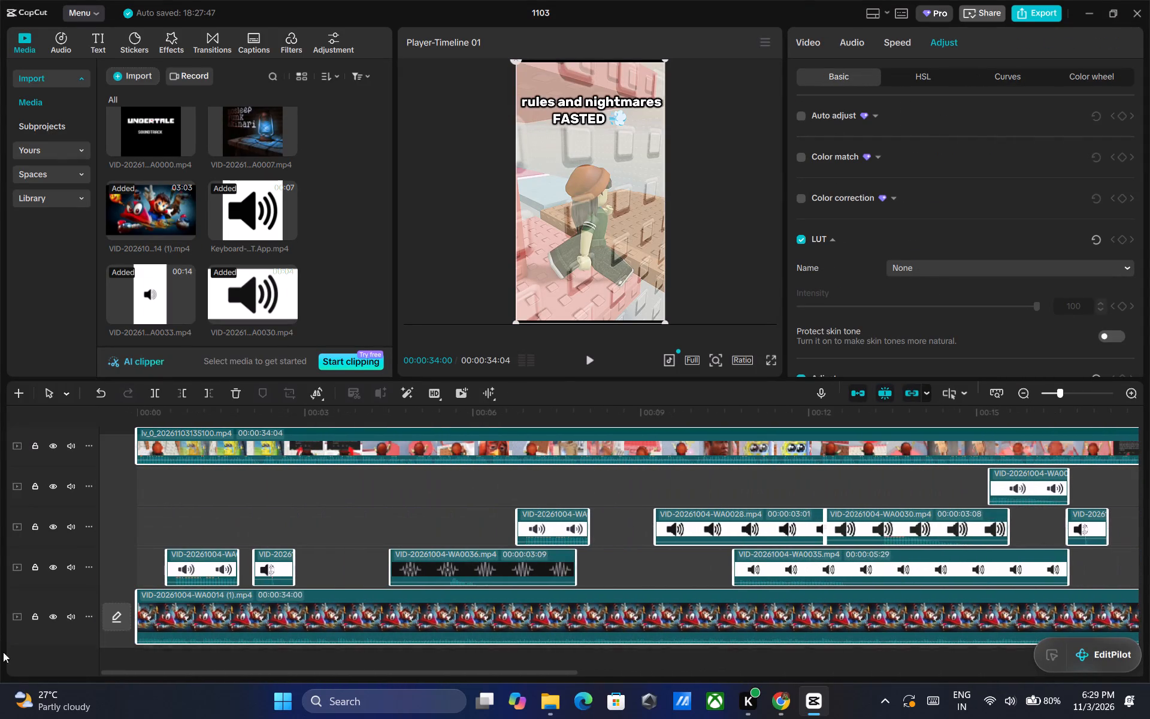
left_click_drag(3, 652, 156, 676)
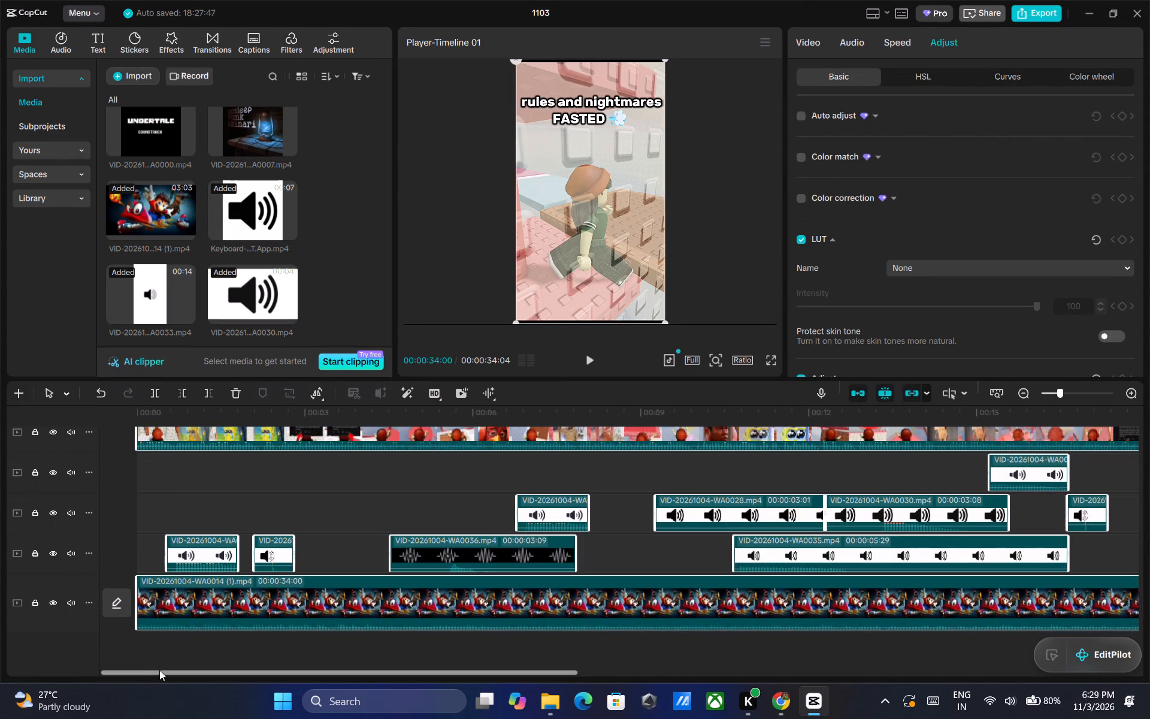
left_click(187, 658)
Set aside the first sound-effect clip, near the timeline's start, by moving it past the main video's end at about 35 s.
left_click(199, 548)
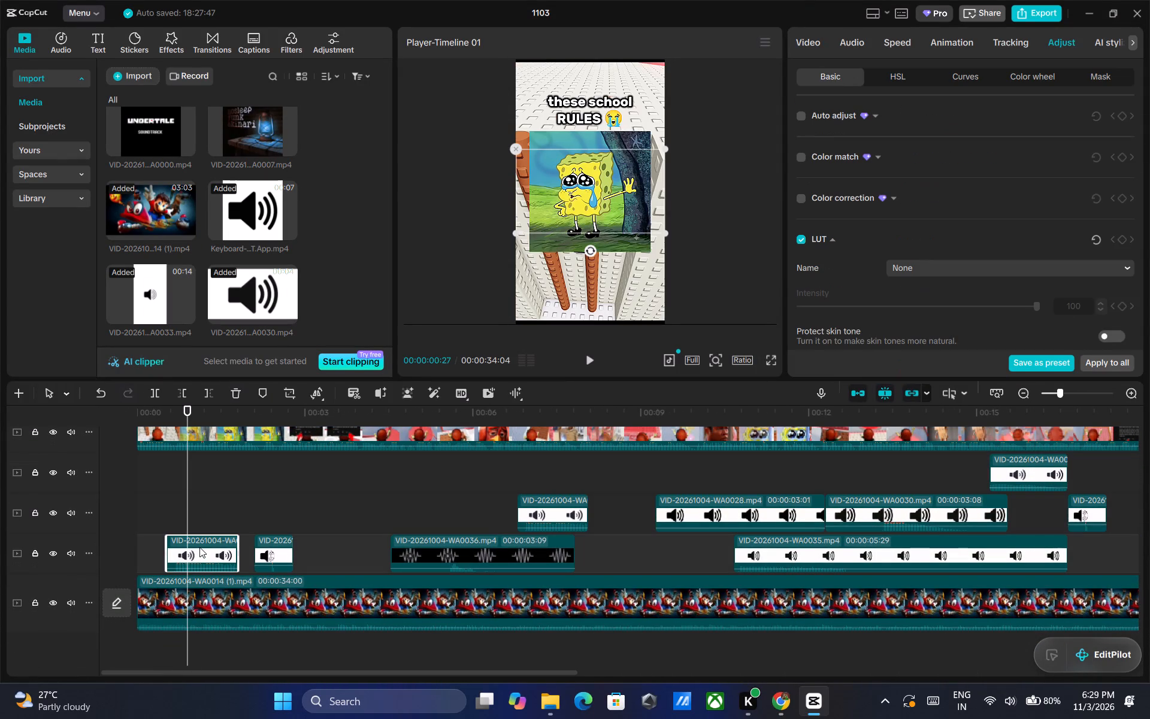
left_click_drag(201, 548, 1149, 611)
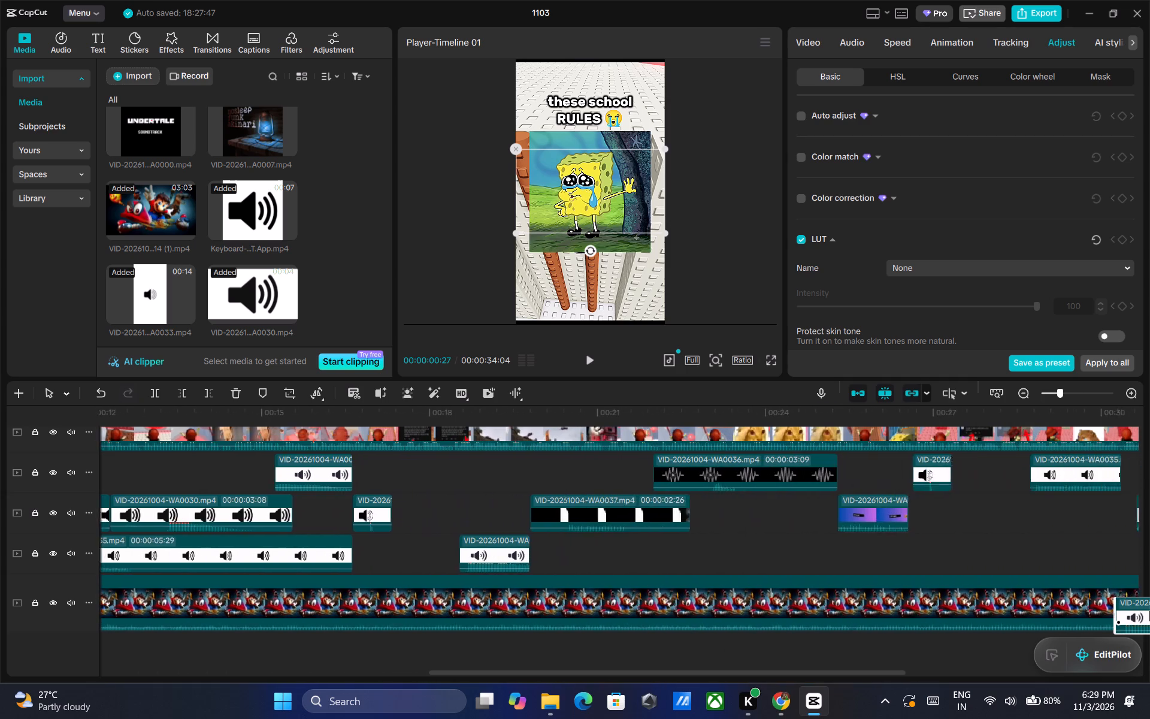
left_click_drag(1149, 611, 930, 477)
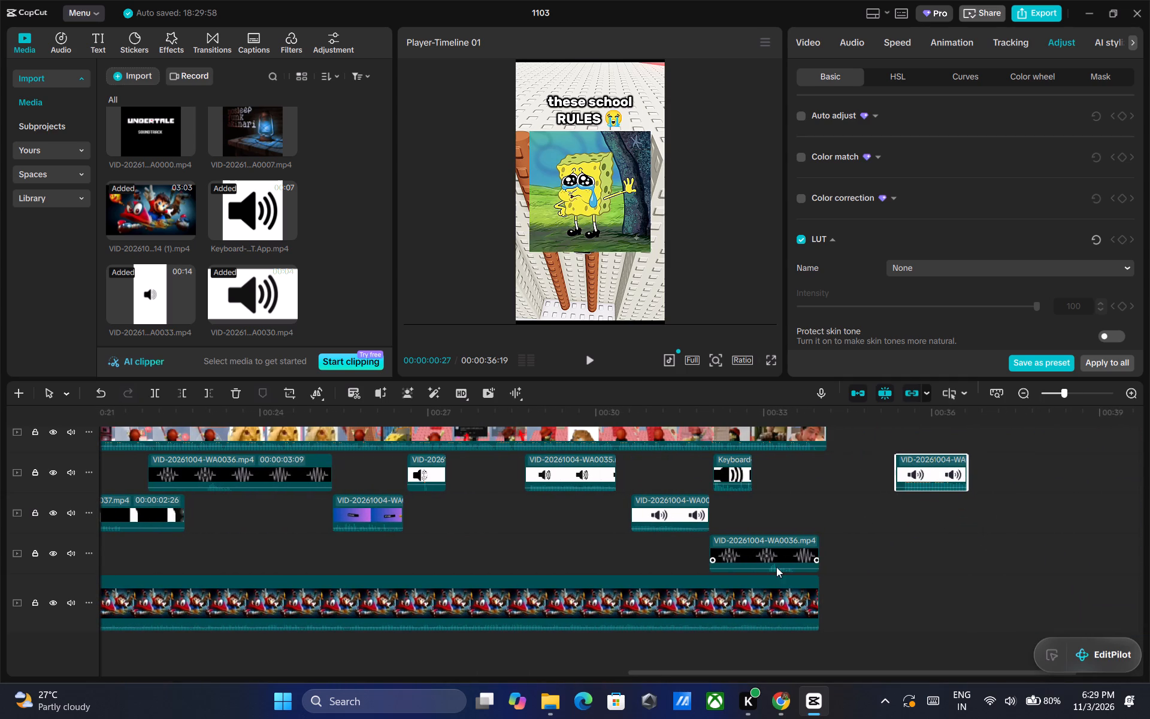
Play from about 28 s, then move the sound clip starting near 00:00:30:18 past the video's end, aligned beneath the first set-aside clip.
left_click(510, 466)
left_click(586, 364)
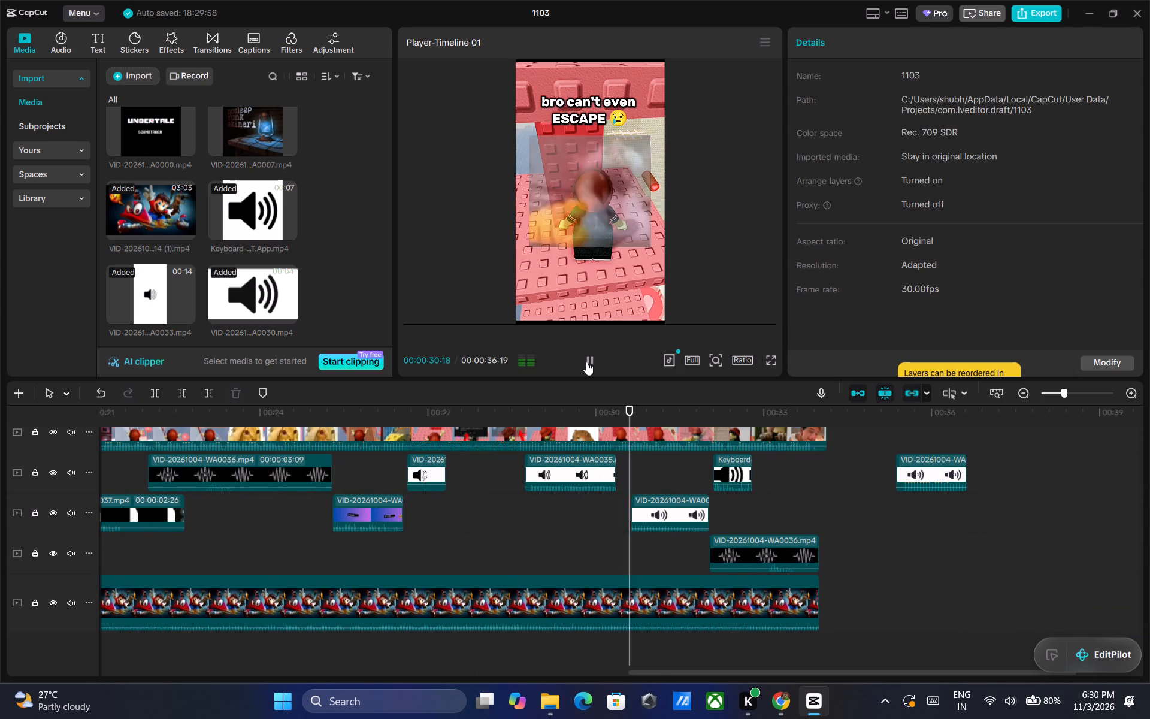
left_click(586, 362)
left_click_drag(665, 503, 960, 523)
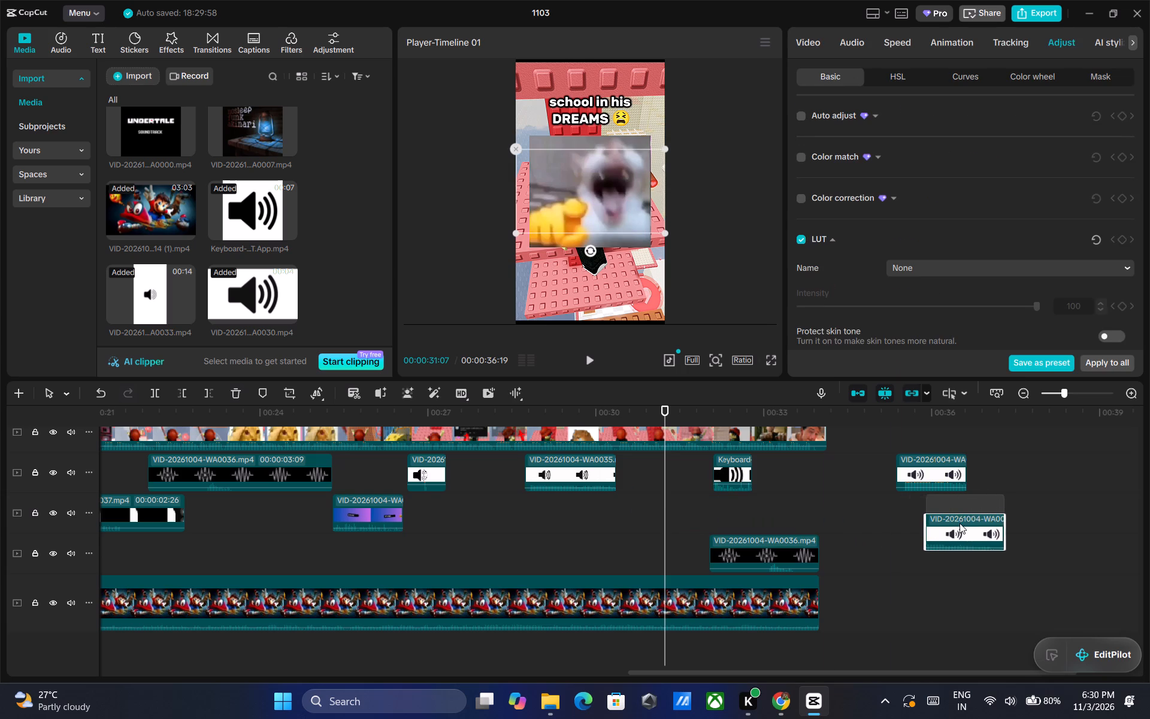
left_click_drag(960, 523, 930, 518)
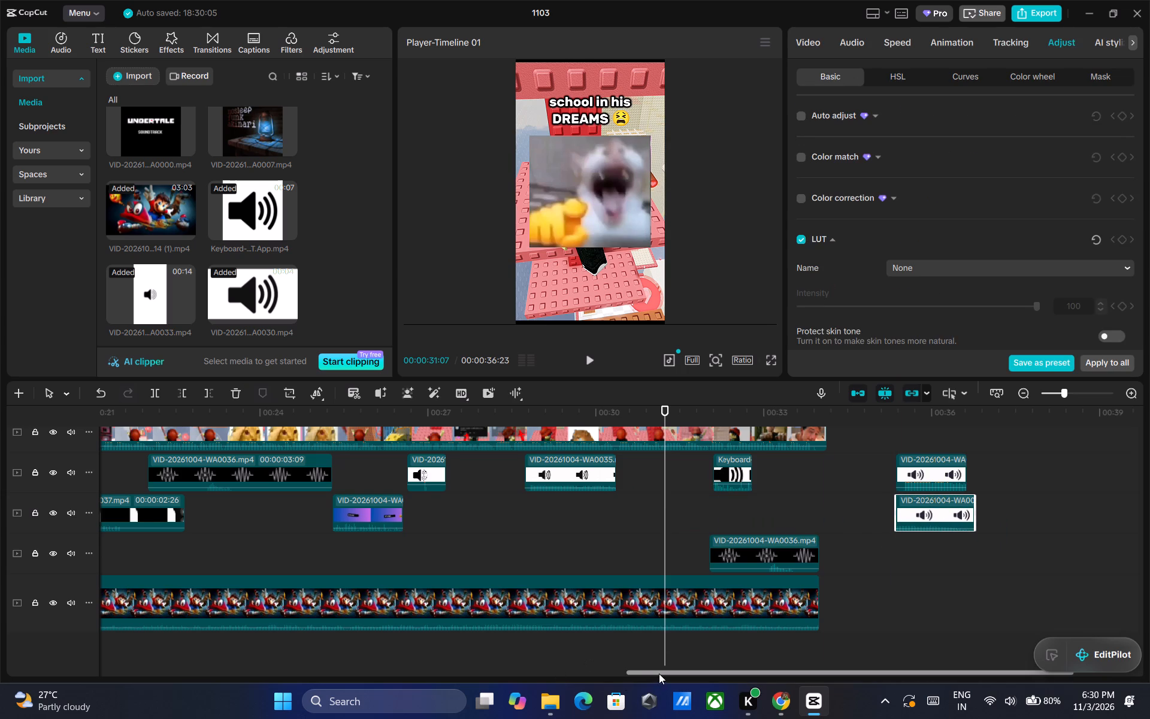
Audition the sound effects near the main video's end and around the 18-second mark to find more clips worth reusing.
left_click_drag(659, 673, 468, 666)
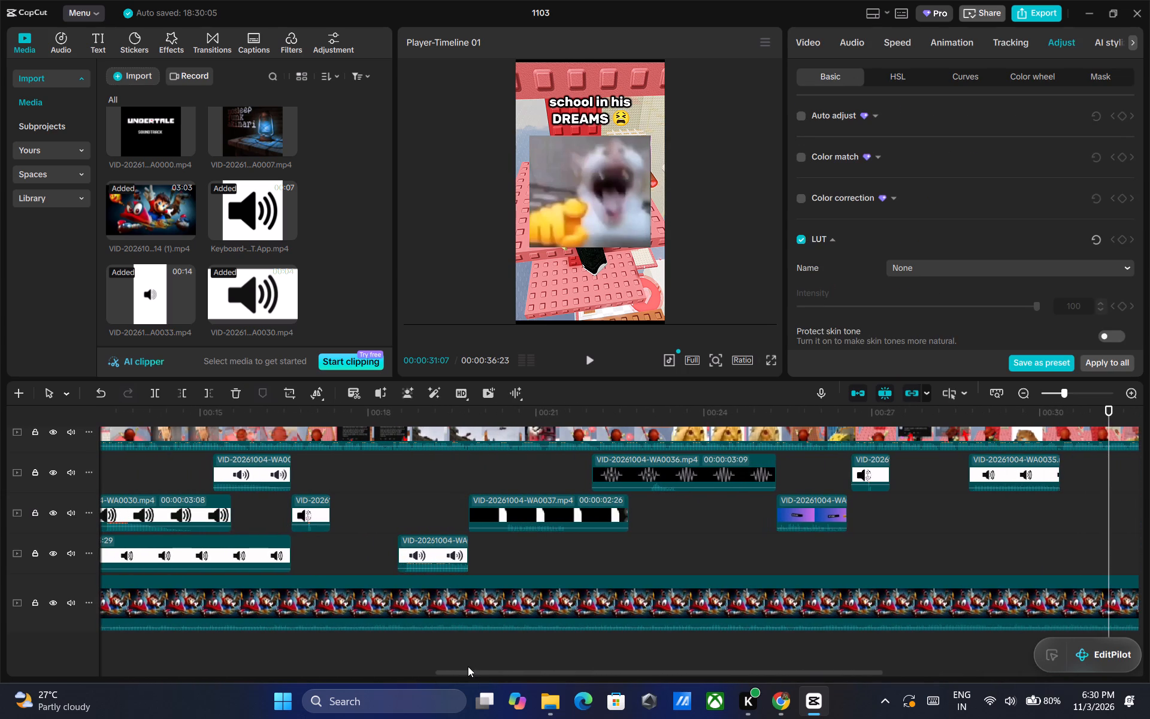
left_click_drag(468, 666, 478, 665)
left_click(912, 476)
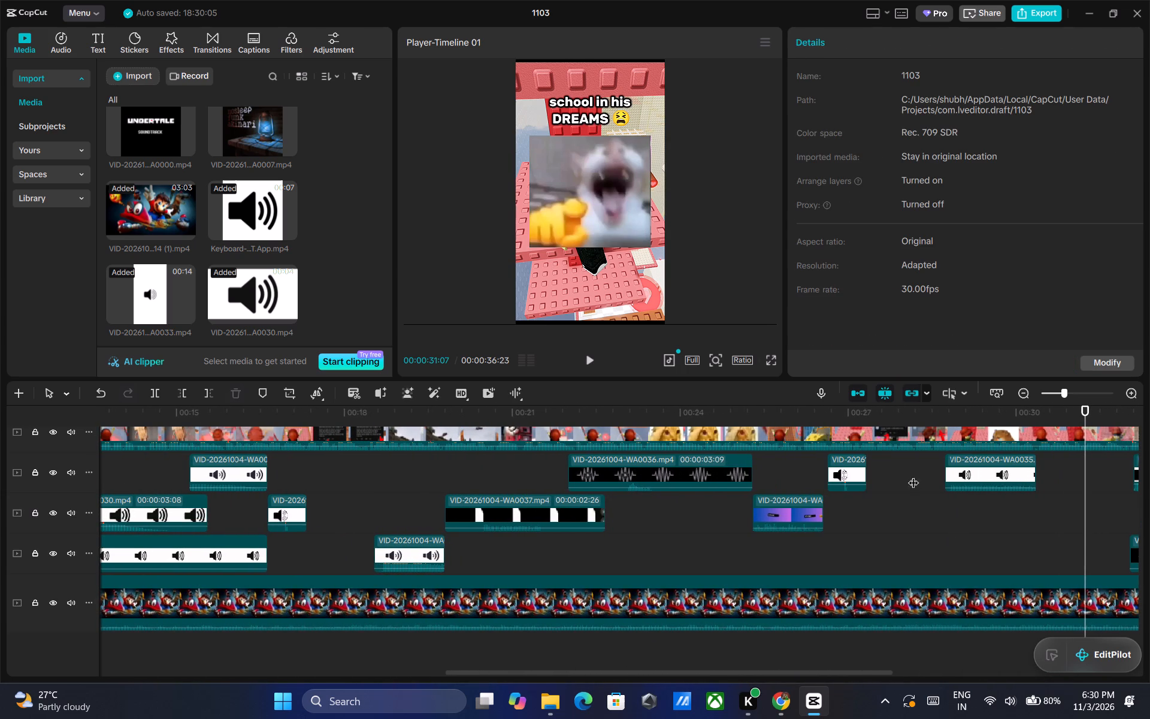
left_click(588, 355)
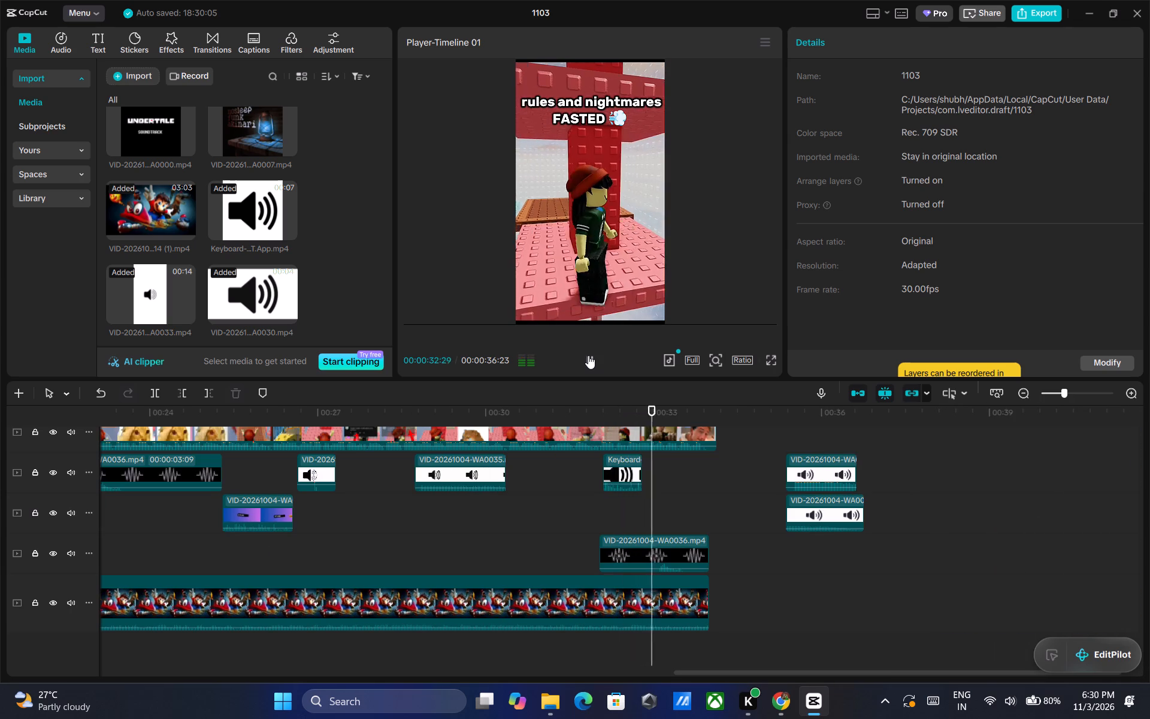
left_click(588, 355)
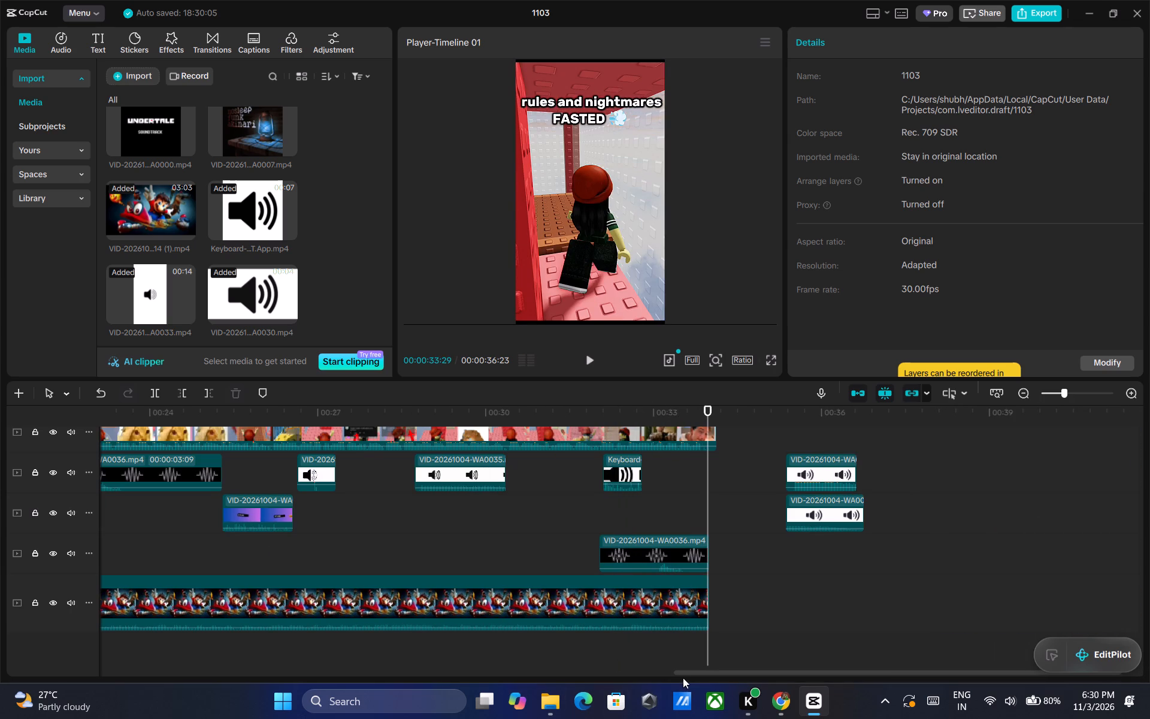
left_click_drag(692, 675, 432, 642)
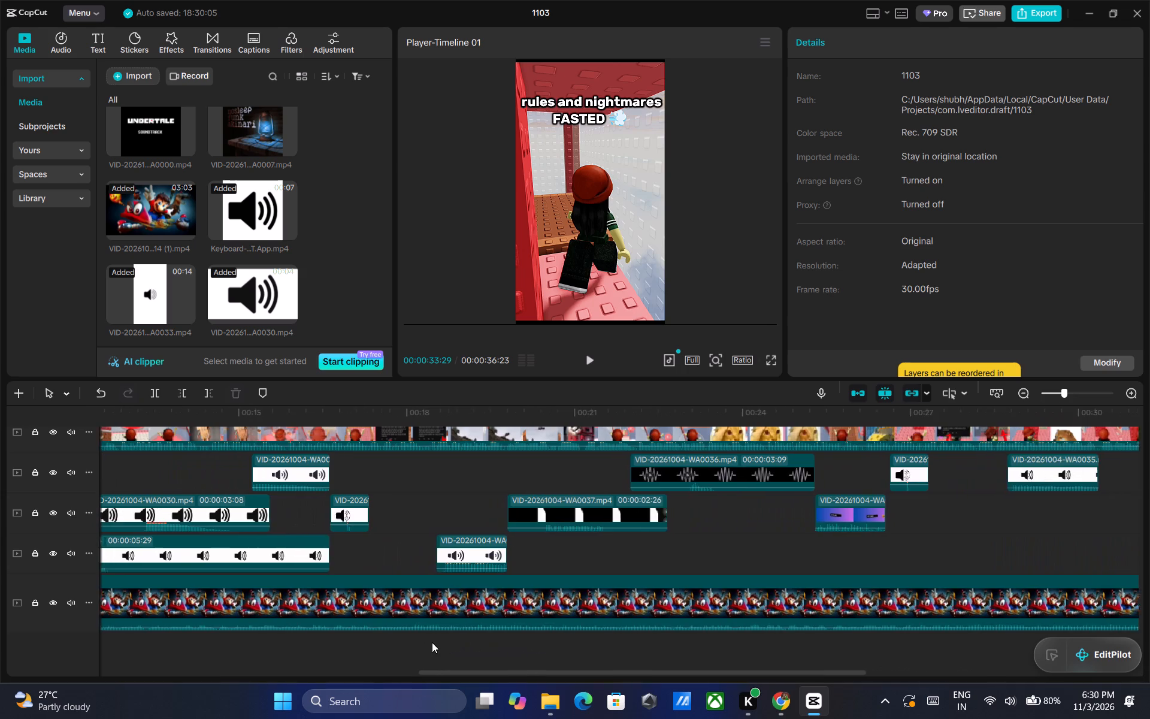
left_click_drag(432, 642, 403, 642)
left_click(516, 497)
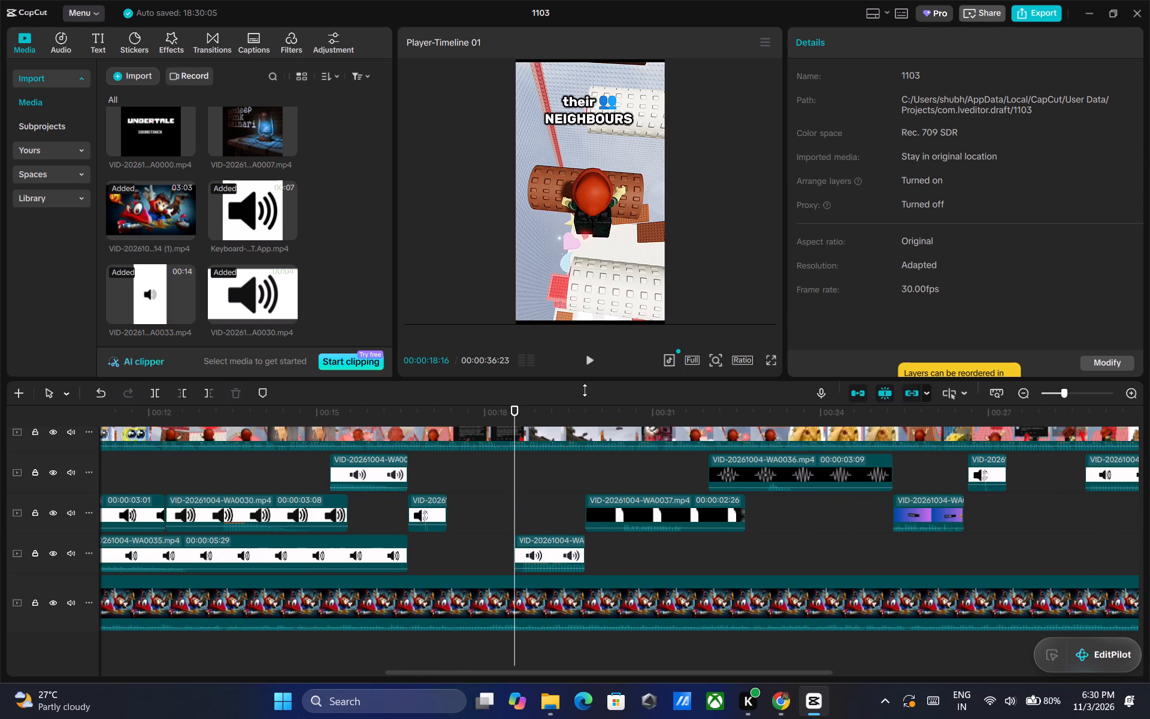
left_click(589, 355)
left_click(589, 355)
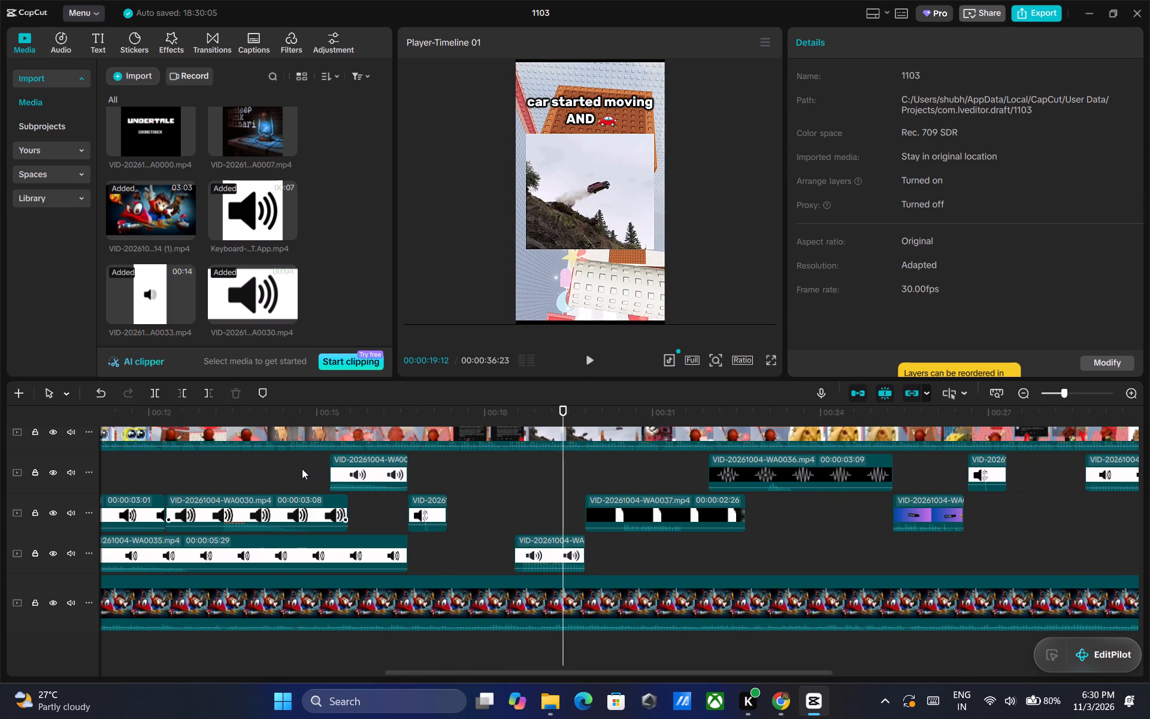
Audition the sound clip starting near 15 s, move it beneath the two set-aside clips, and play the three together.
left_click(306, 465)
left_click(591, 360)
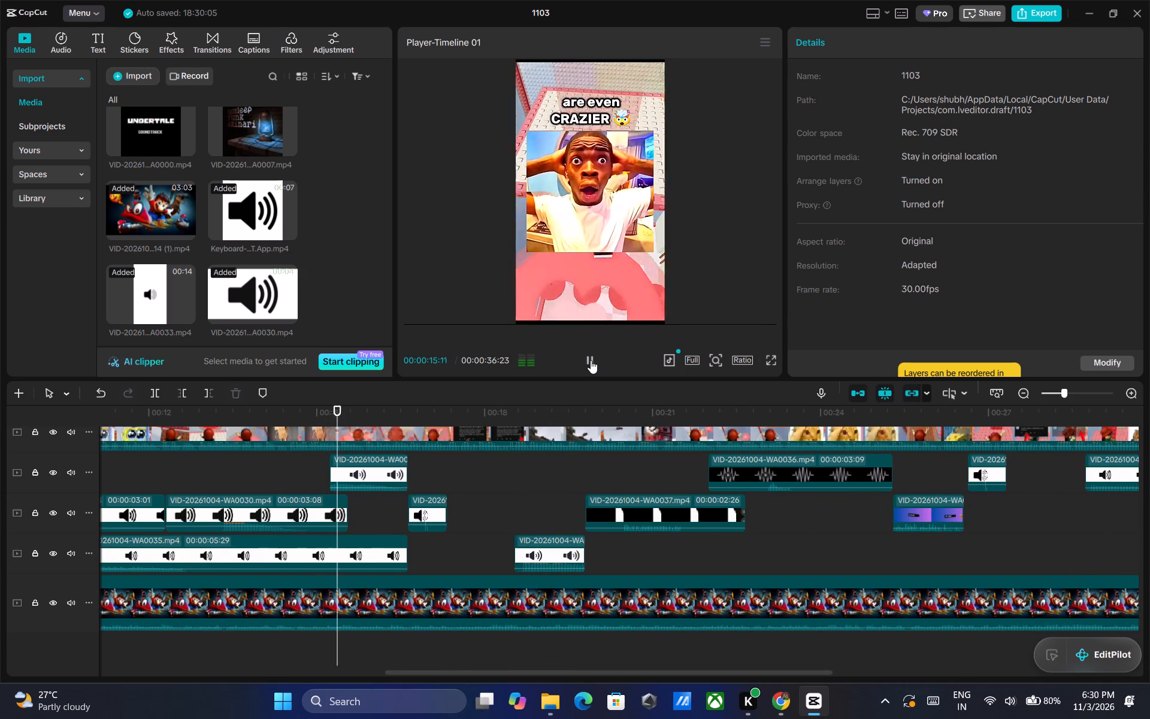
left_click(591, 360)
left_click_drag(367, 469, 376, 475)
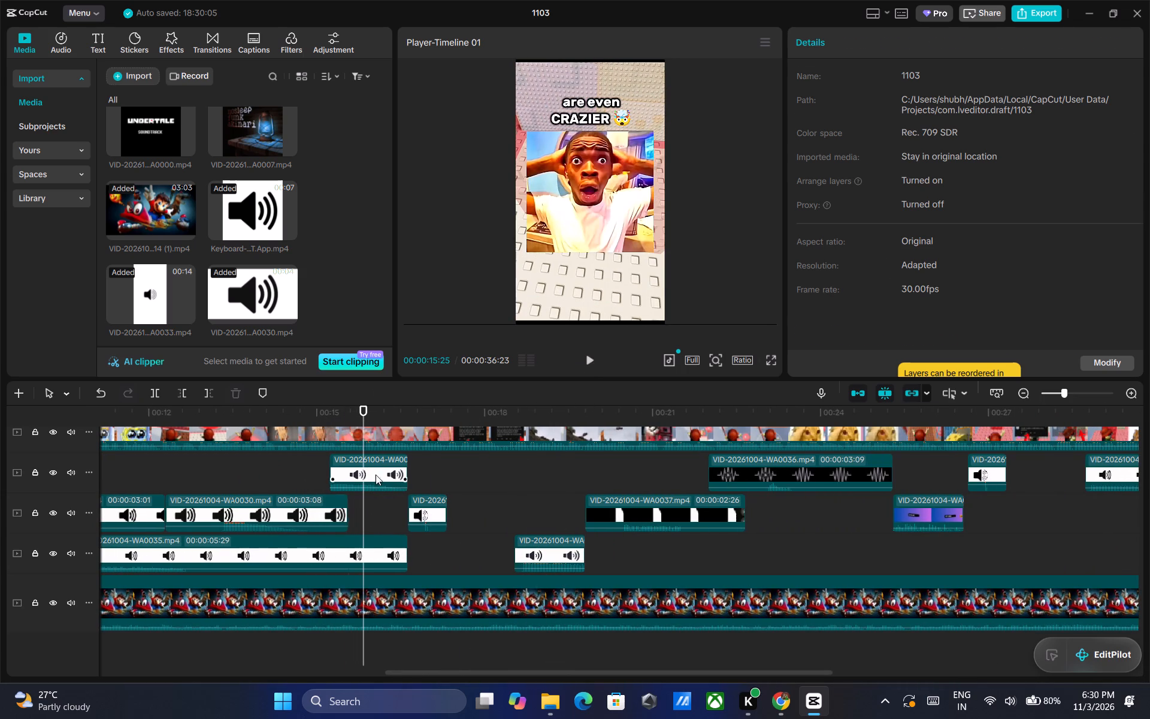
left_click_drag(376, 475, 926, 565)
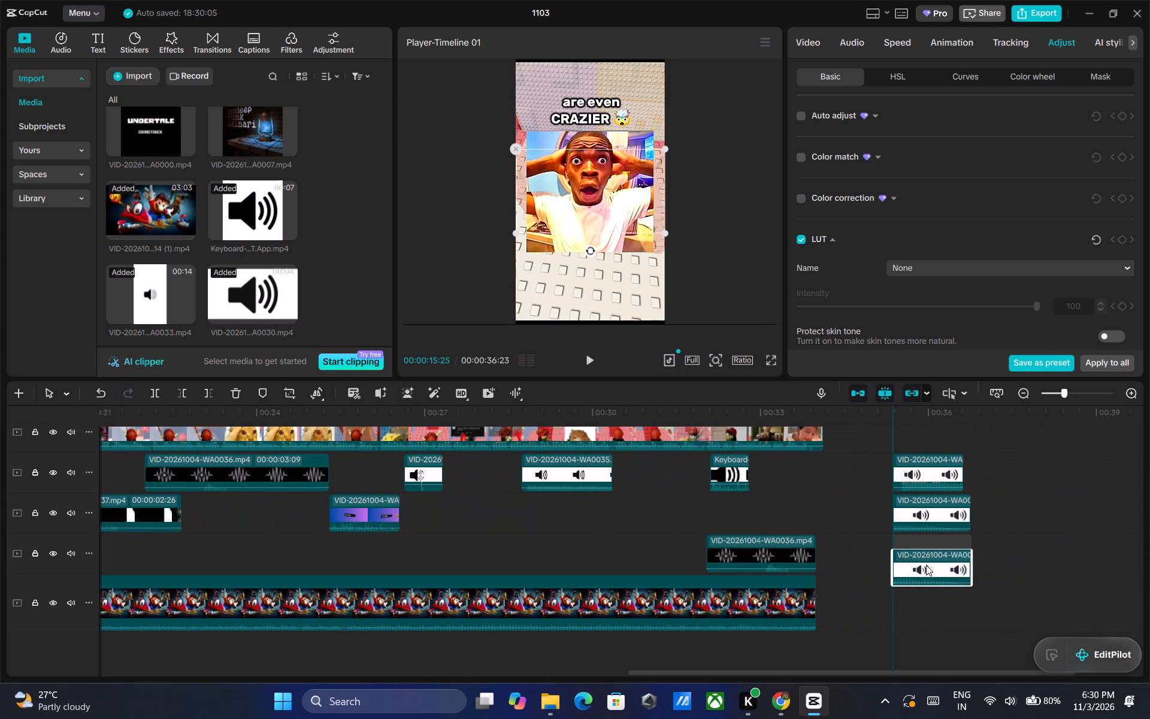
left_click_drag(926, 565, 929, 554)
left_click(868, 482)
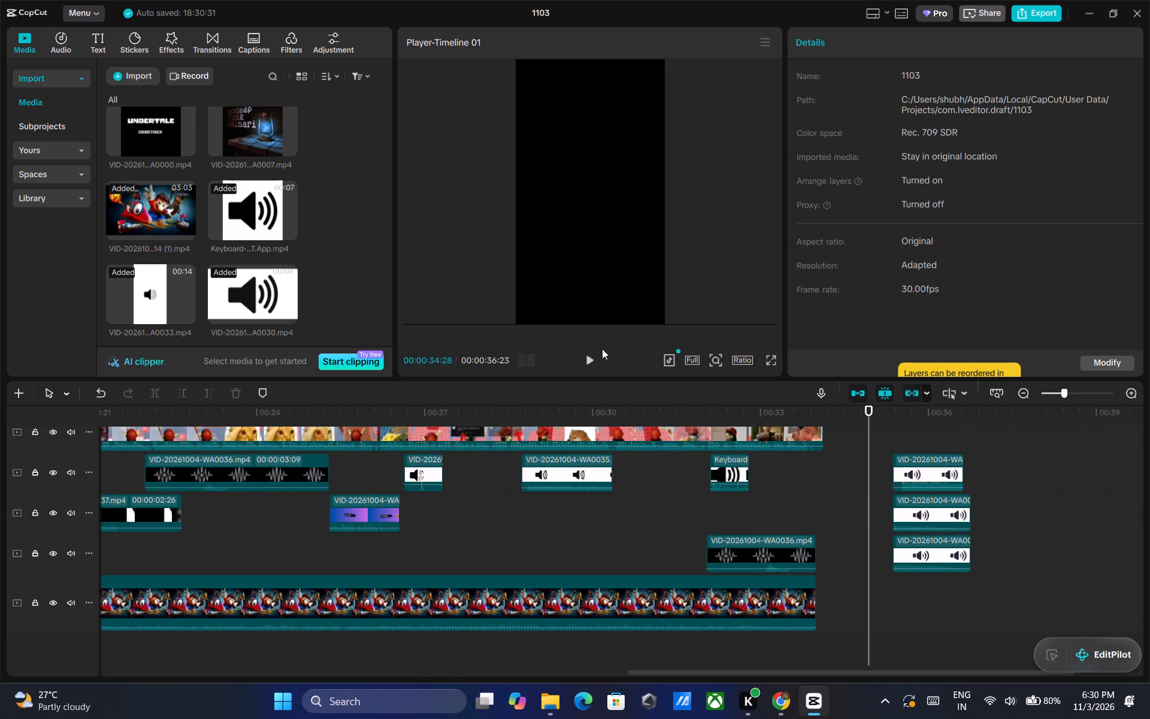
left_click(584, 358)
left_click(584, 358)
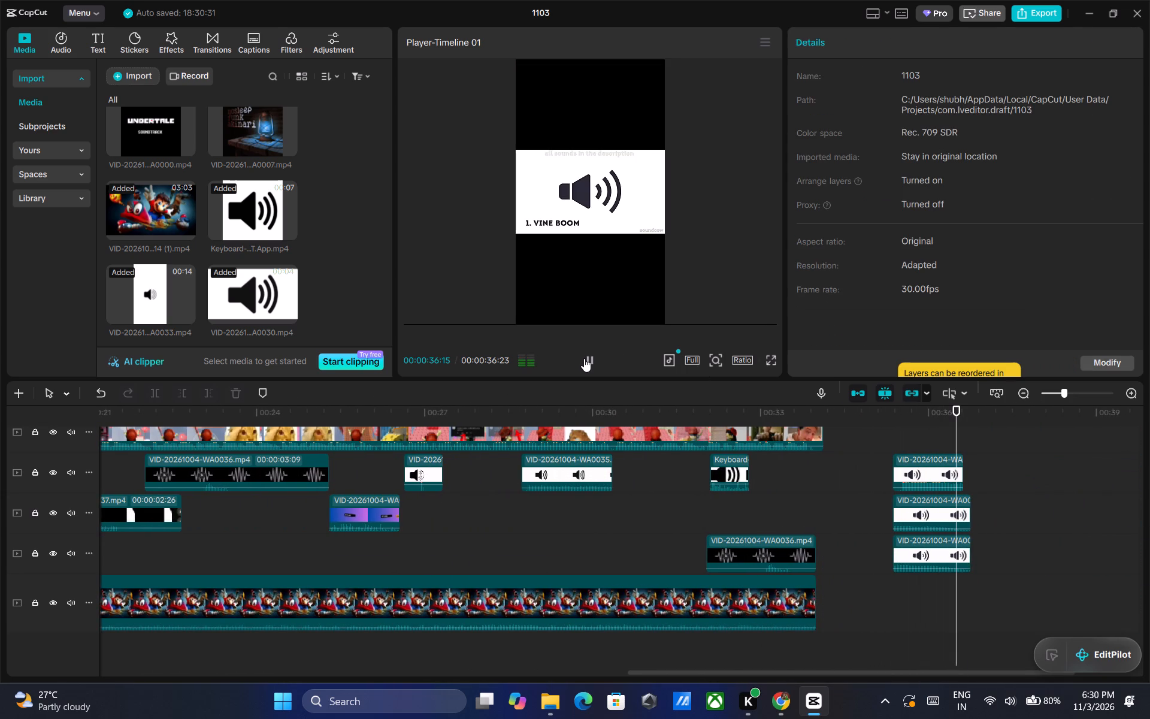
Move the short sound clip at about 16 s past the video's end, just after the set-aside clips on the highest sound track.
left_click_drag(666, 672, 379, 627)
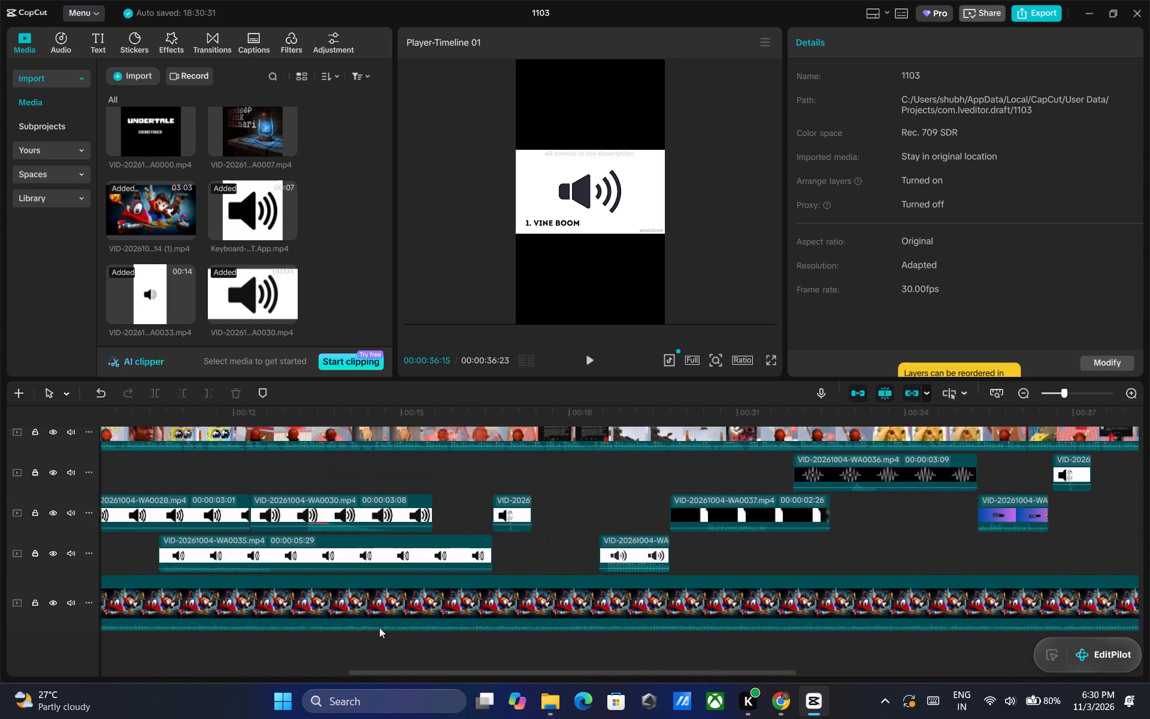
left_click_drag(379, 627, 279, 625)
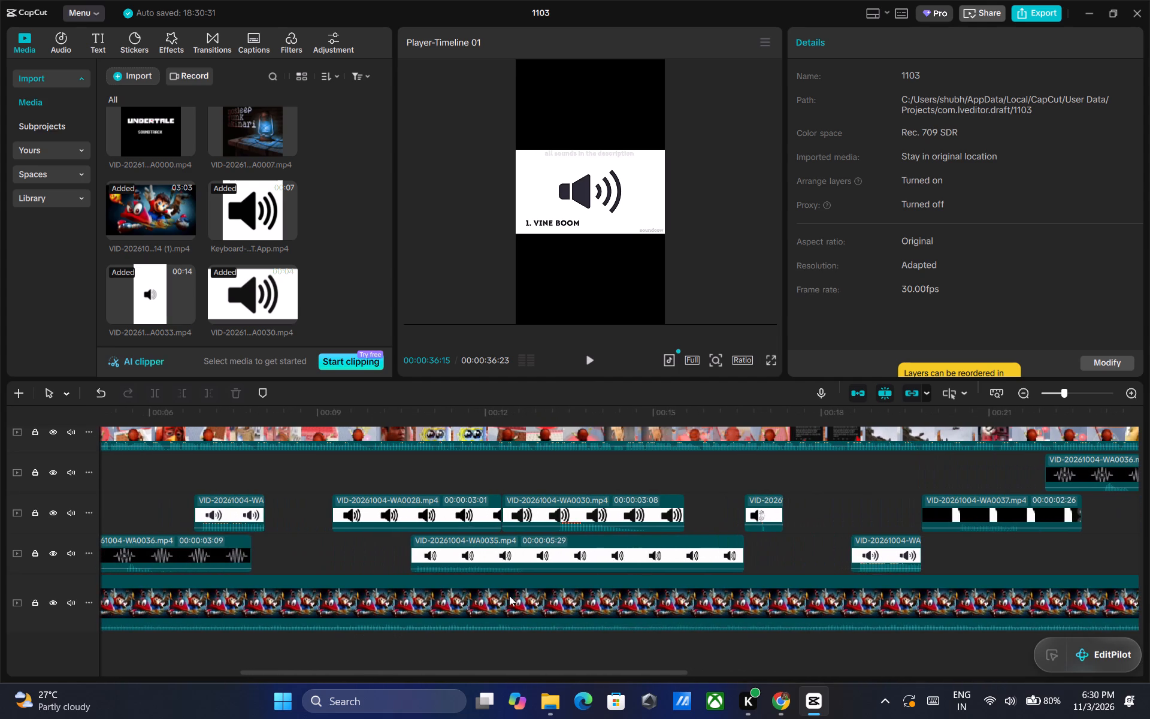
left_click_drag(764, 505, 1149, 524)
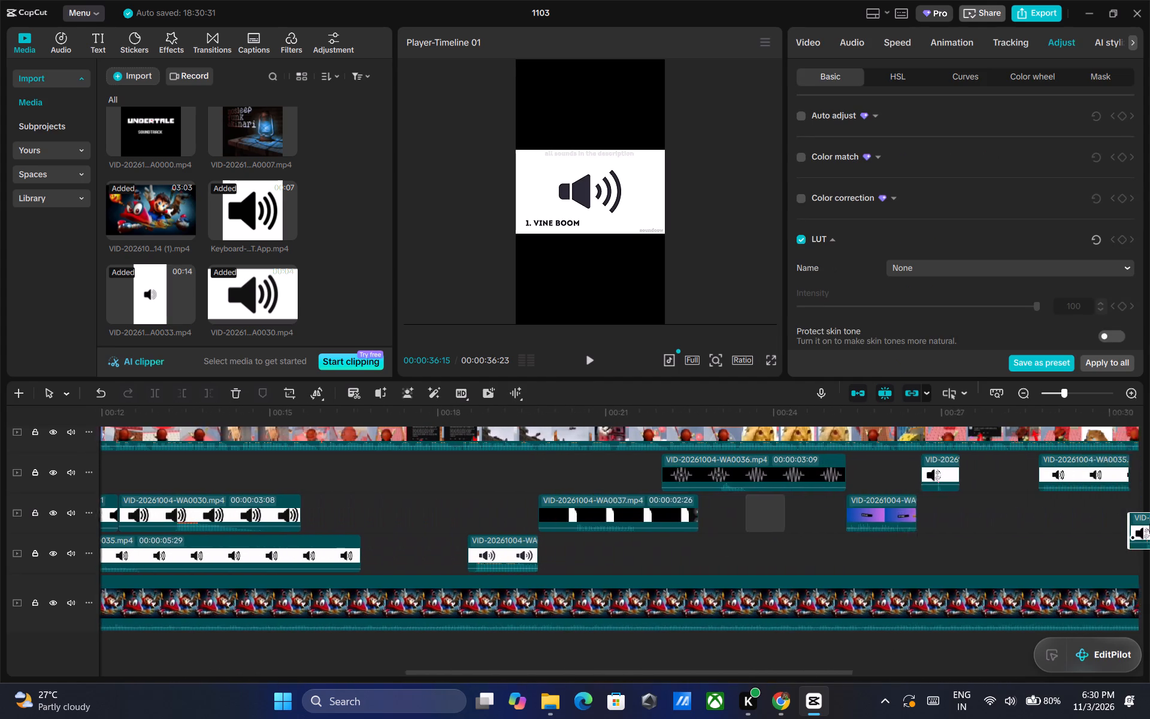
left_click_drag(1149, 524, 940, 461)
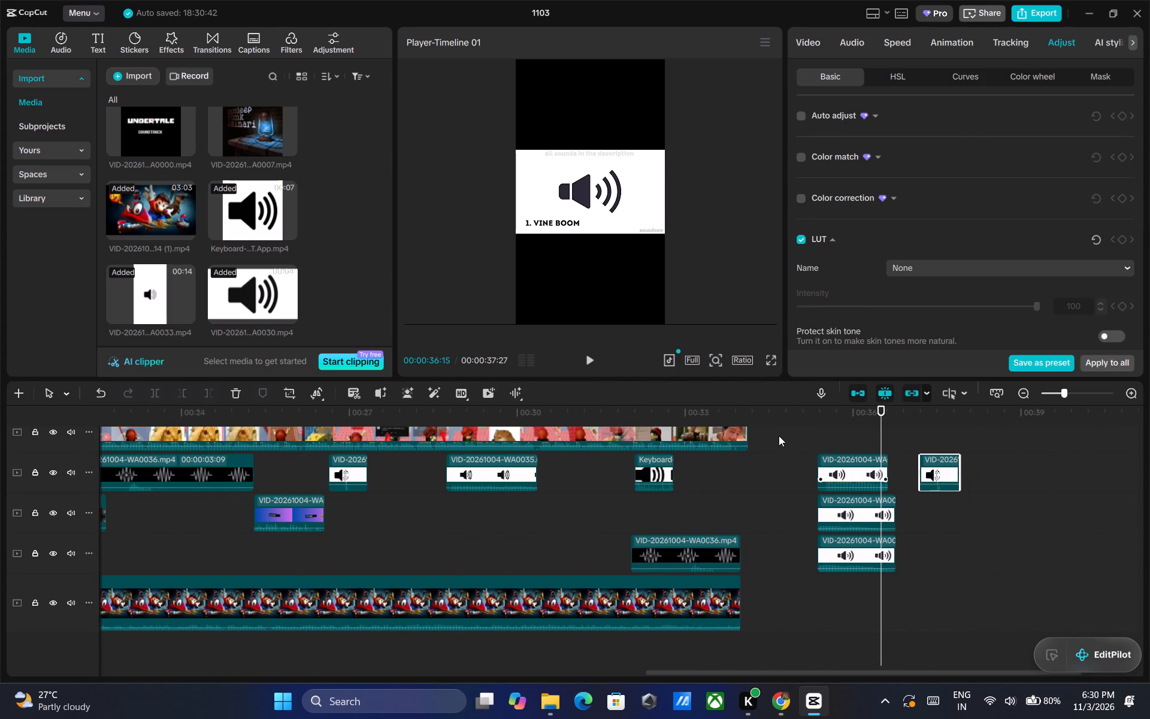
Delete the old main video, the background music and every sound clip except the four set-aside ones.
left_click_drag(779, 436, 48, 630)
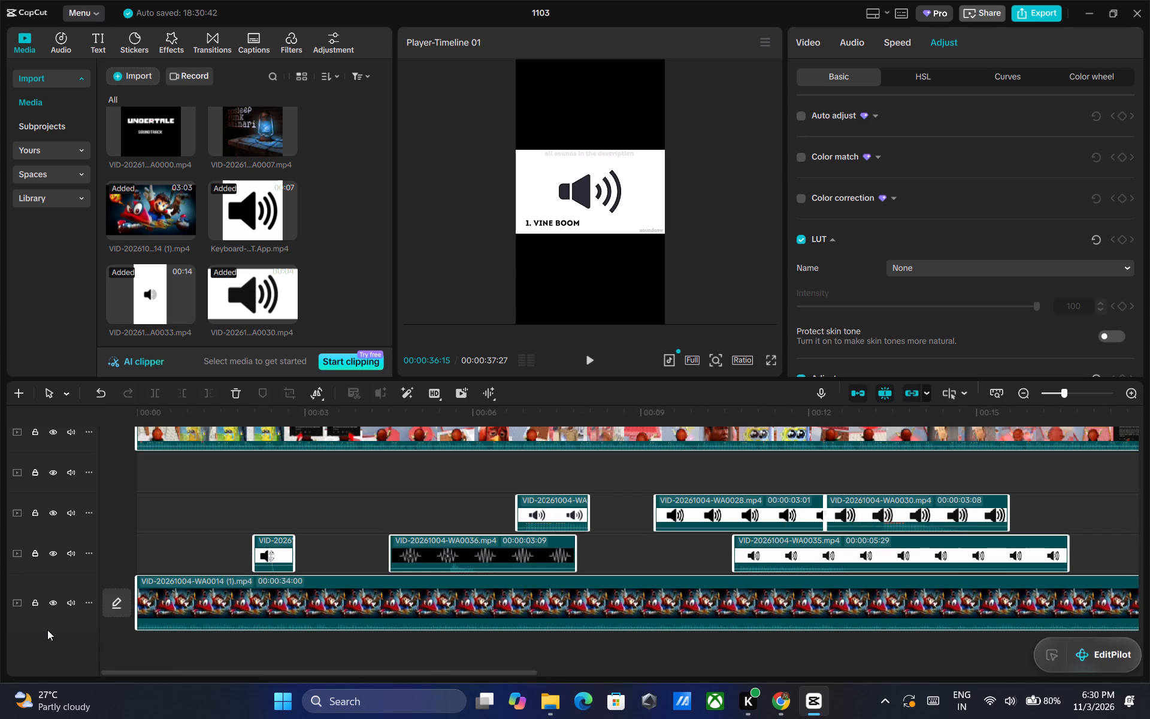
key("Delete")
Add lv_0_20261103181011.mp4 from the imported media at the timeline's start and place it on the track above the empty ones.
scroll(310, 506, "up", 3)
scroll(304, 496, "down", 1)
scroll(304, 494, "up", 1)
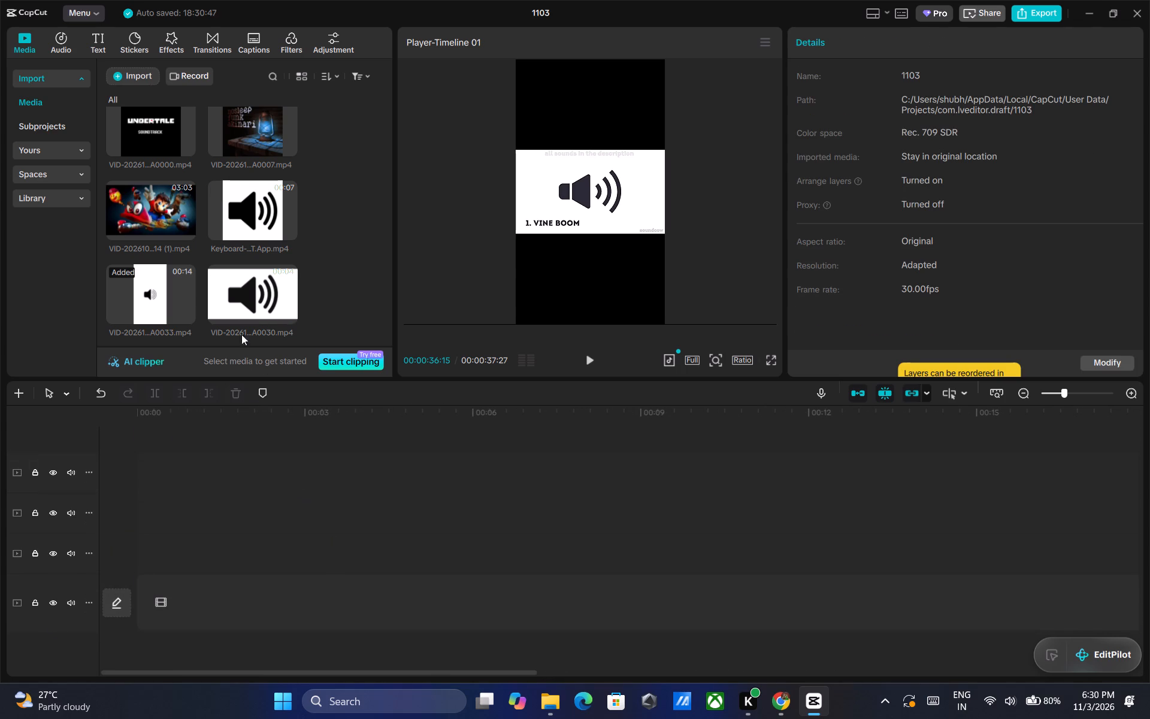
scroll(238, 286, "down", 8)
scroll(230, 279, "up", 13)
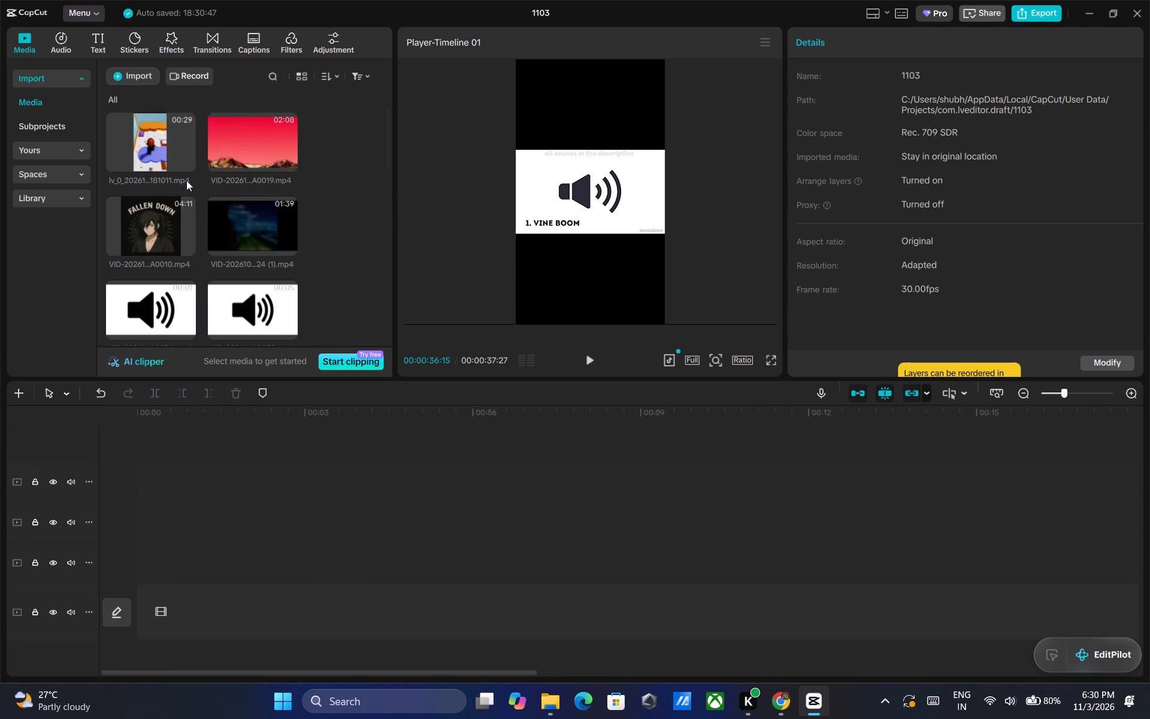
left_click(185, 162)
left_click_drag(231, 613, 211, 540)
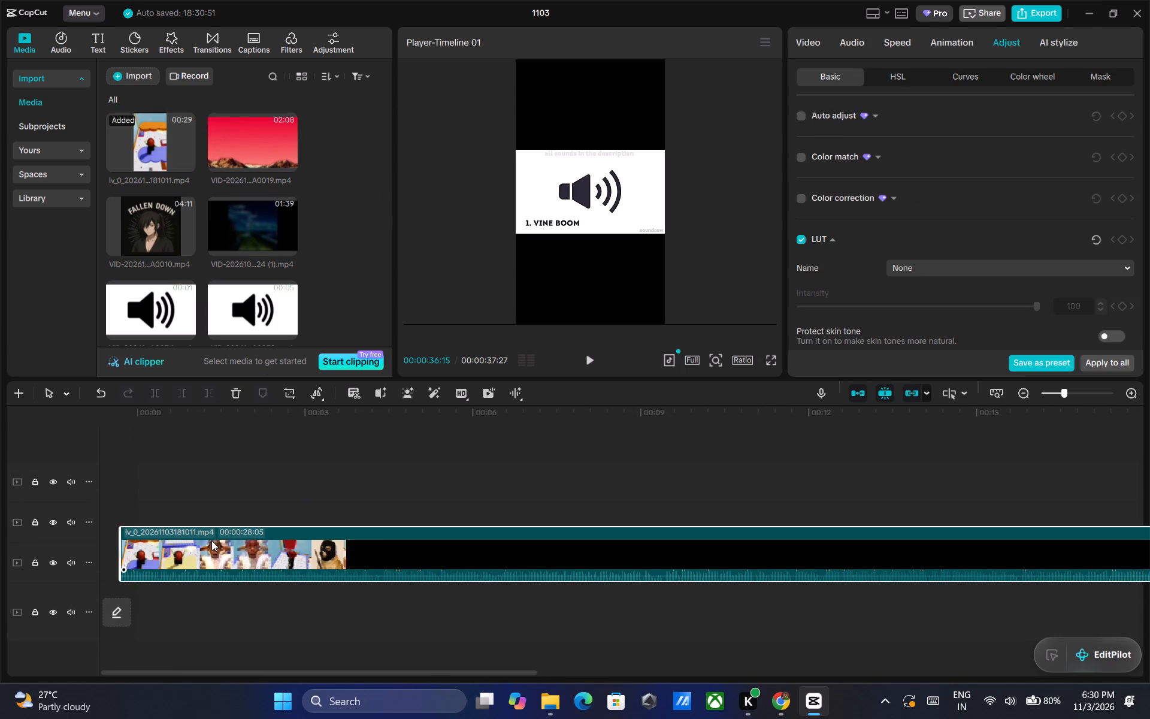
left_click_drag(211, 540, 220, 563)
left_click(147, 503)
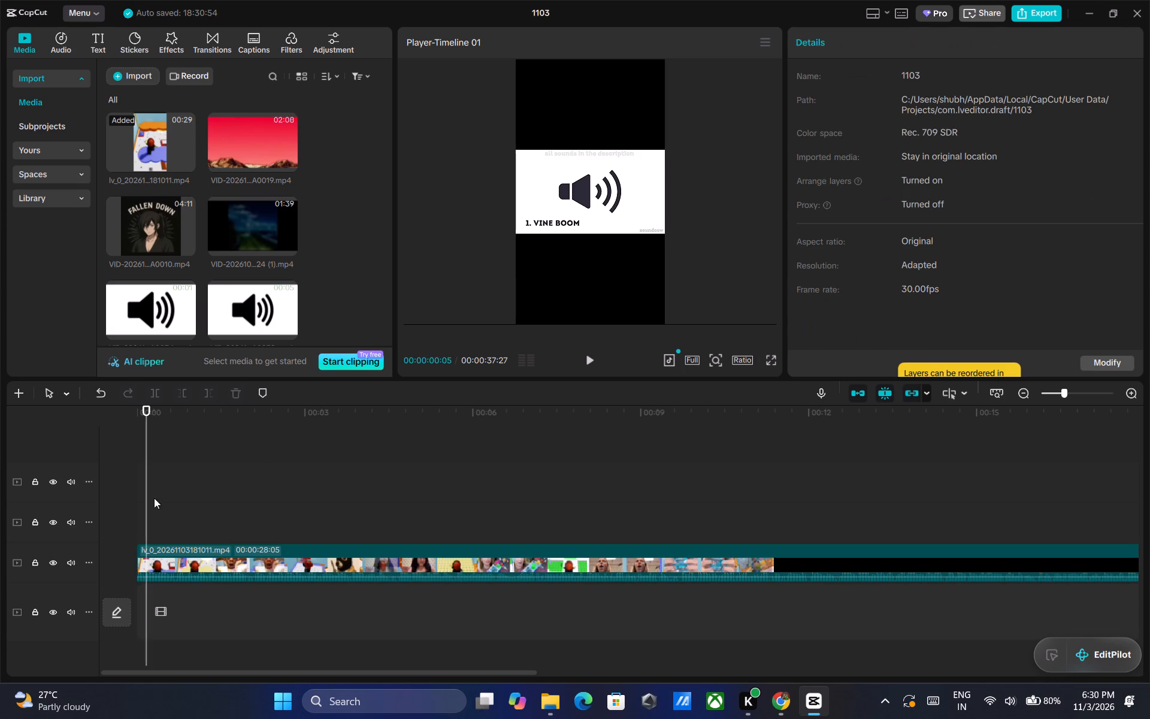
left_click_drag(149, 493, 95, 492)
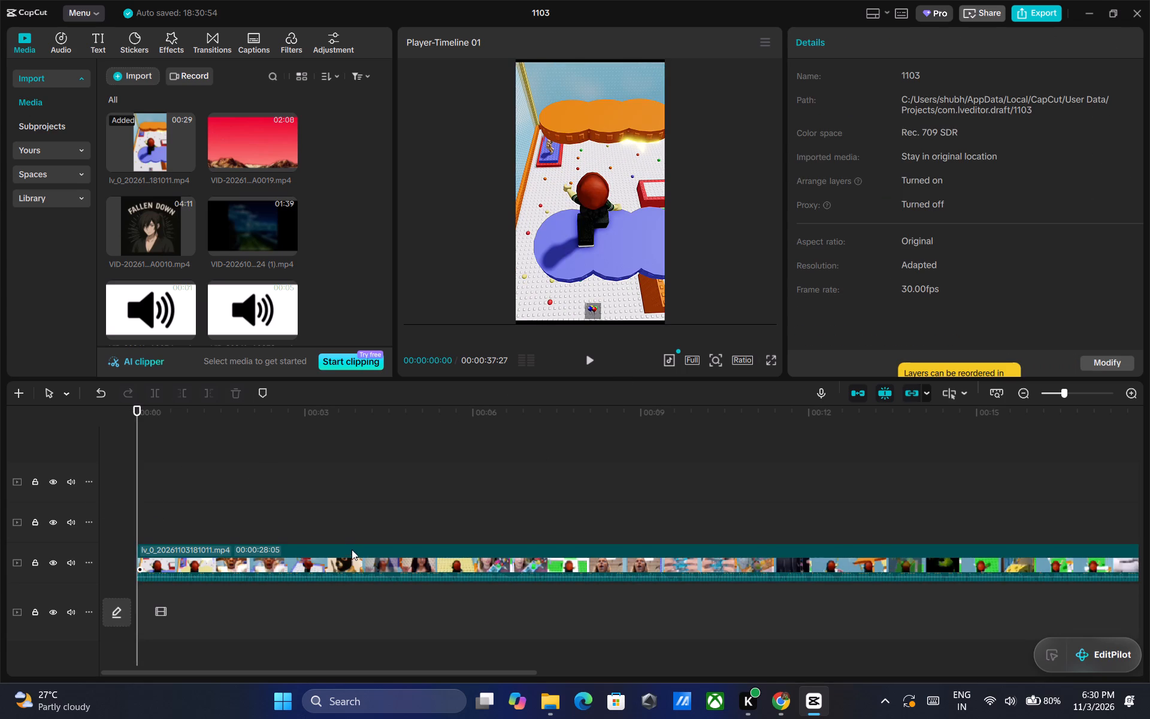
left_click_drag(349, 559, 340, 479)
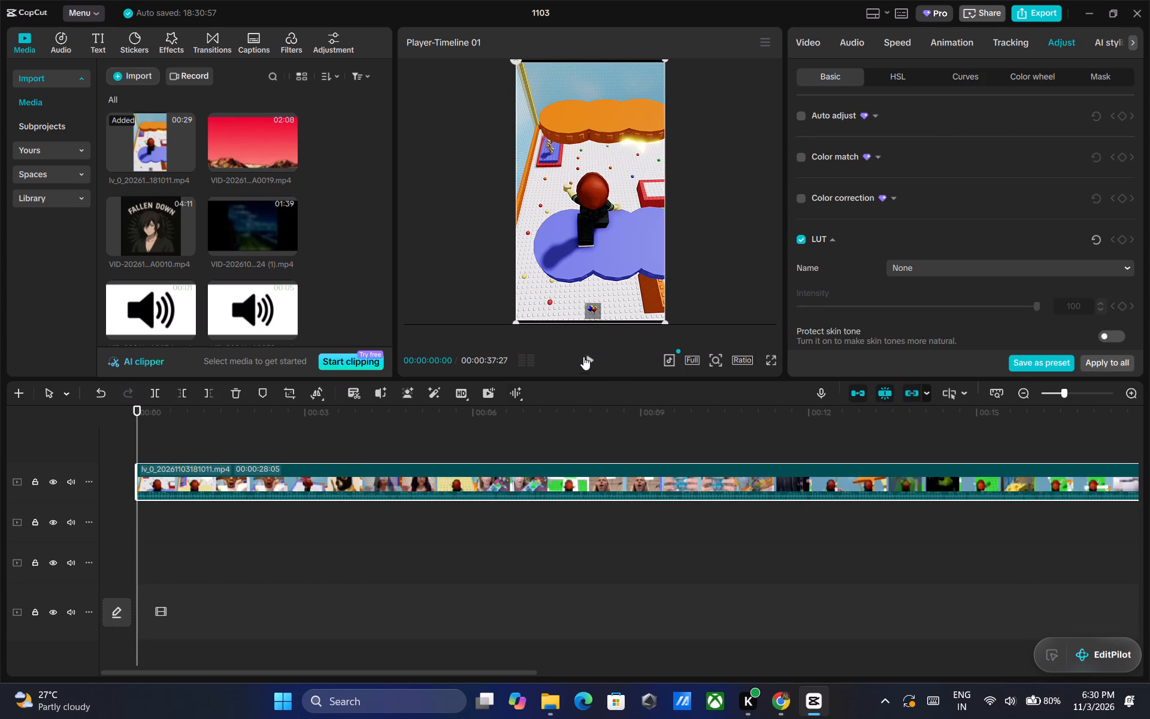
Move the short set-aside sound clip onto the track beneath the video, starting at about 0.5 s, and view its audio settings.
triple_click(586, 360)
triple_click(586, 360)
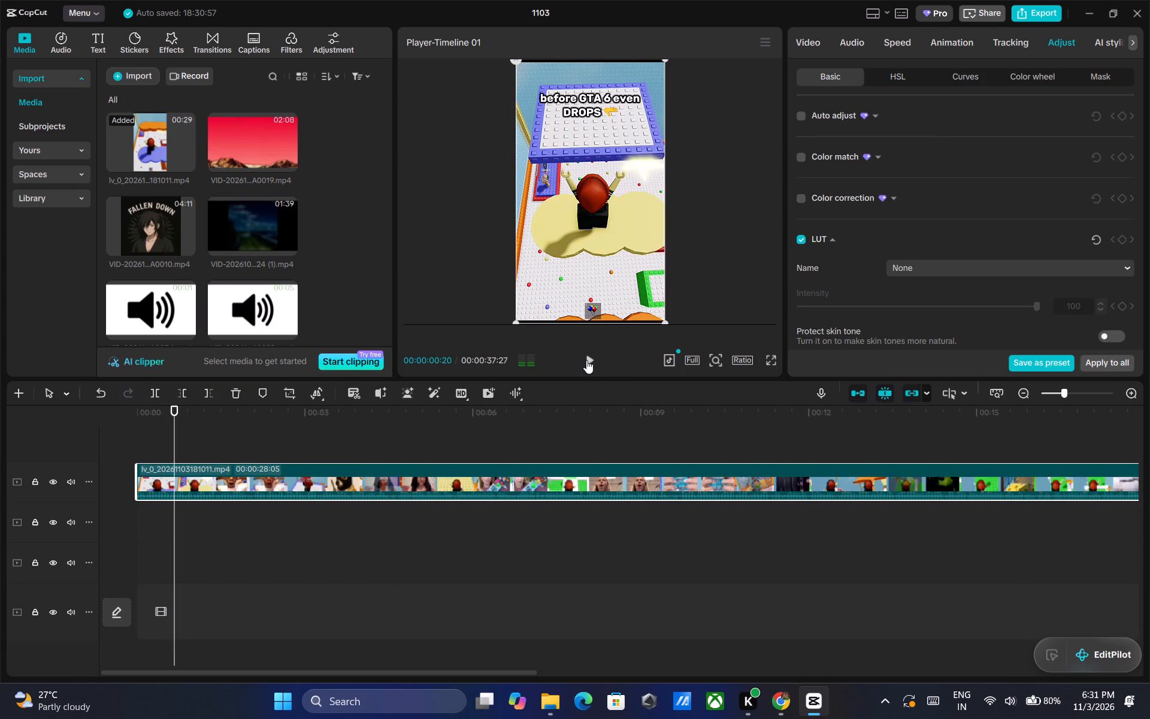
double_click(586, 360)
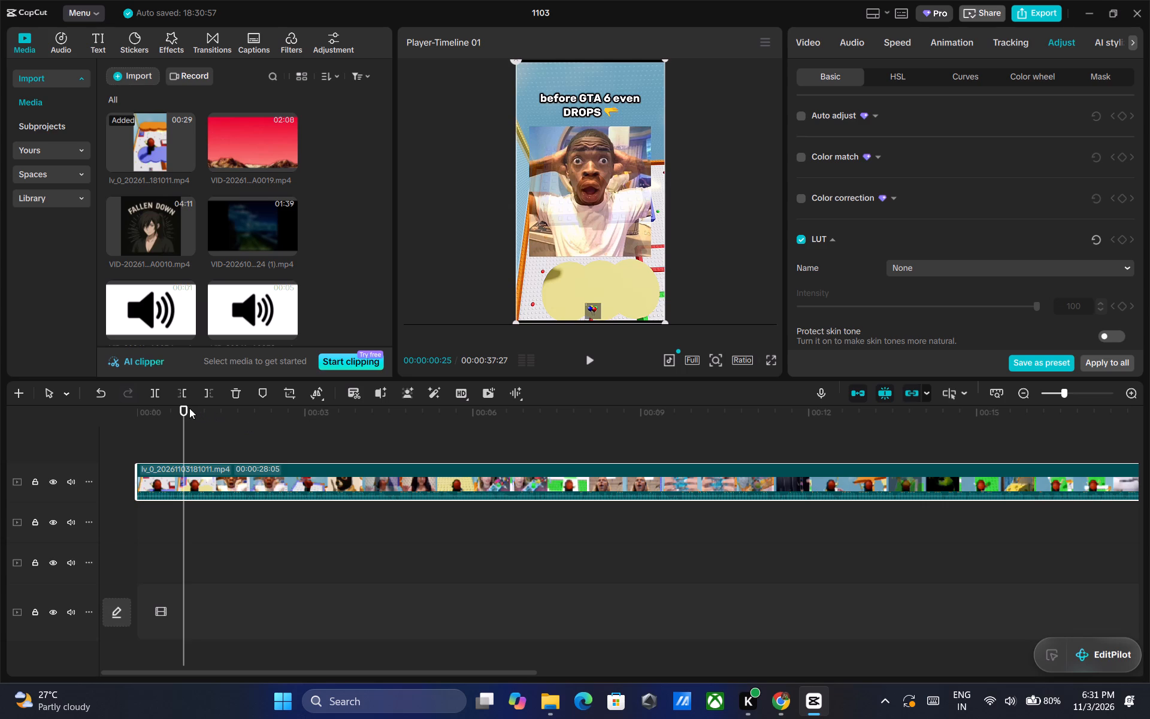
left_click(186, 408)
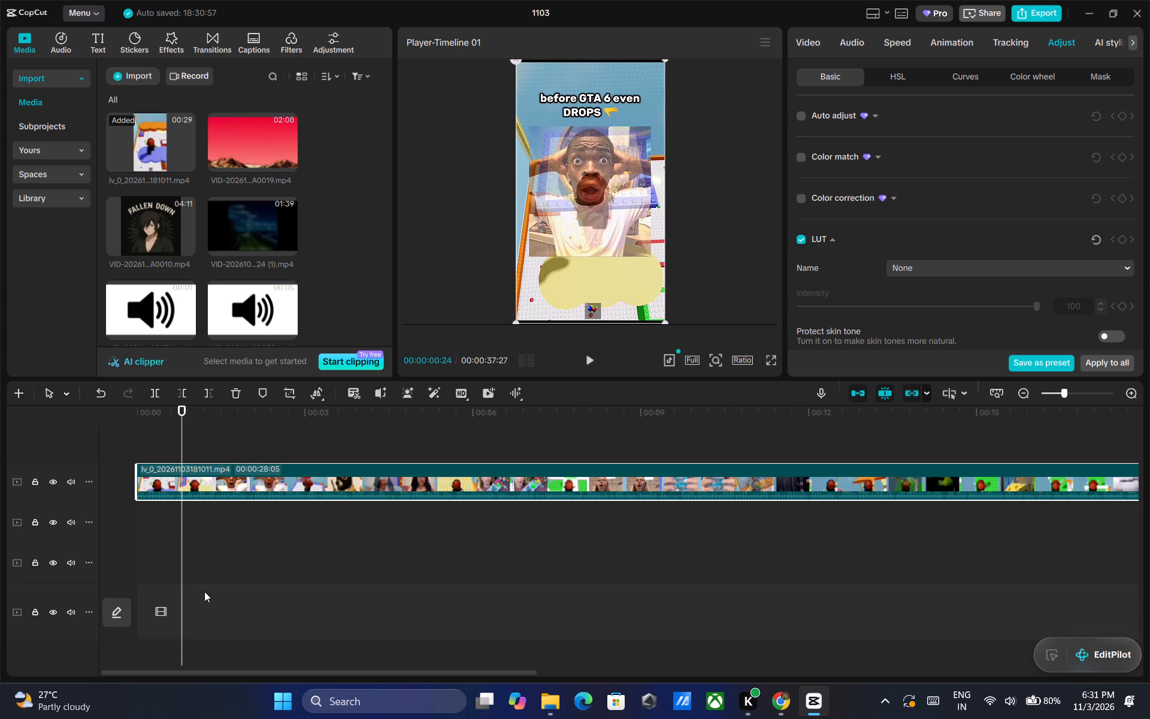
left_click_drag(213, 670, 754, 674)
left_click_drag(947, 480, 168, 539)
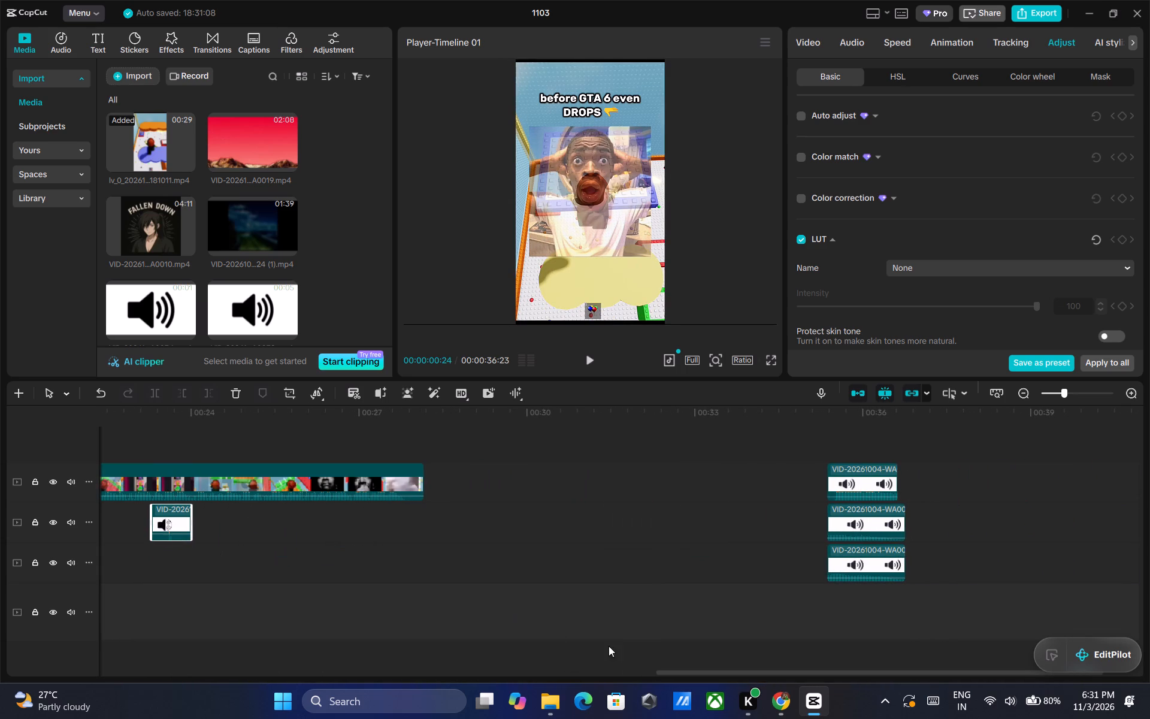
left_click_drag(702, 672, 413, 672)
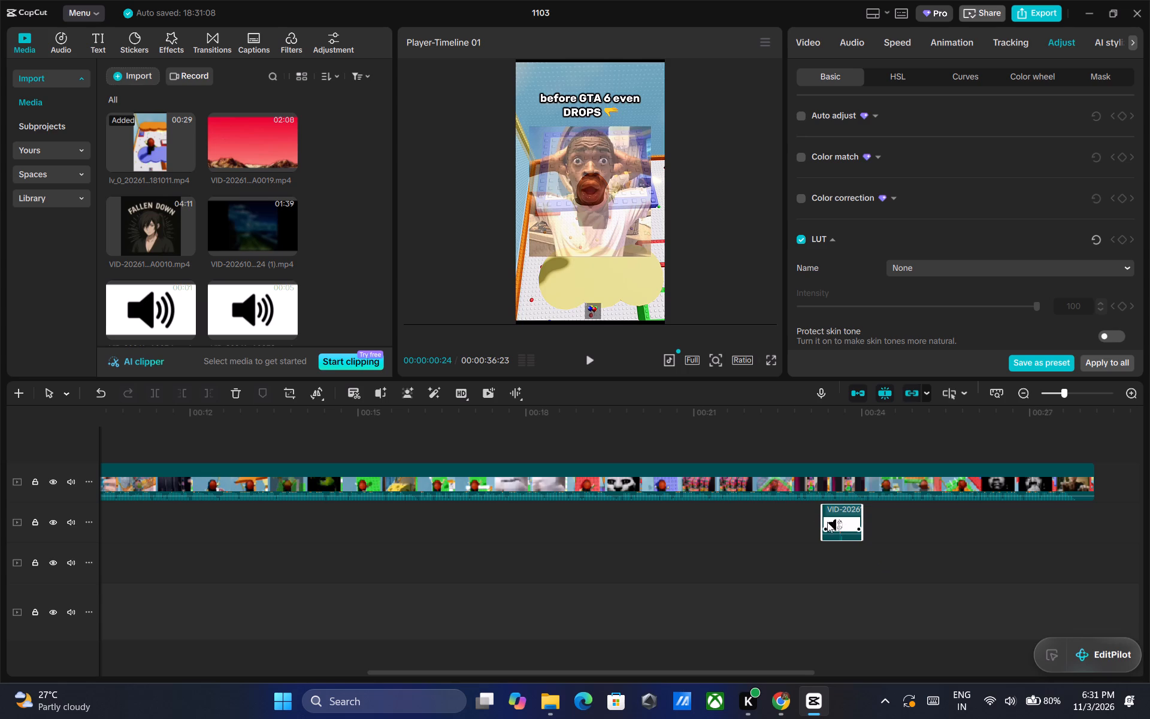
left_click_drag(839, 519, 282, 538)
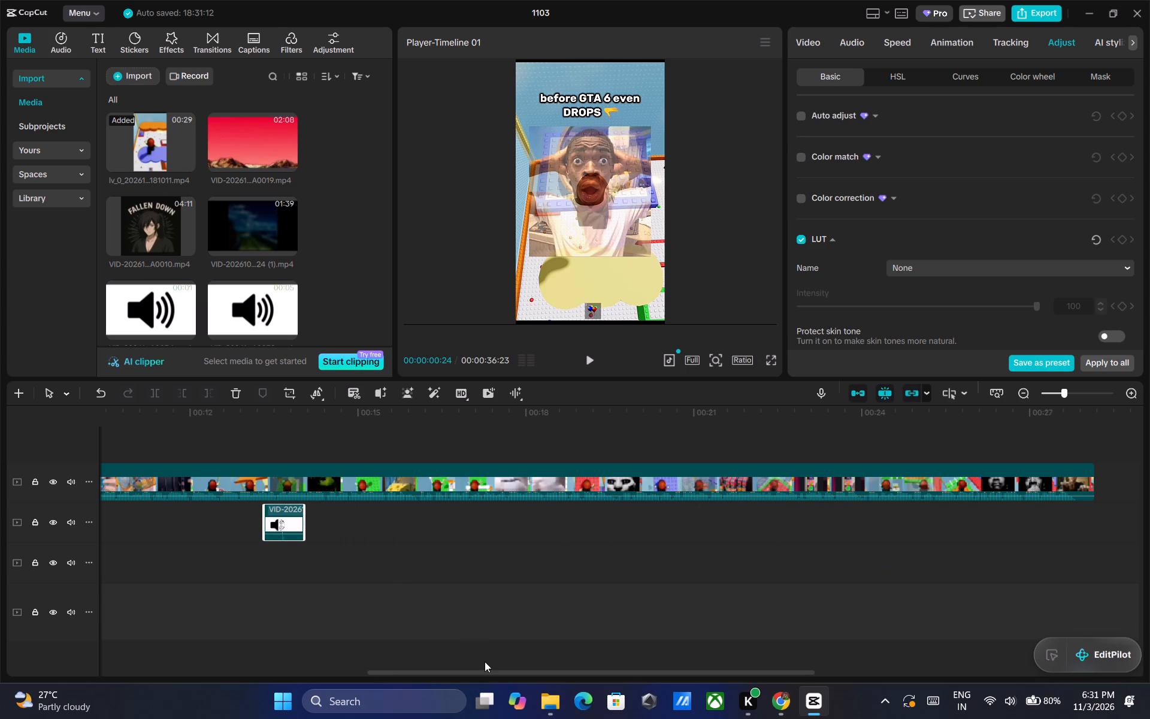
scroll(560, 617, "down", 2, "ctrl")
left_click_drag(544, 674, 328, 674)
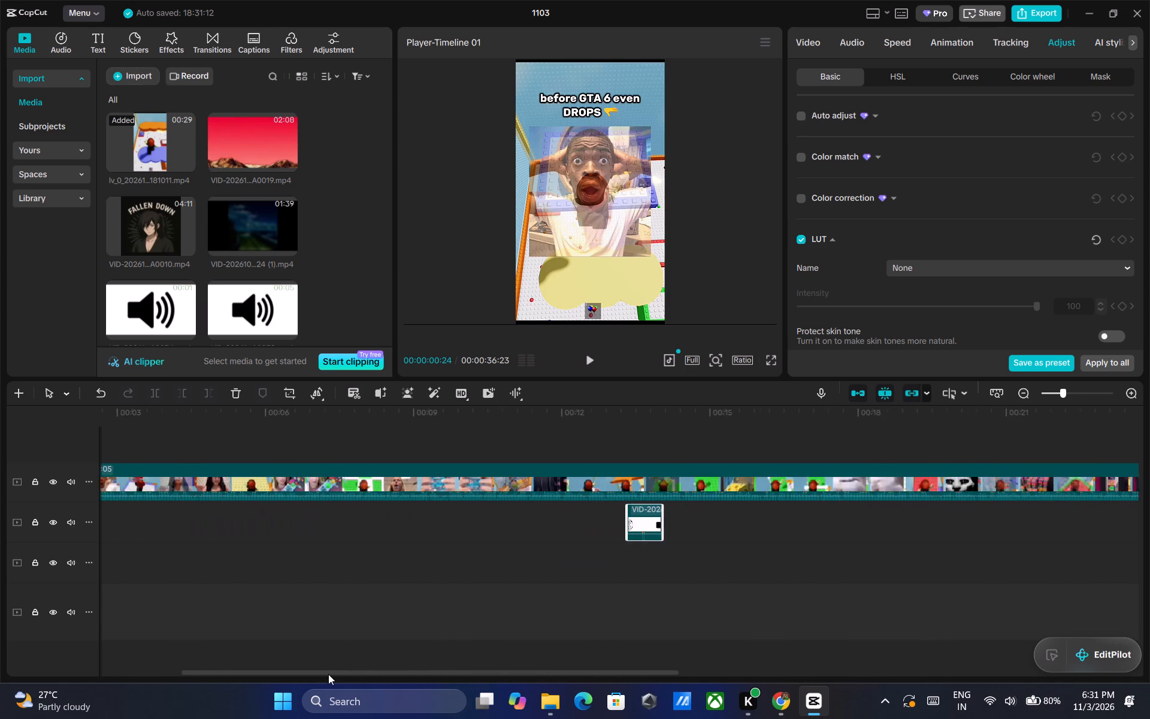
left_click_drag(328, 674, 225, 674)
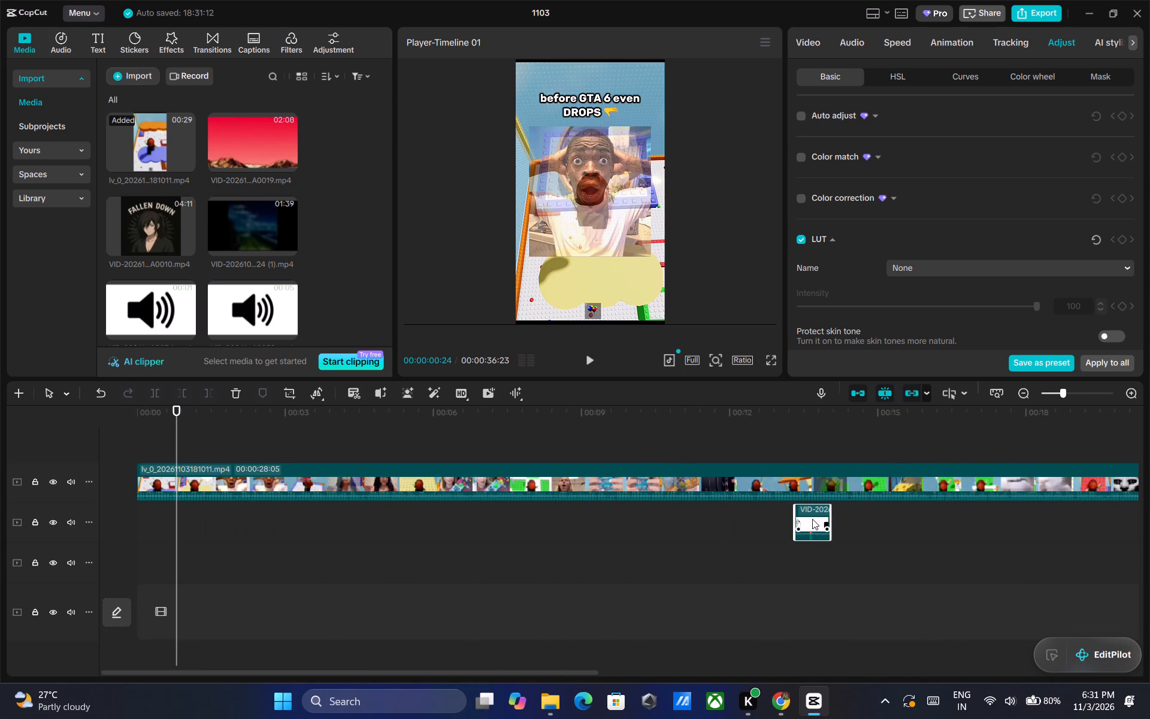
left_click_drag(812, 519, 180, 518)
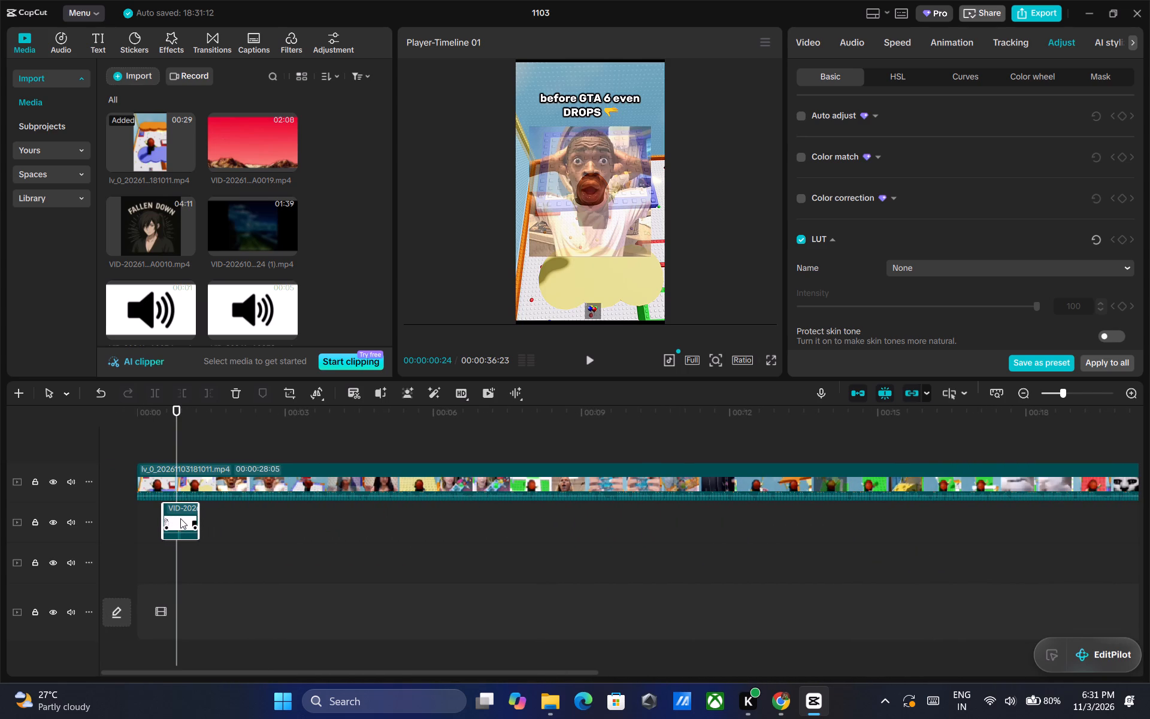
left_click_drag(180, 518, 178, 518)
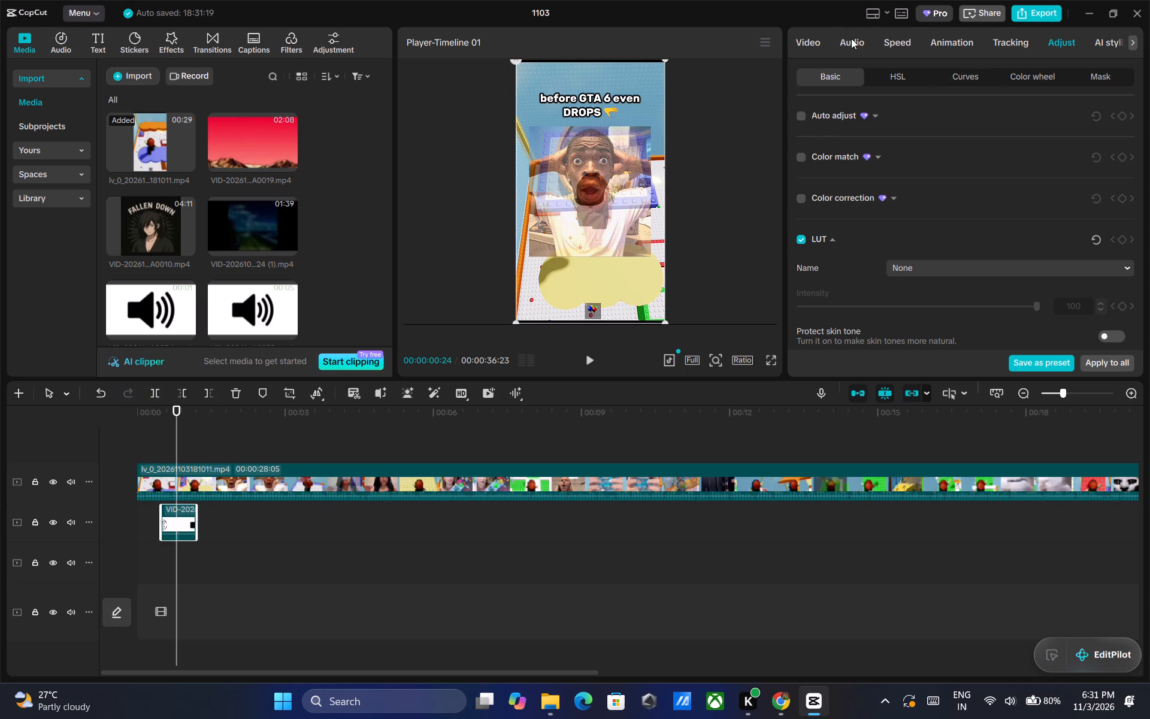
left_click(851, 38)
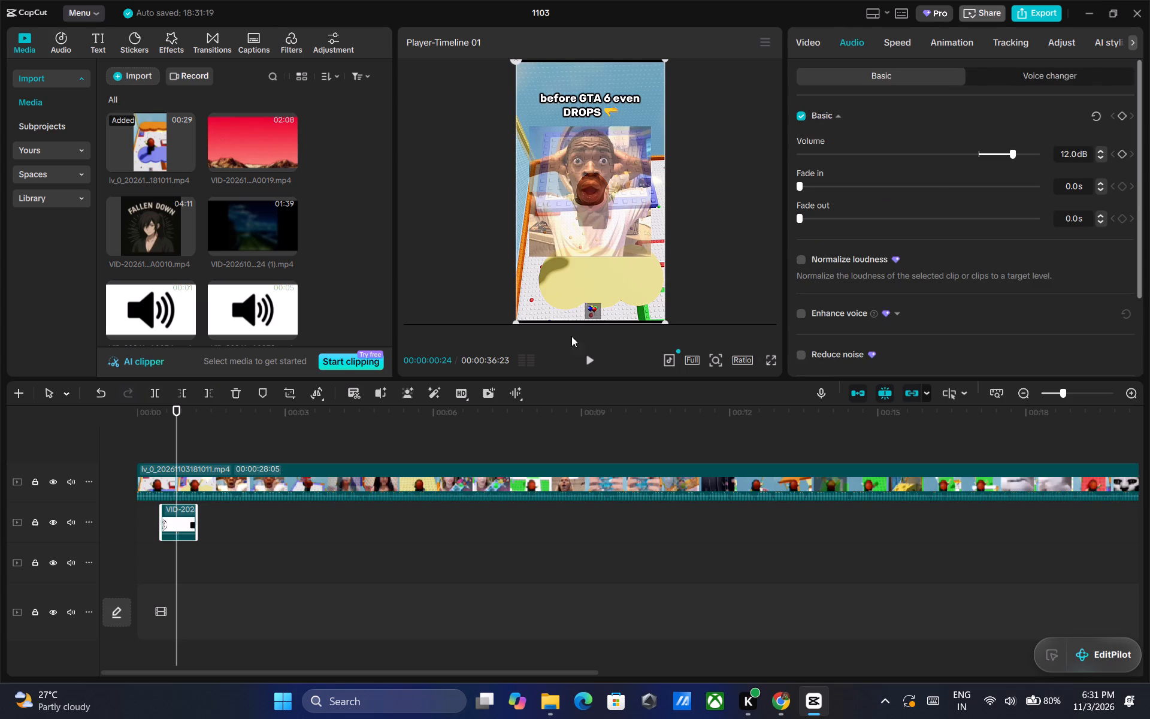
Copy the topmost set-aside clip (Vine Boom), paste it at 00:00:02:28, and place it beneath the video starting at about 2.7 s.
left_click(585, 358)
triple_click(586, 358)
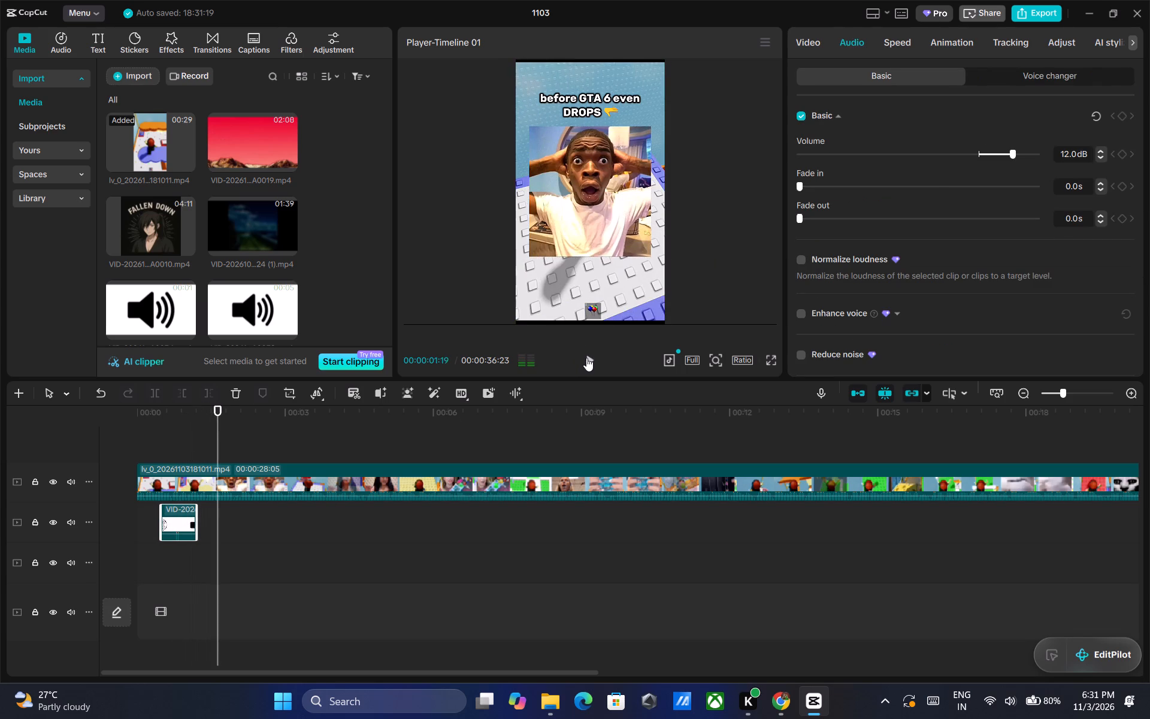
triple_click(586, 358)
triple_click(586, 358)
triple_click(586, 358)
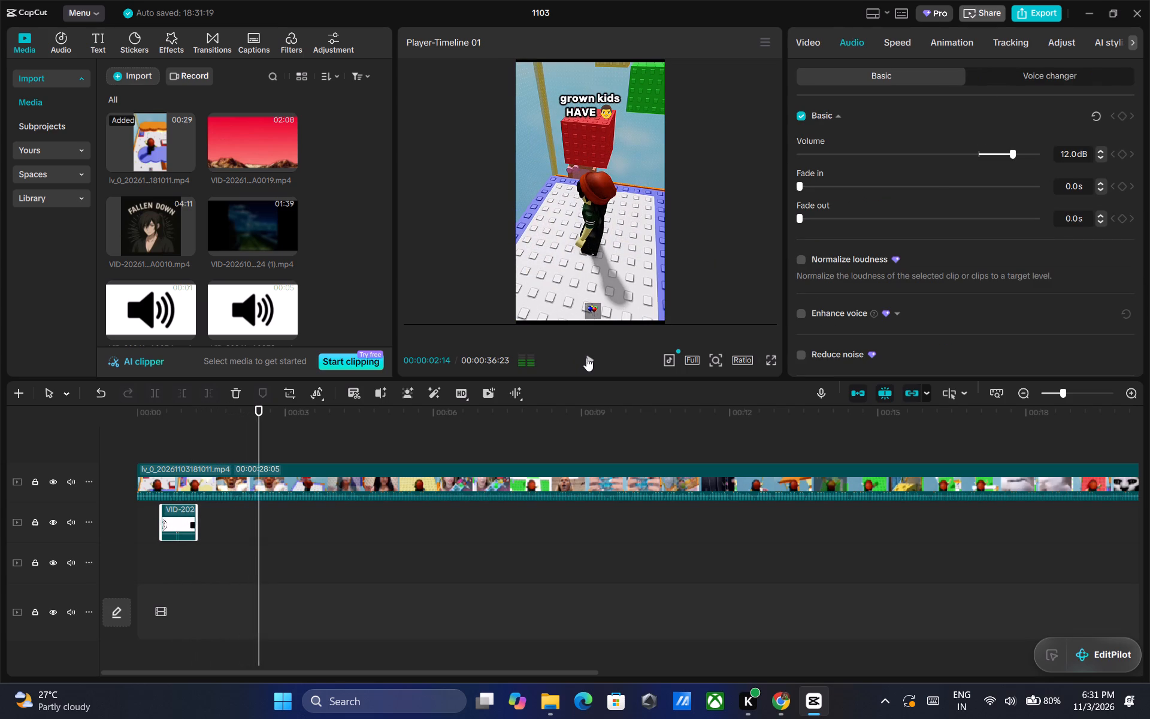
triple_click(586, 358)
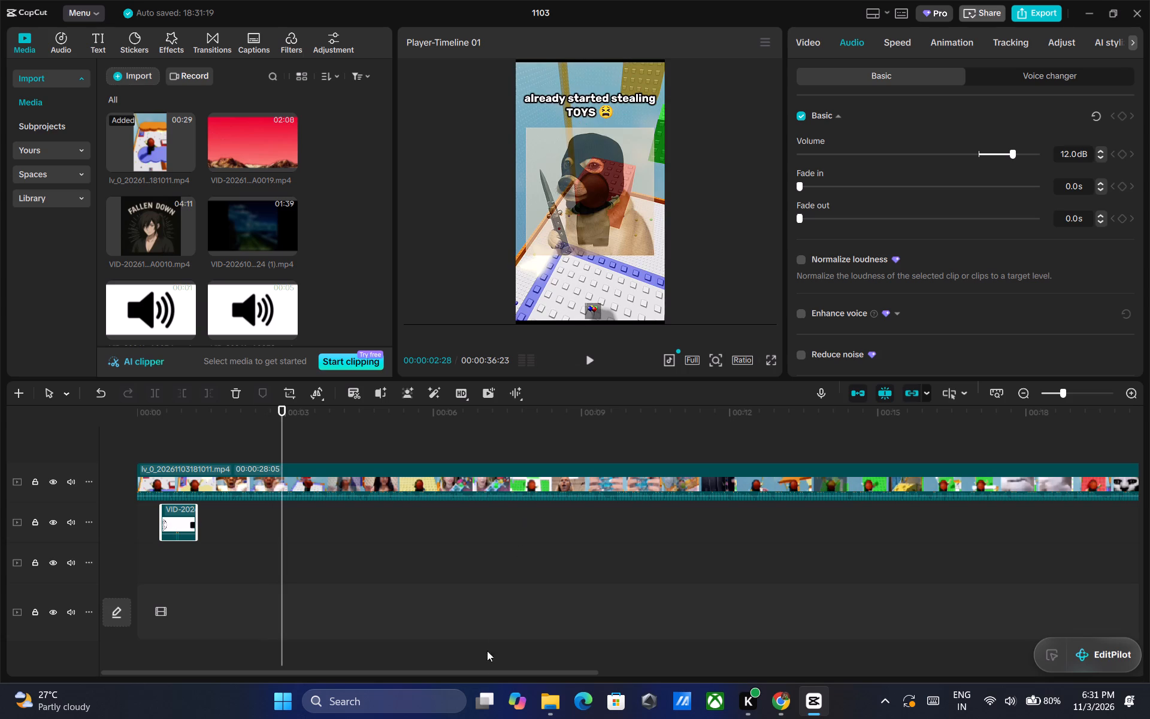
left_click_drag(480, 673, 991, 671)
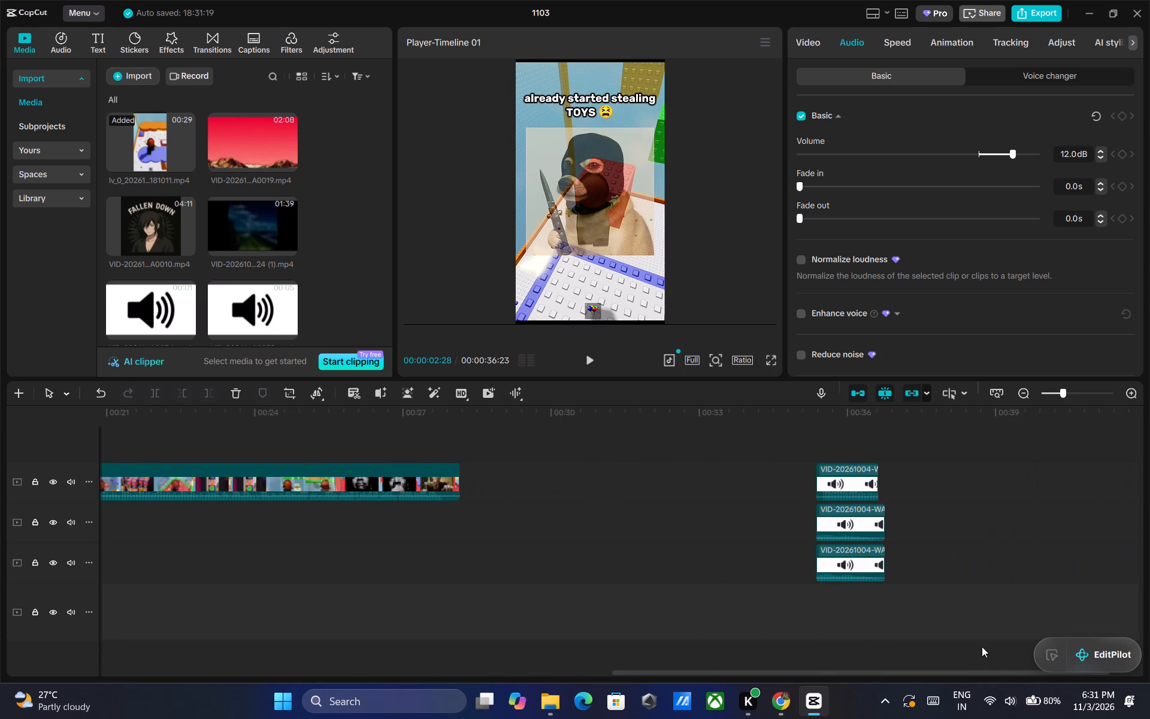
left_click(840, 483)
right_click(842, 482)
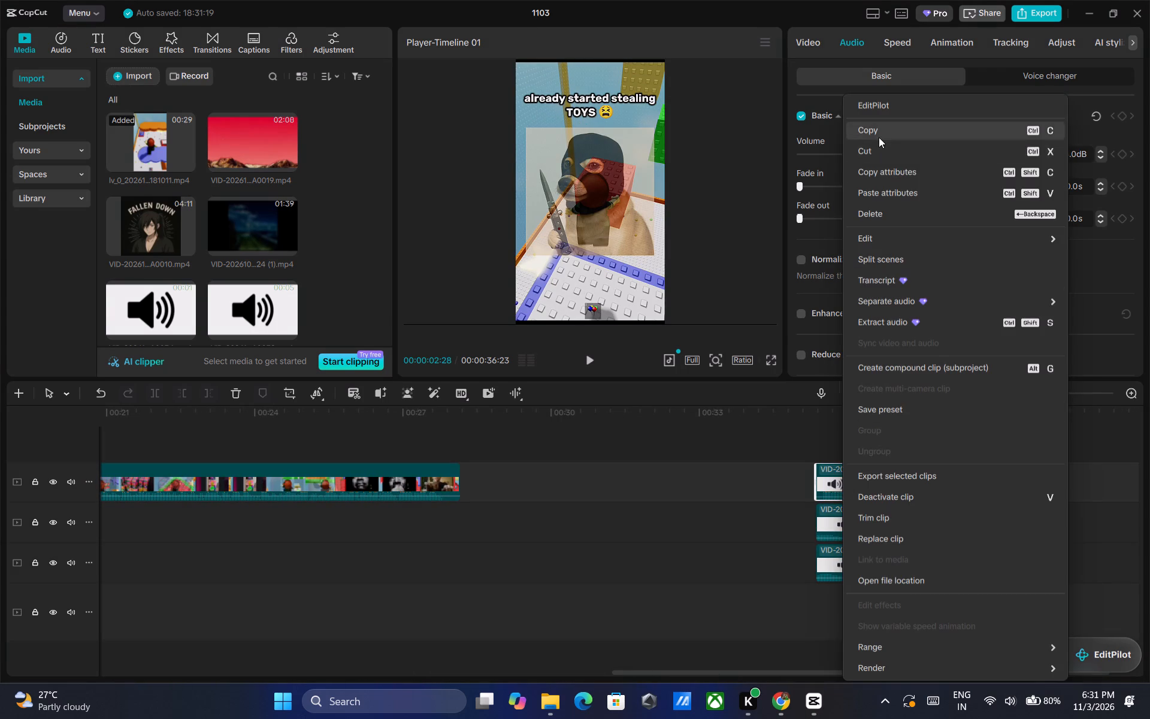
left_click(879, 137)
left_click_drag(761, 674, 262, 673)
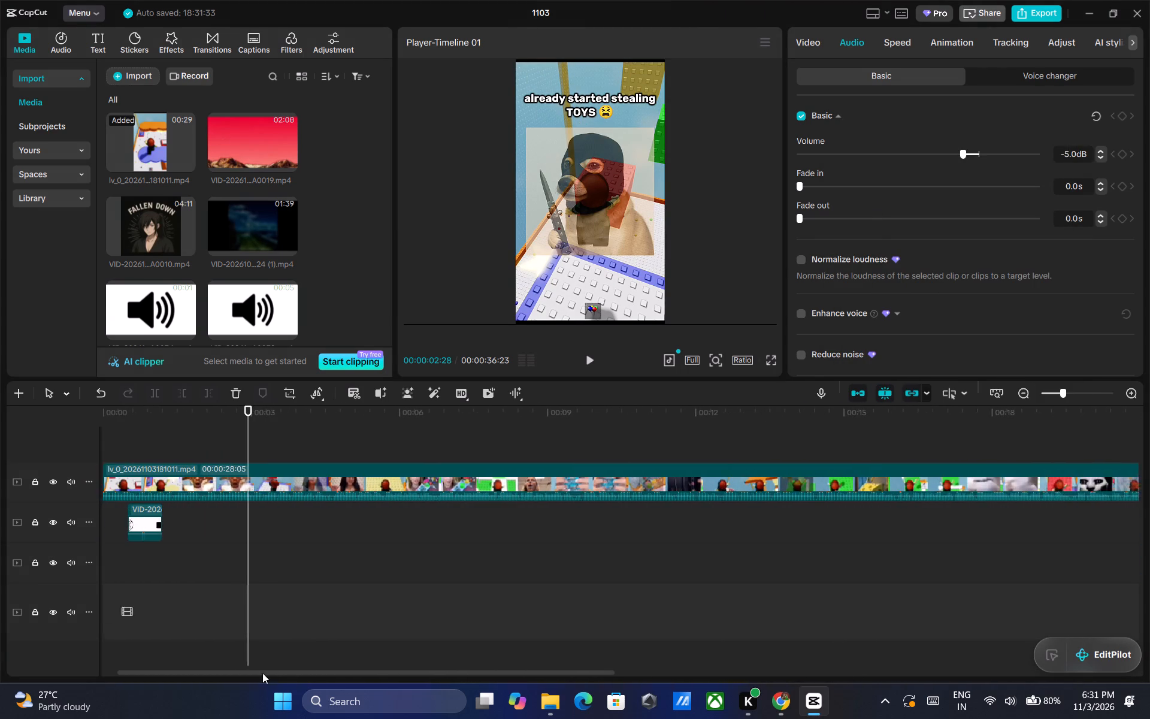
left_click_drag(262, 673, 211, 673)
right_click(280, 512)
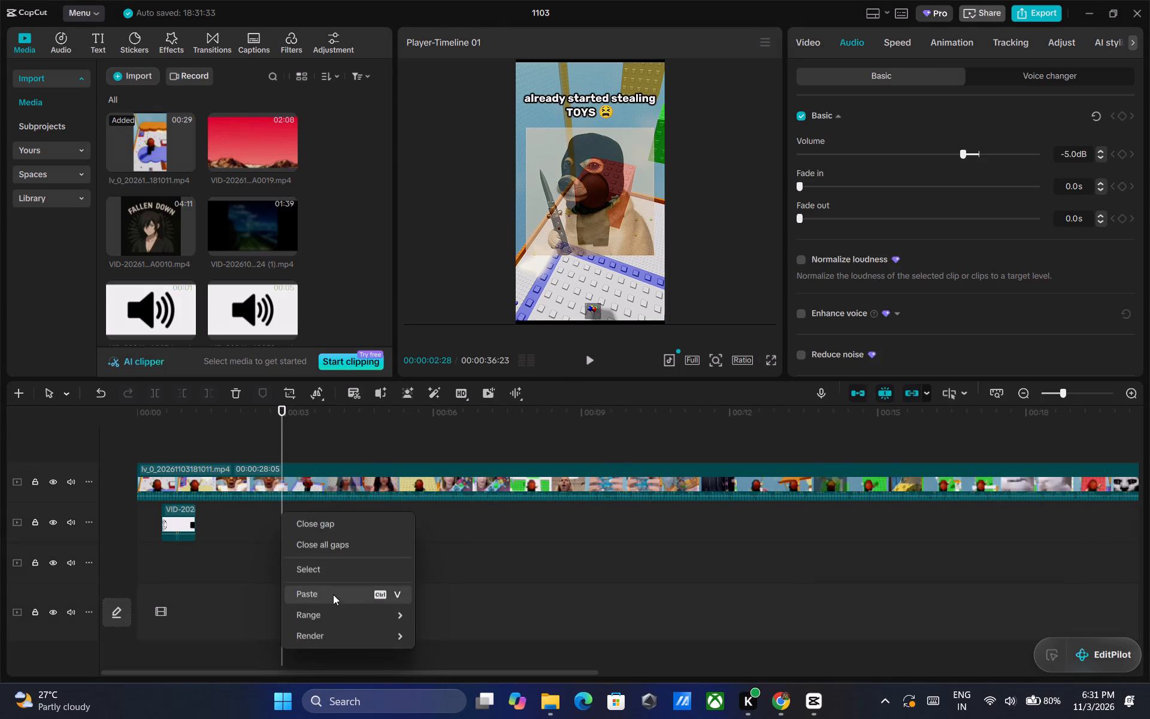
left_click(333, 594)
left_click_drag(307, 477, 299, 555)
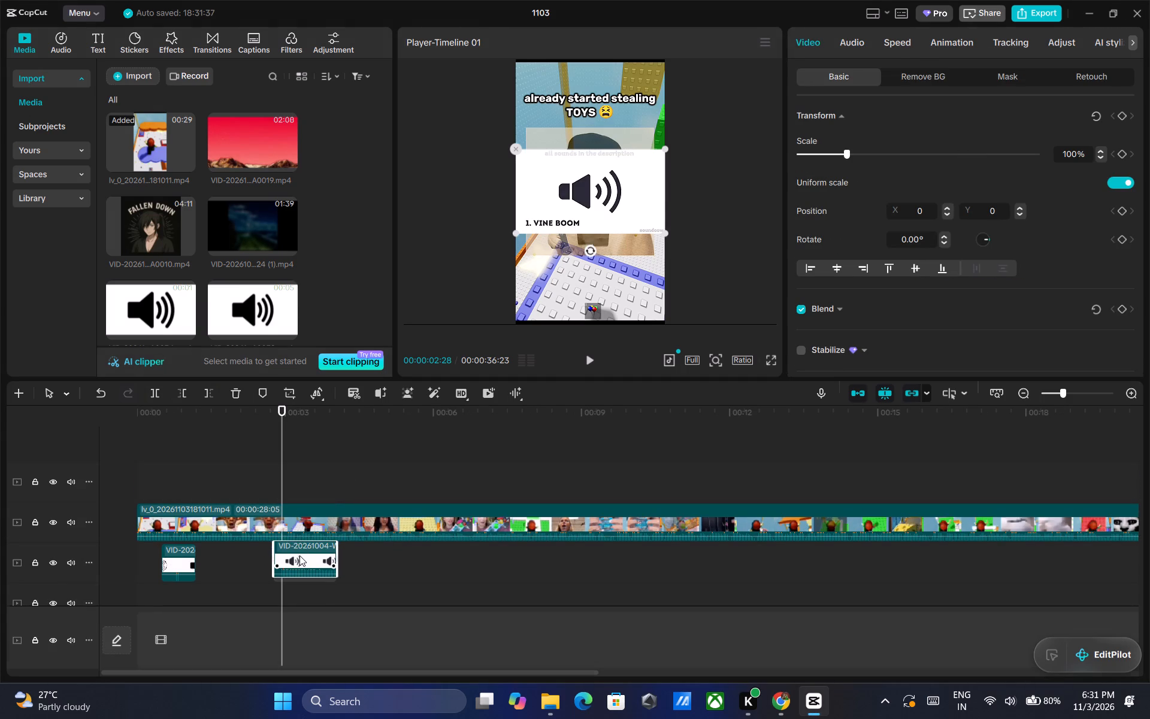
Add VID-20261004-WA0036.mp4 from the imported media to the track beneath the video, starting at about 4.6 s.
left_click(592, 354)
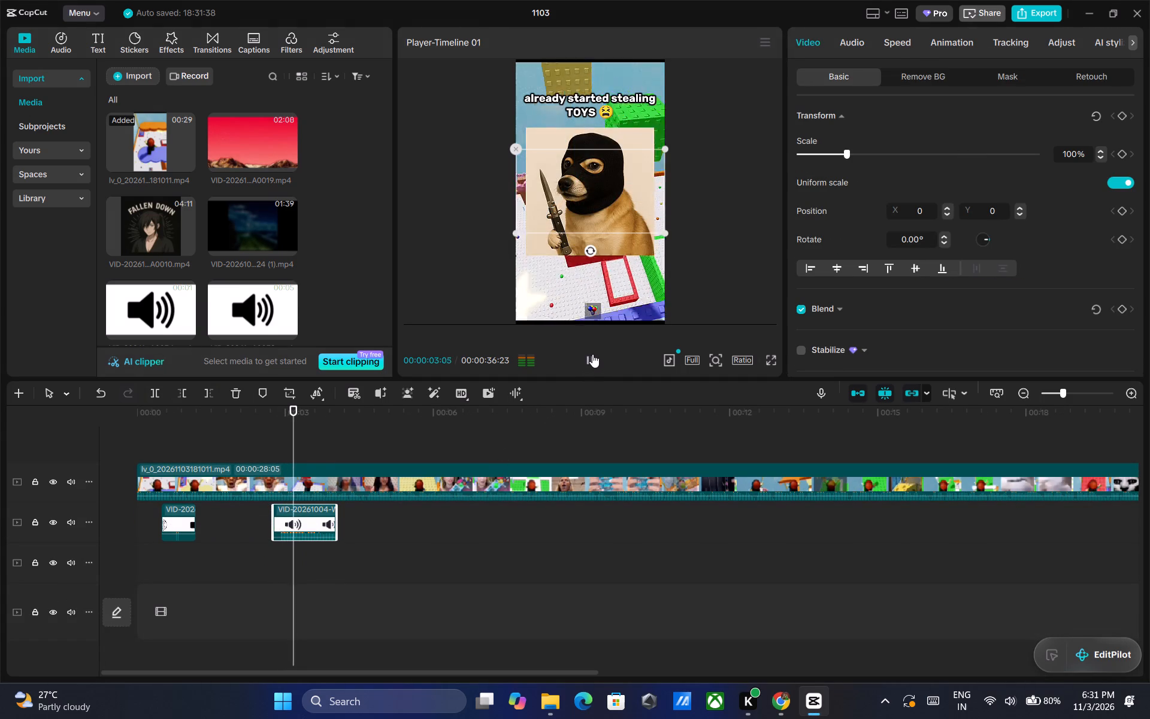
left_click(590, 355)
left_click_drag(345, 414, 344, 414)
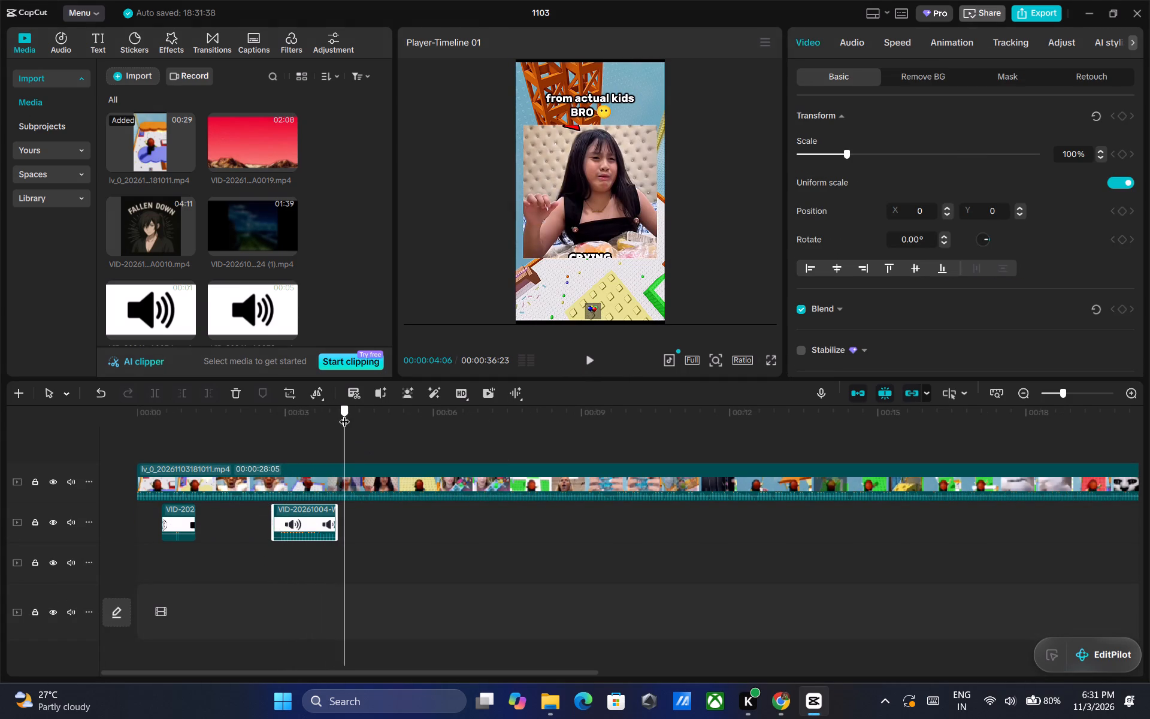
left_click_drag(344, 414, 338, 414)
left_click(585, 359)
triple_click(585, 359)
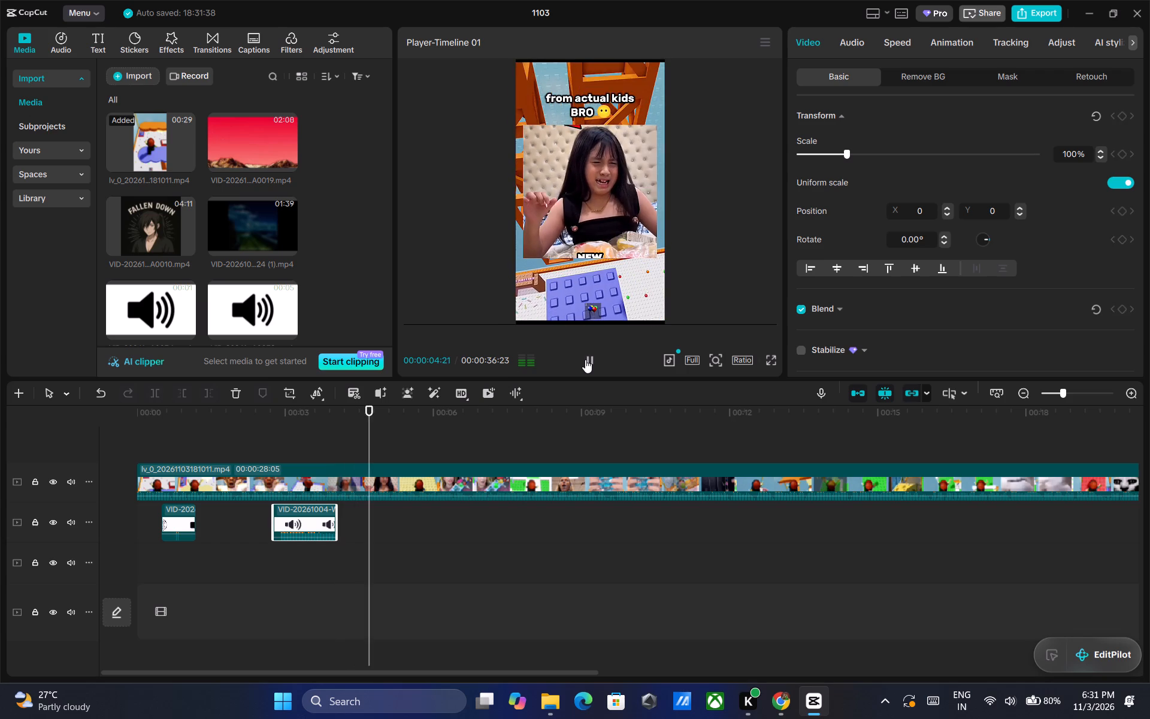
triple_click(585, 359)
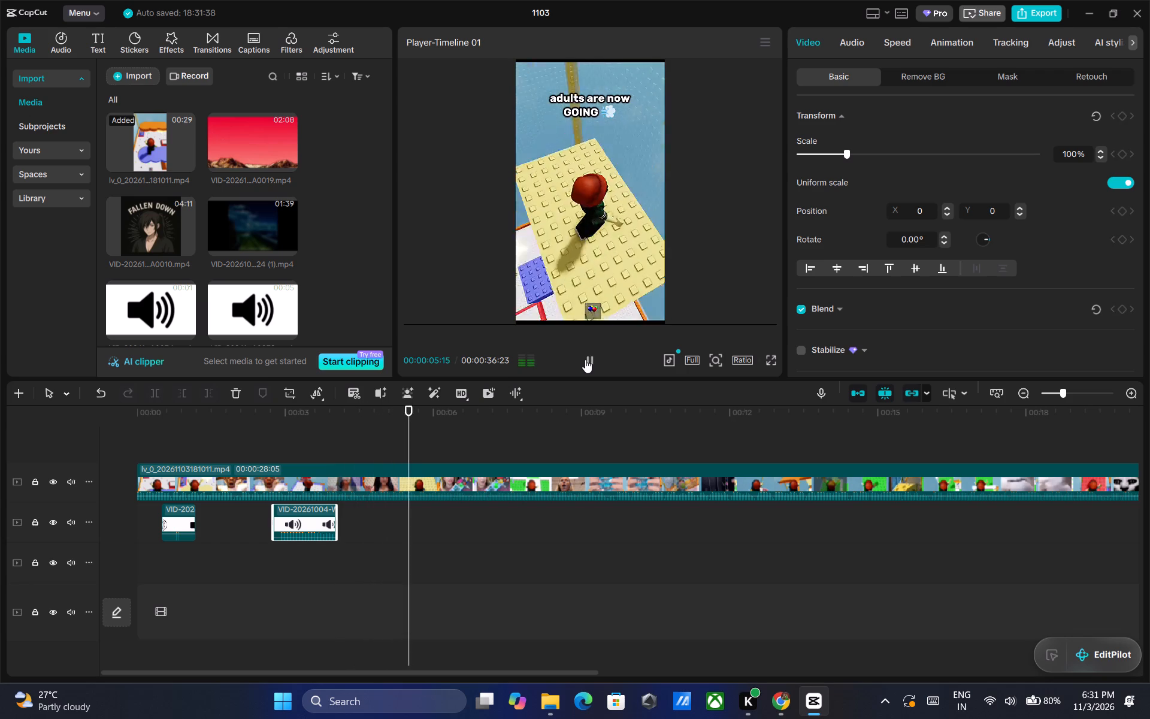
triple_click(585, 359)
left_click(426, 412)
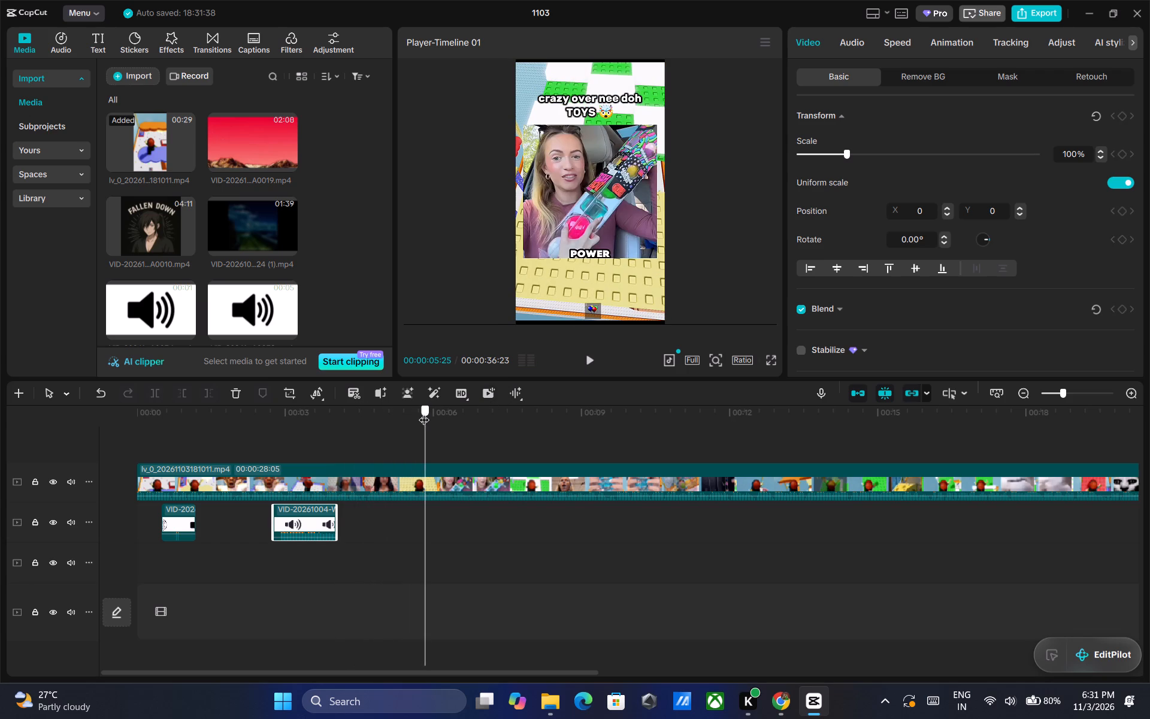
left_click(423, 412)
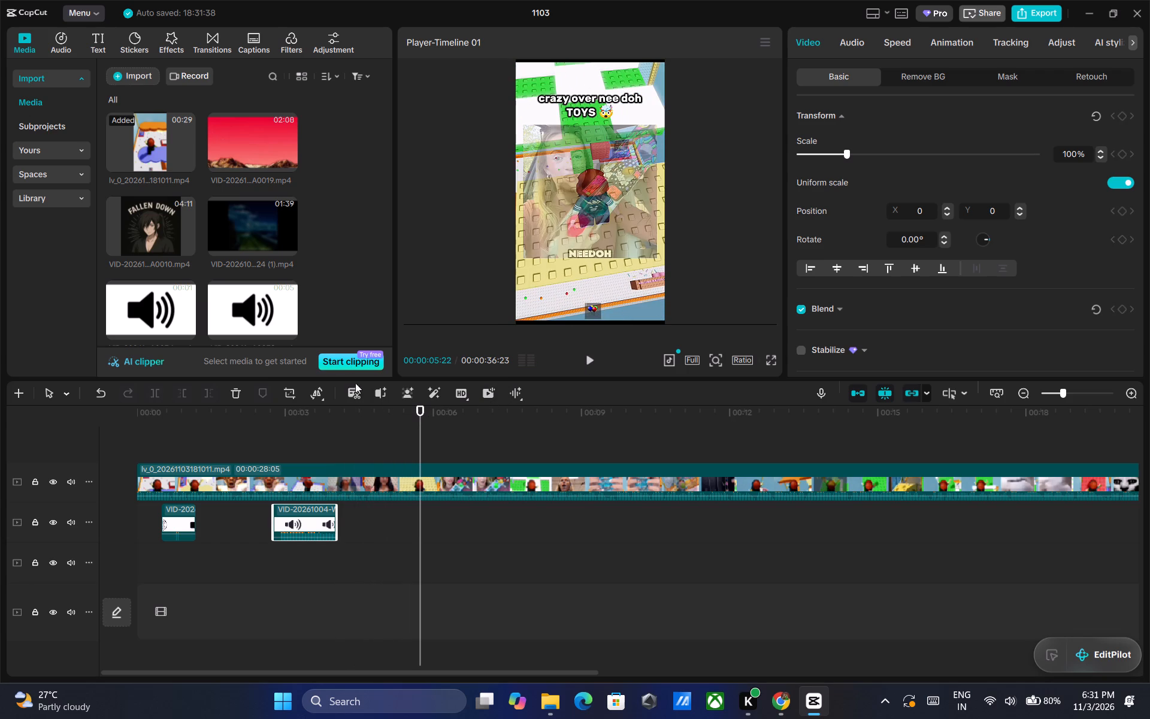
scroll(268, 284, "down", 17)
left_click_drag(256, 127, 438, 491)
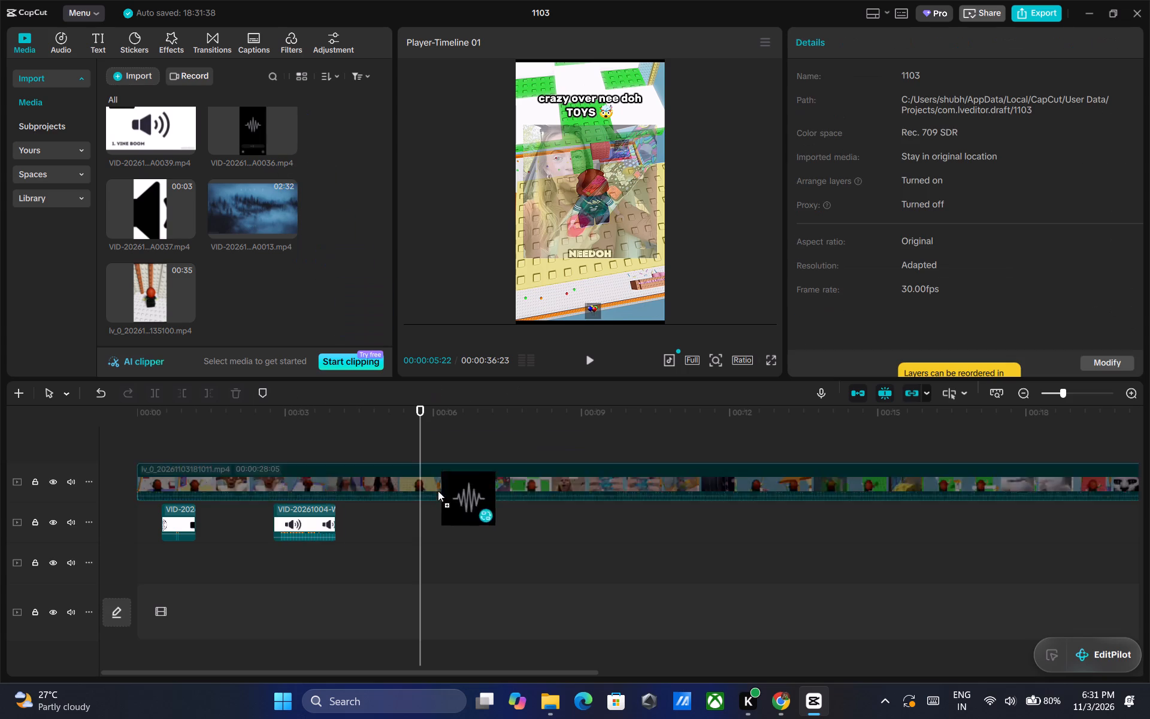
left_click_drag(438, 491, 405, 520)
left_click_drag(464, 513, 425, 512)
Set the volume of the VID-20261004-WA0036.mp4 clip to -5.9 dB.
left_click(843, 36)
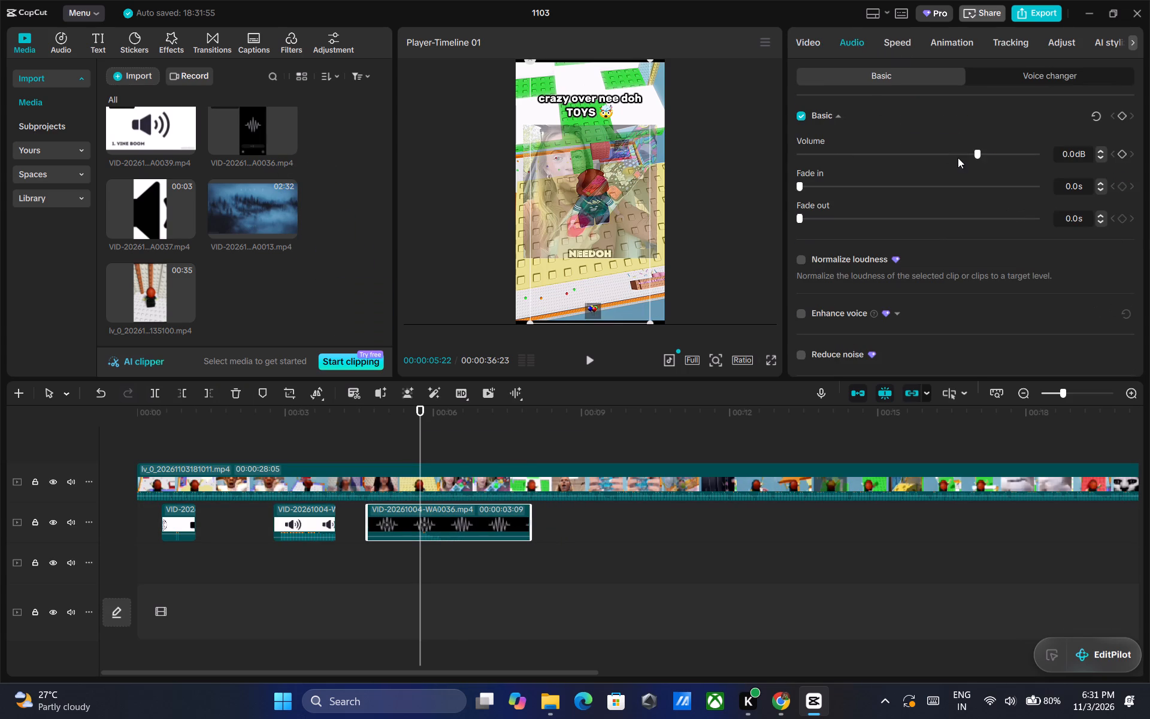
double_click(960, 152)
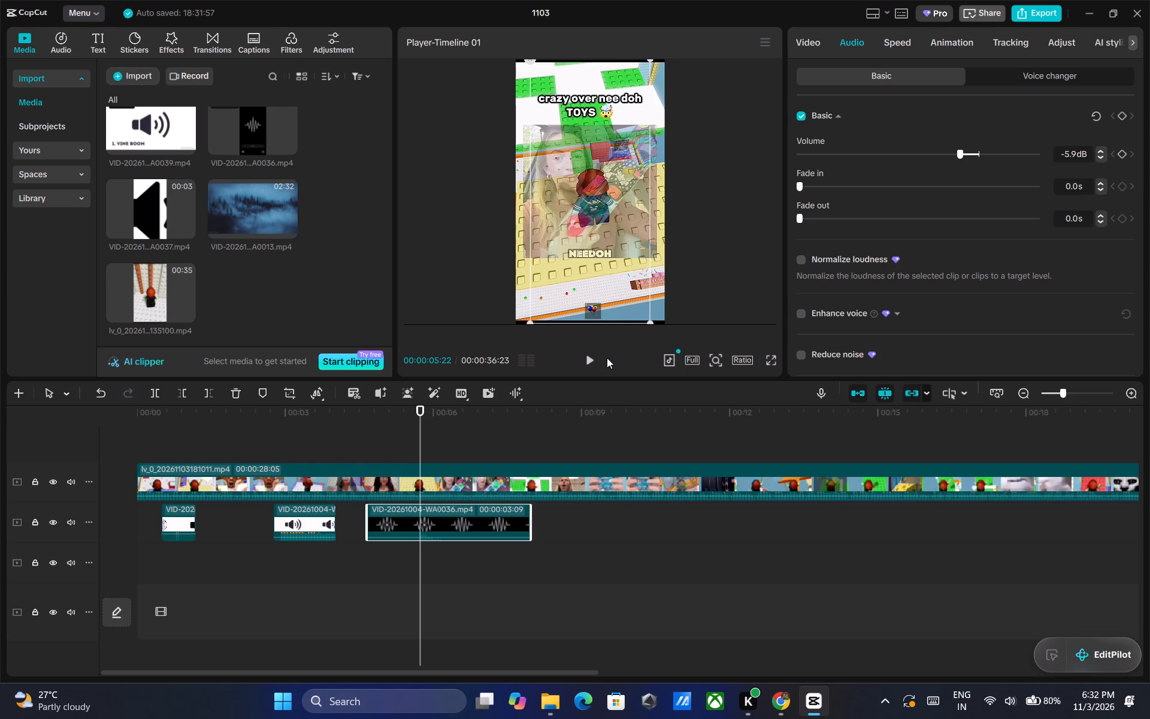
Copy the lowest of the three stacked set-aside clips and paste it at 00:00:07:17 on the second track beneath the video.
left_click(592, 360)
triple_click(591, 359)
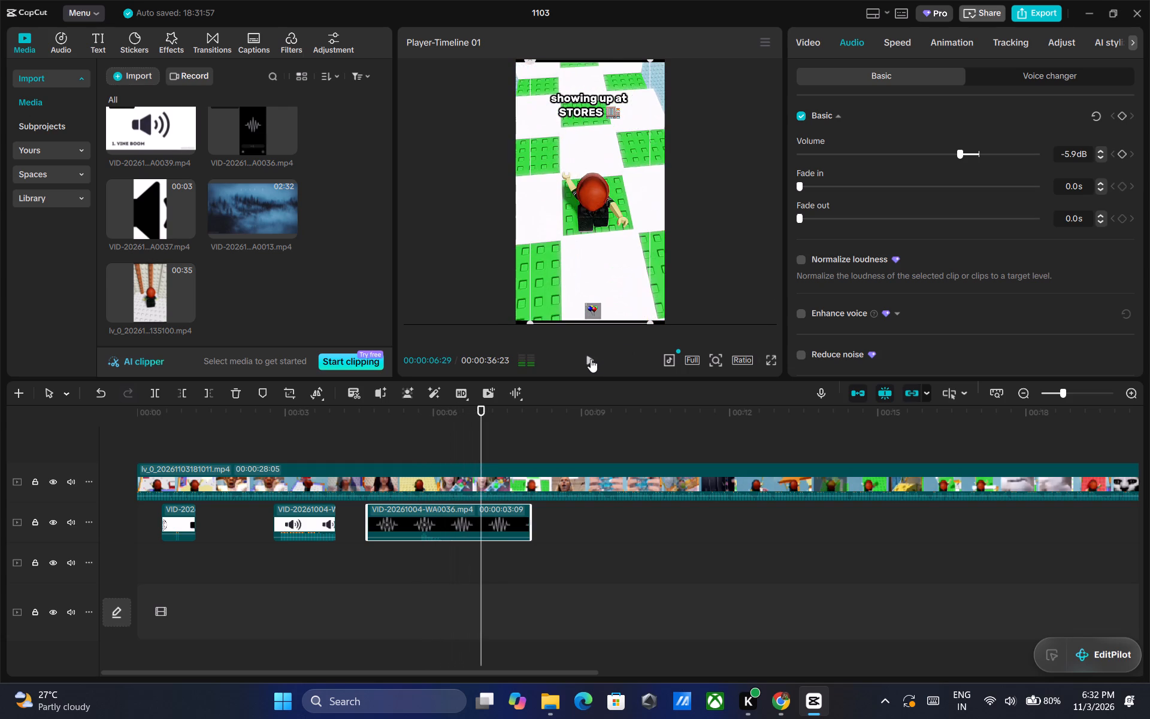
double_click(591, 359)
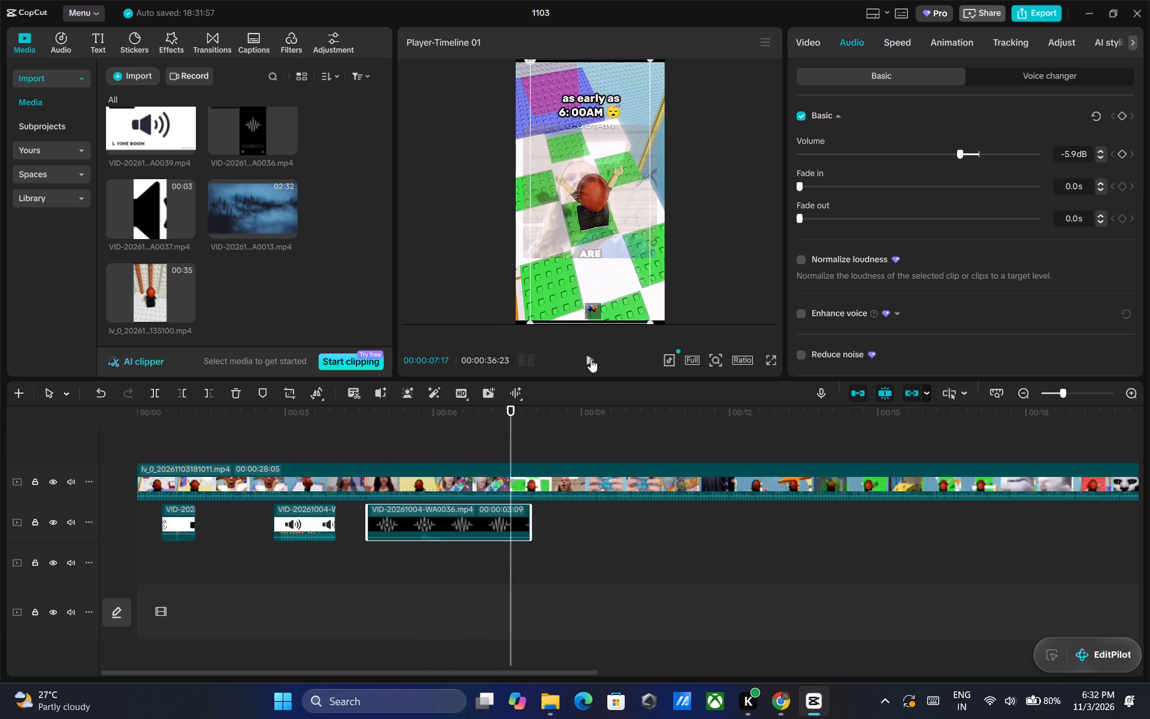
scroll(223, 192, "up", 2)
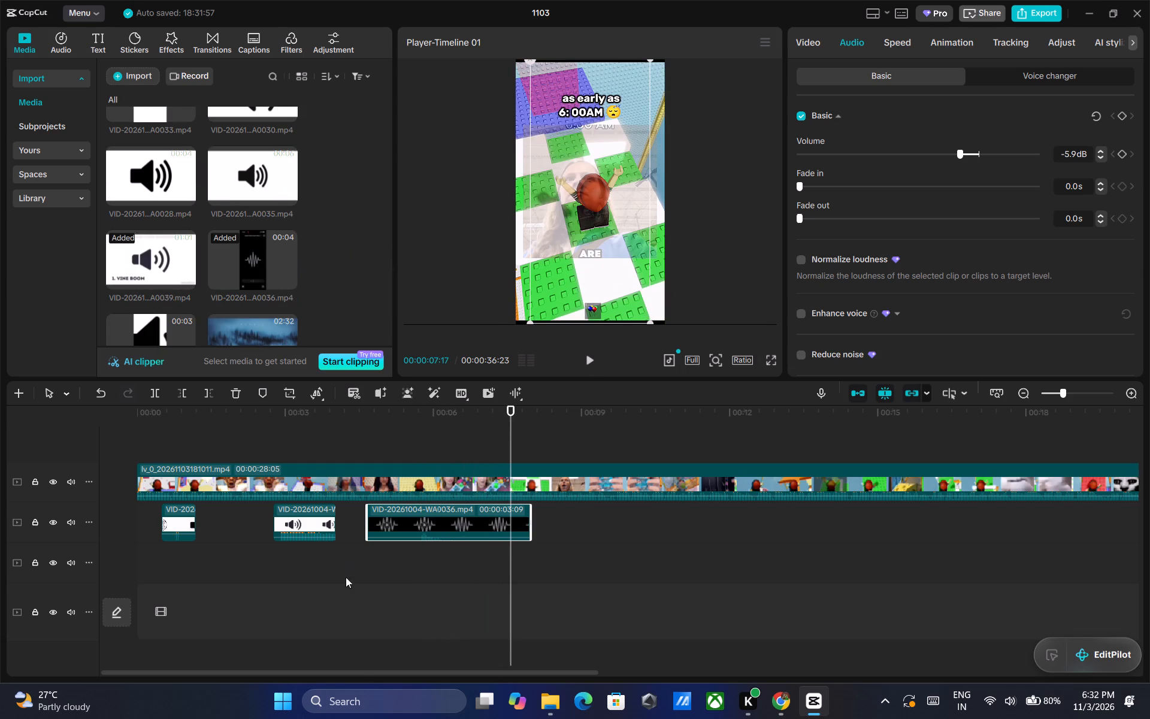
left_click_drag(359, 670, 918, 682)
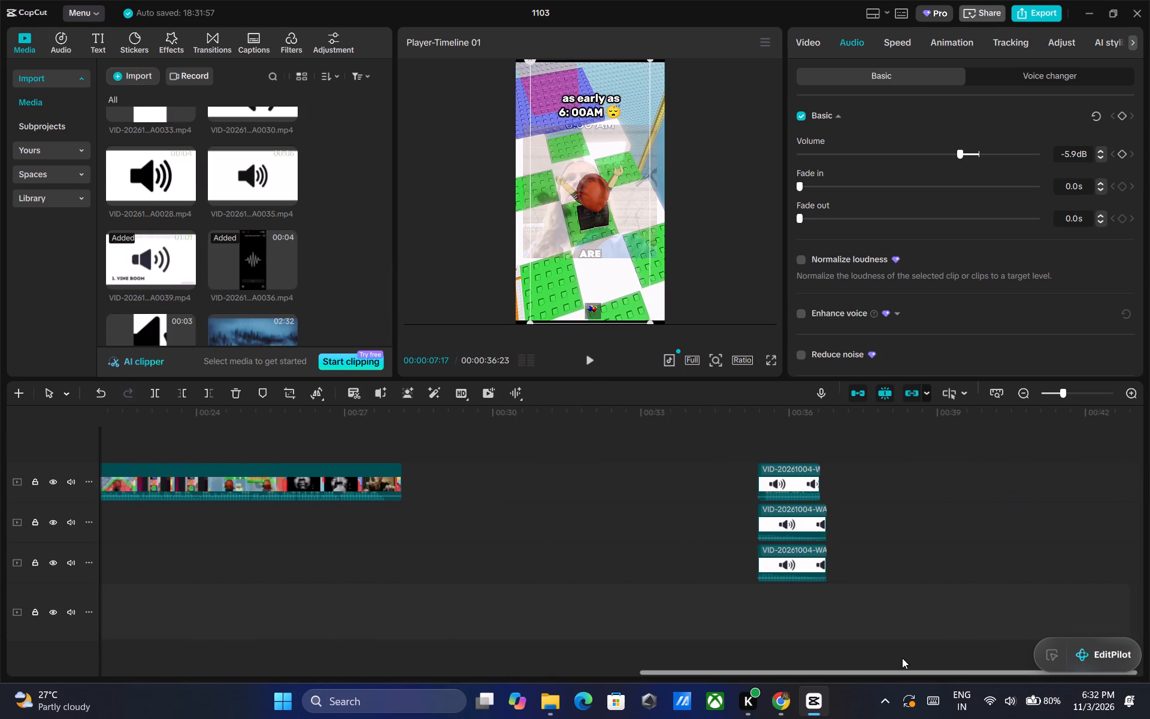
left_click(792, 560)
right_click(791, 560)
left_click(854, 129)
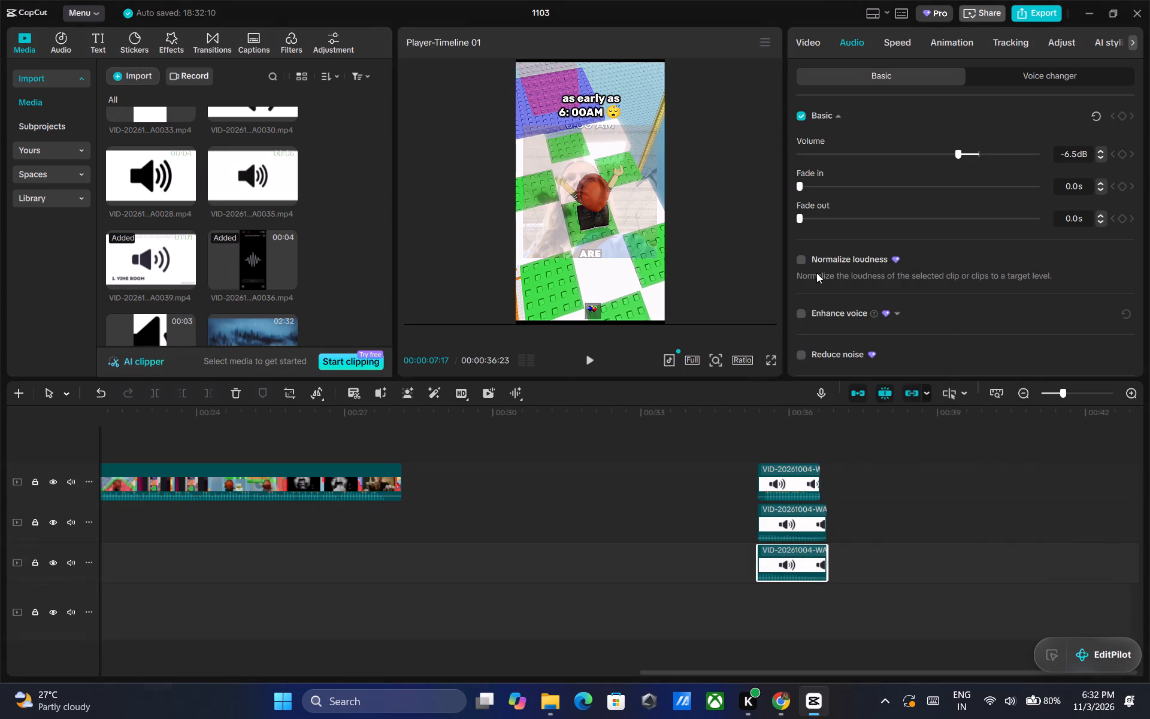
left_click_drag(771, 674, 283, 673)
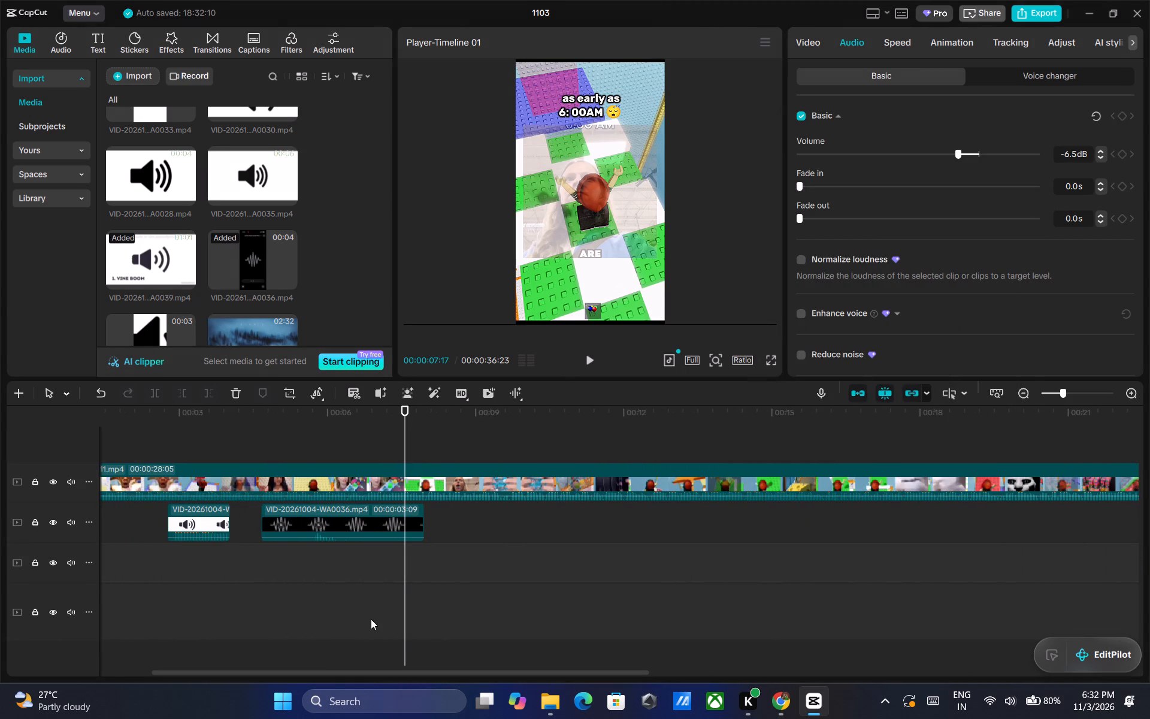
right_click(406, 548)
left_click(440, 622)
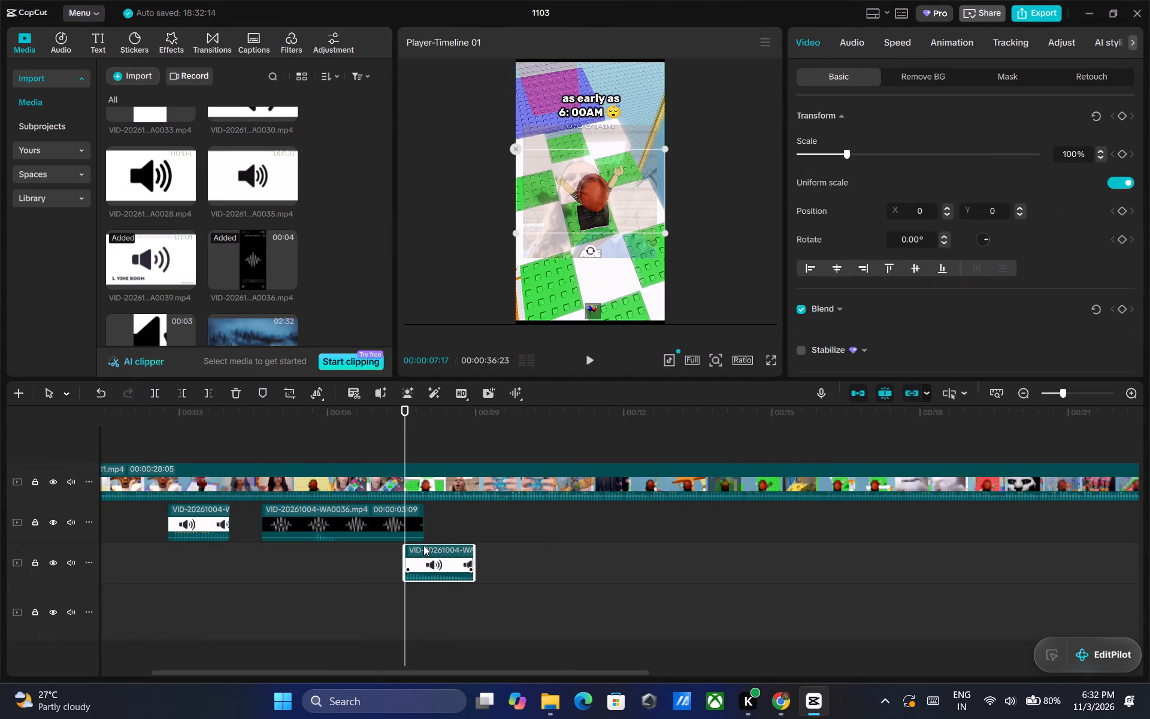
Set the volume of the clip pasted at 00:00:07:17 on the second track beneath the video to -8.5 dB.
left_click(592, 359)
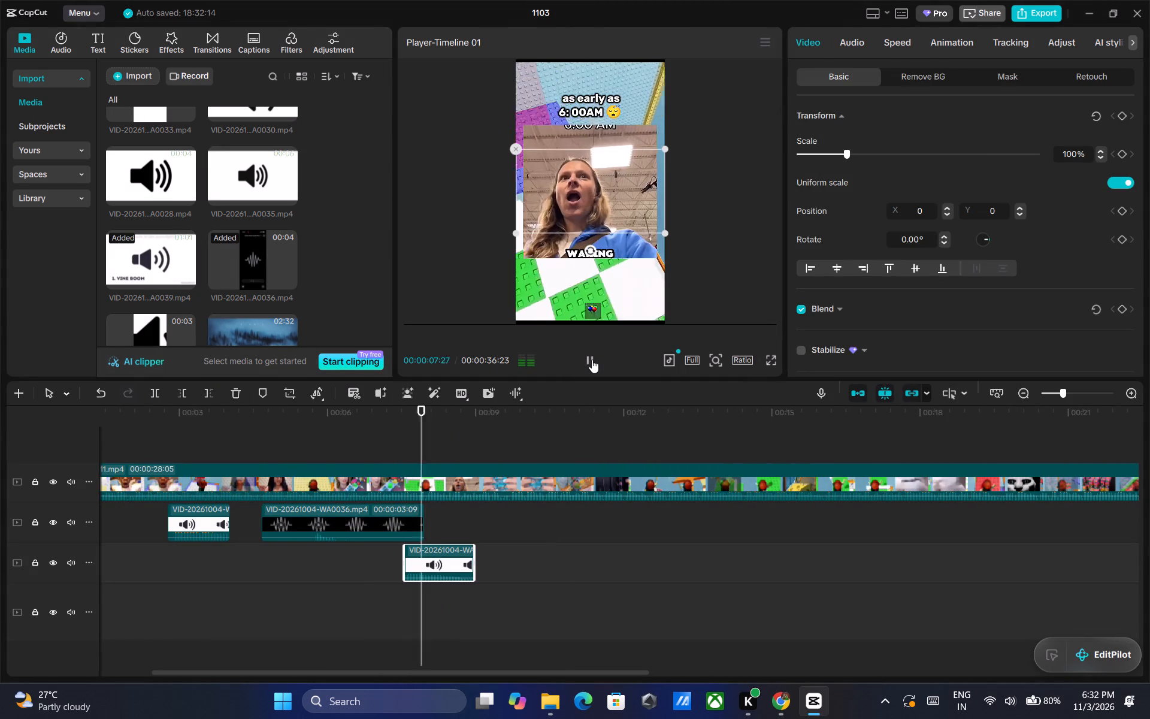
left_click(592, 359)
left_click(852, 43)
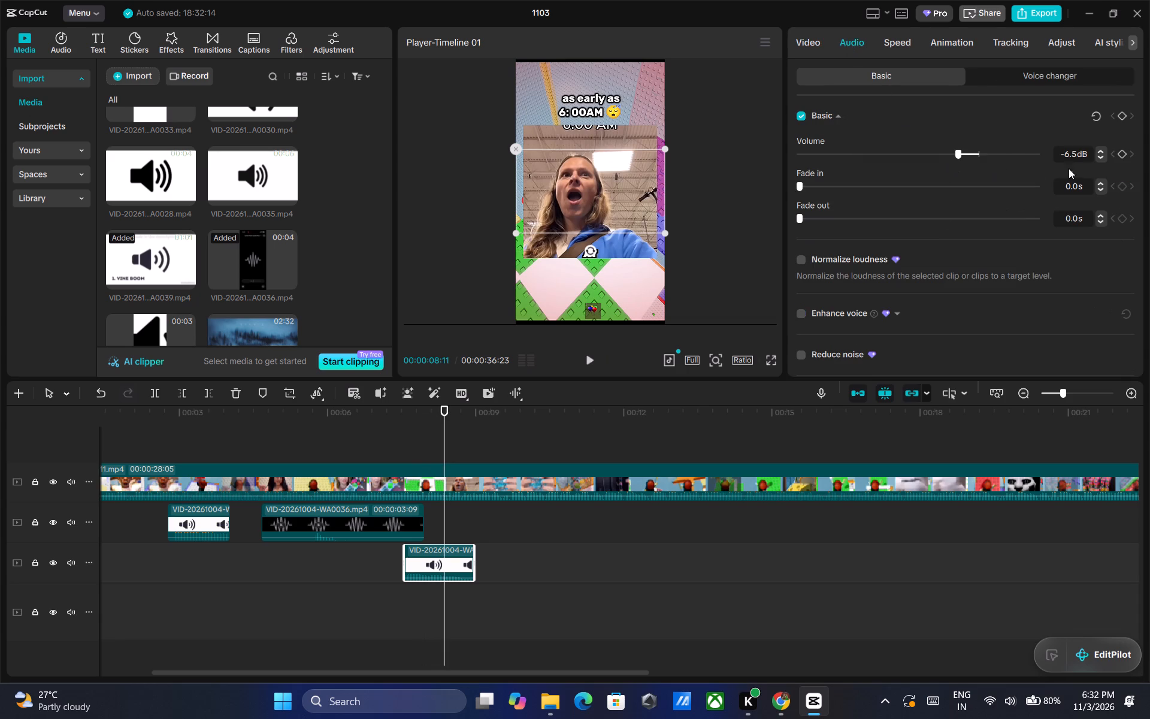
left_click(949, 149)
left_click(584, 362)
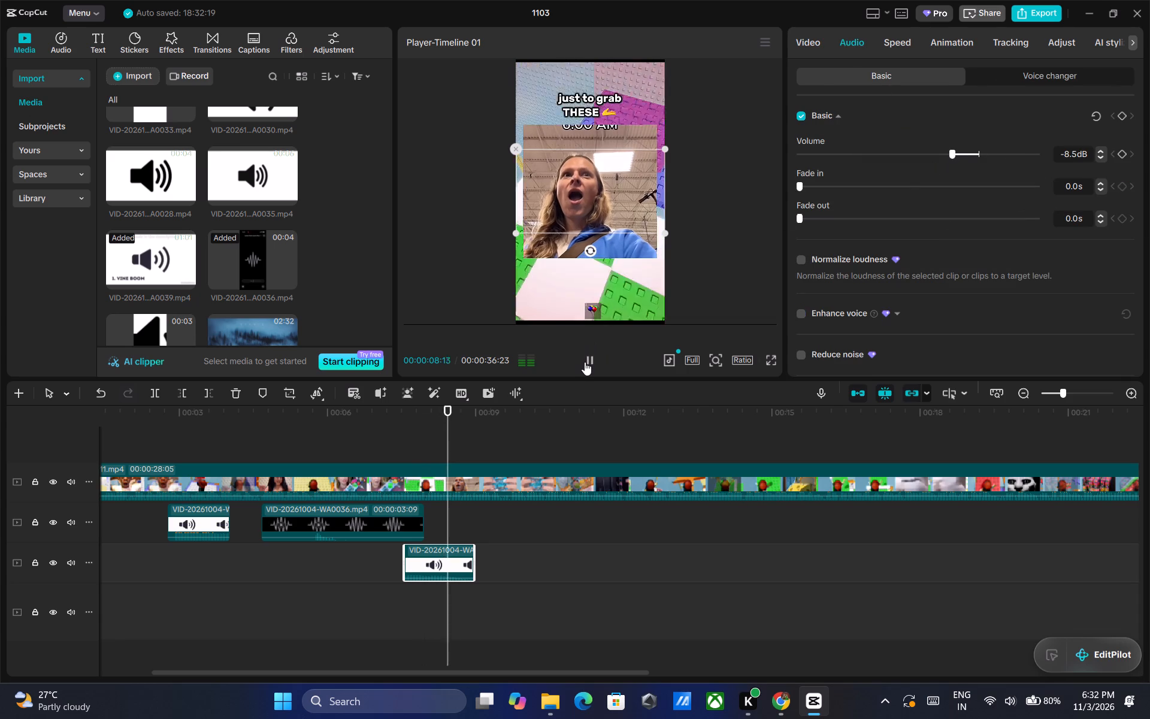
left_click(587, 362)
Add VID-20261004-WA0028.mp4 from the imported media to the first track beneath the video, starting at about 9 s.
left_click_drag(489, 409, 477, 409)
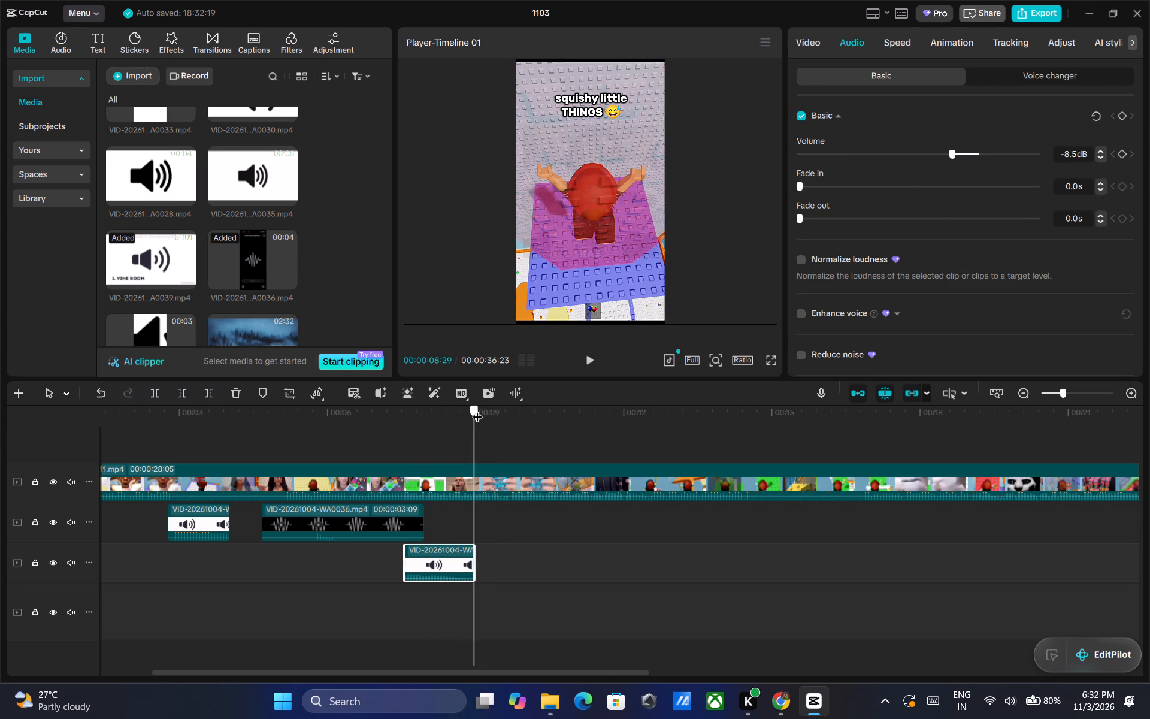
left_click_drag(477, 409, 479, 411)
scroll(224, 204, "up", 1)
left_click(131, 232)
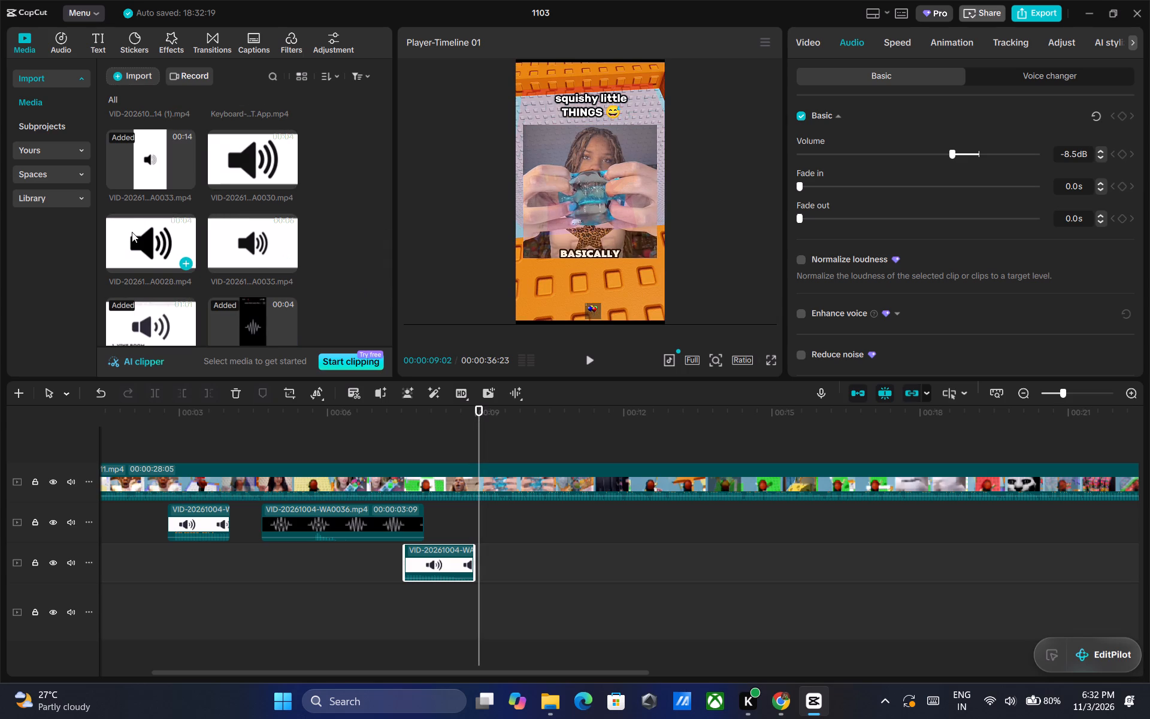
left_click(231, 246)
left_click_drag(153, 235, 208, 300)
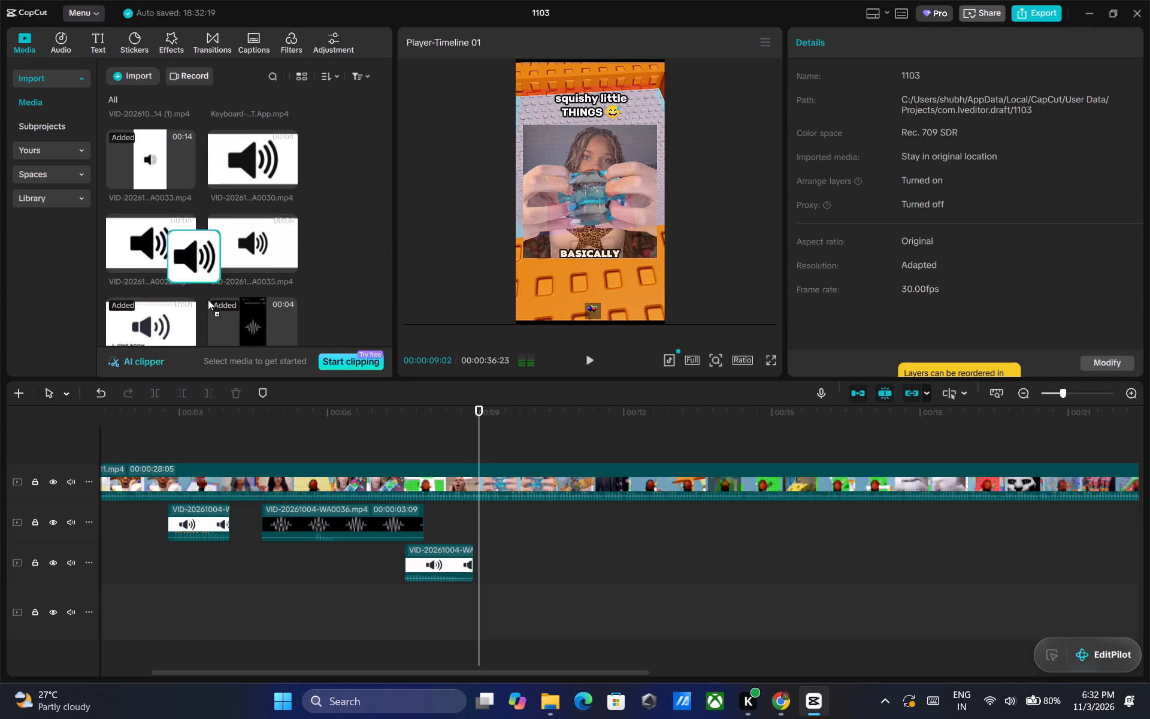
left_click_drag(208, 300, 454, 519)
left_click_drag(515, 514, 532, 515)
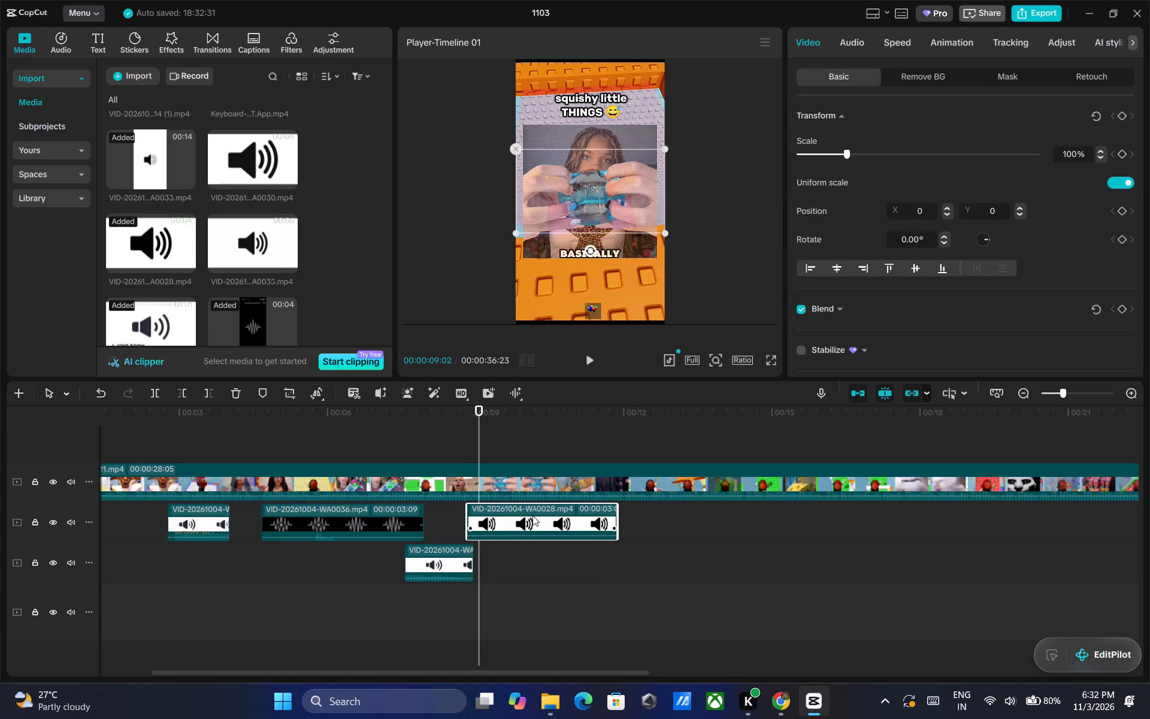
left_click_drag(532, 515, 533, 516)
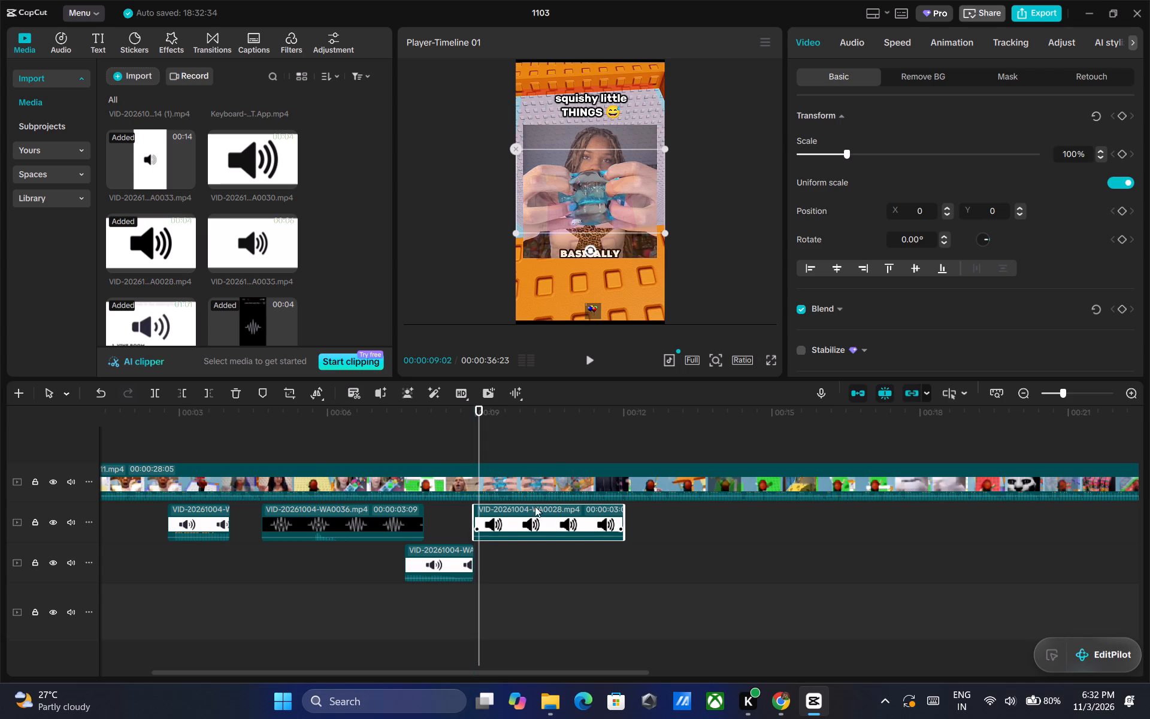
Set the volume of the VID-20261004-WA0028.mp4 clip to -6.7 dB and play it back.
left_click(855, 43)
left_click(955, 149)
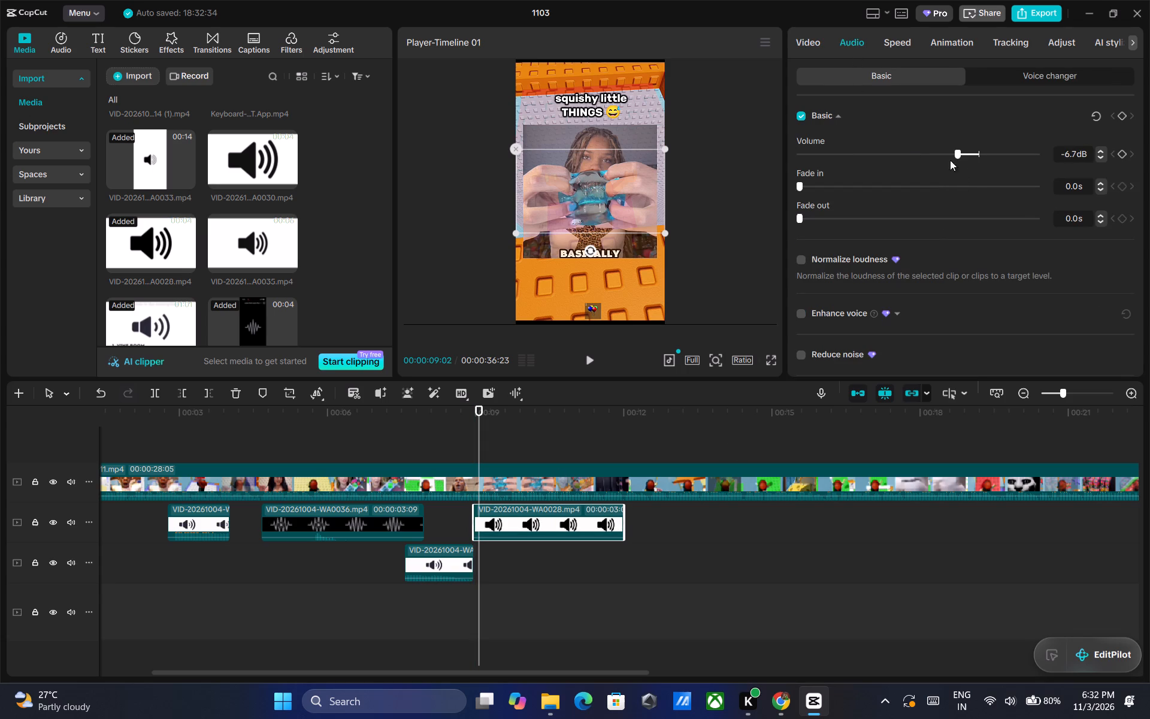
left_click(585, 355)
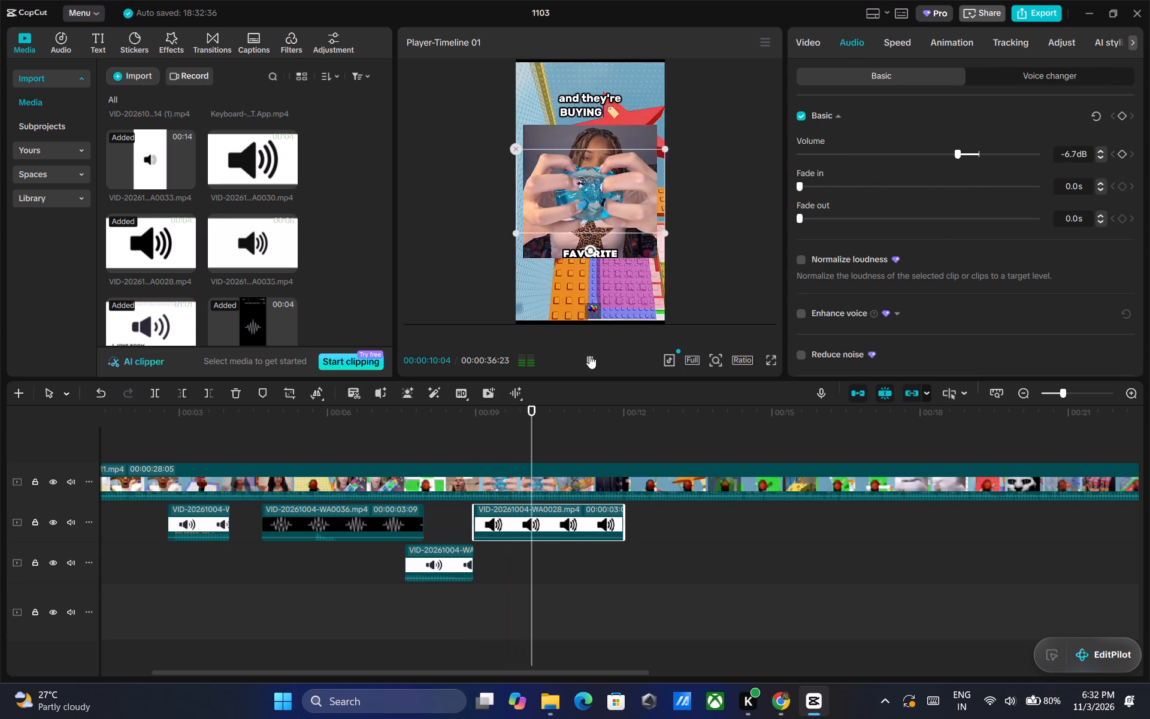
left_click(589, 355)
Shift the VID-20261004-WA0028.mp4 clip slightly earlier to start at about 8.8 s and play that section.
left_click_drag(525, 519, 517, 518)
left_click_drag(540, 412, 525, 413)
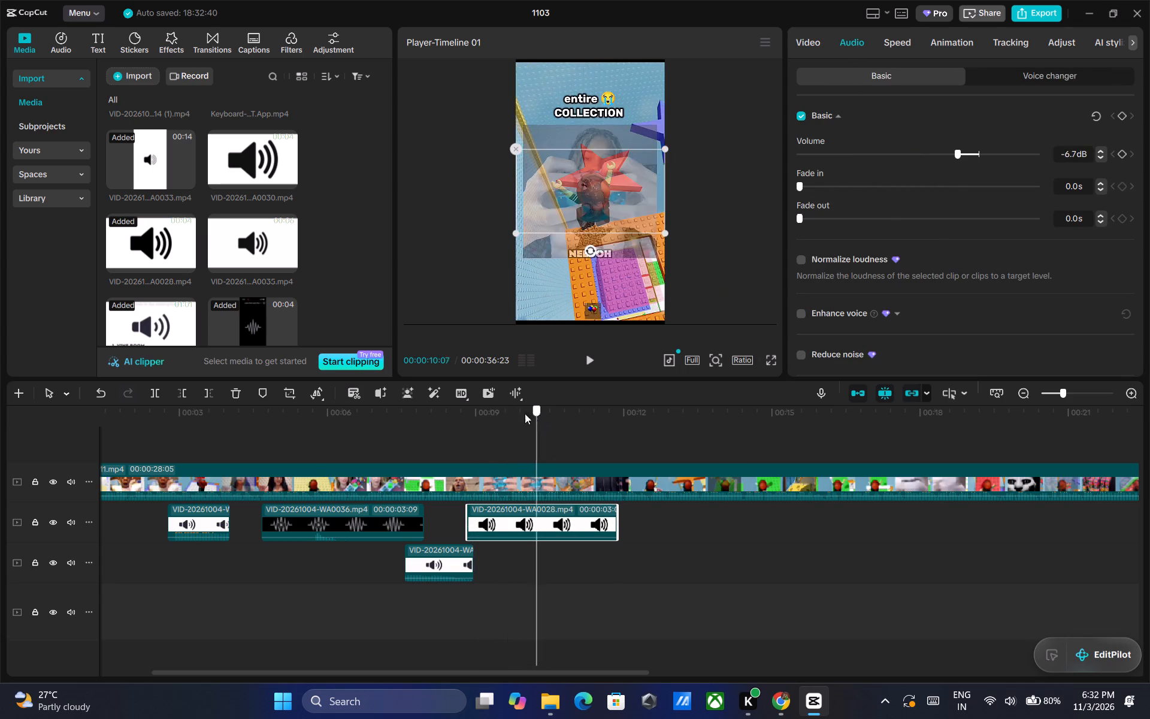
left_click_drag(525, 413, 450, 415)
left_click(589, 356)
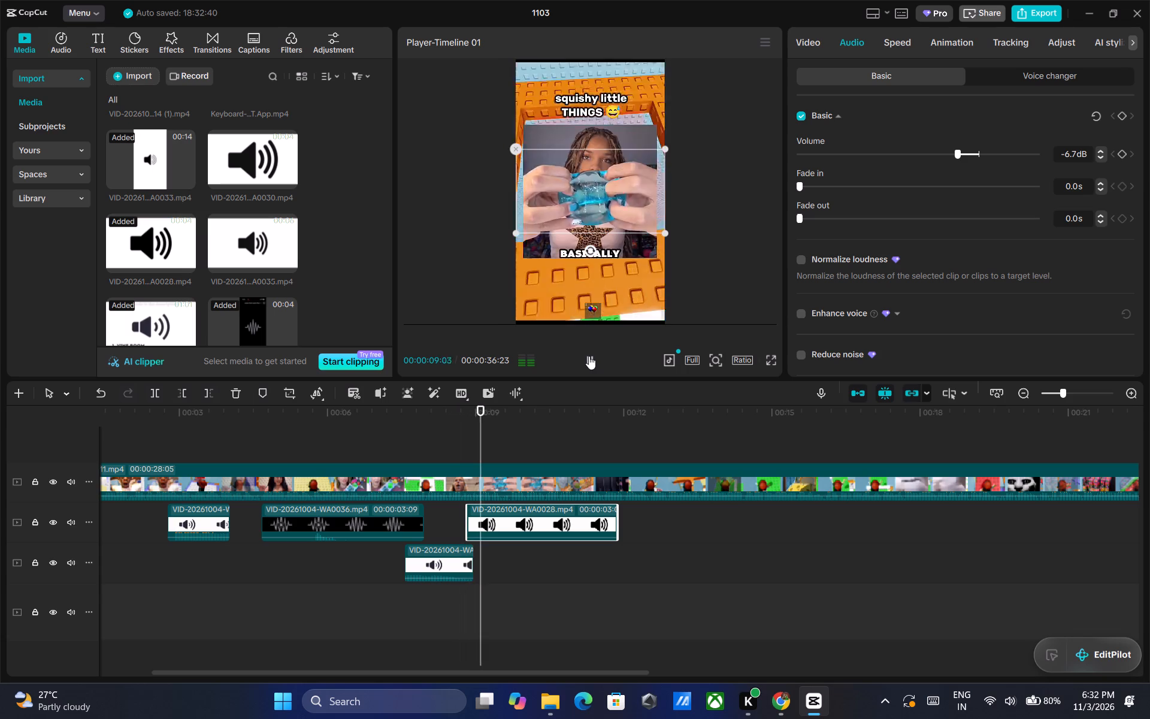
triple_click(589, 356)
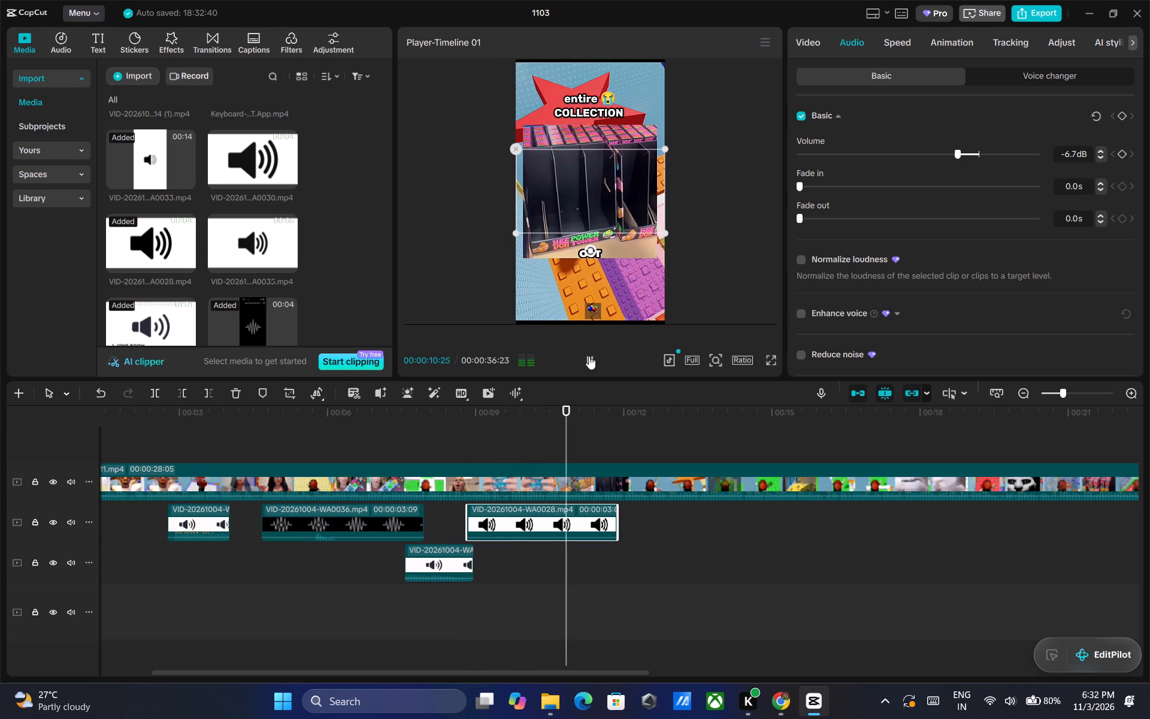
Copy the topmost set-aside clip (Vine Boom), paste it at 00:00:10:23, and place it on the second track beneath the video from about 10.6 s.
left_click(566, 415)
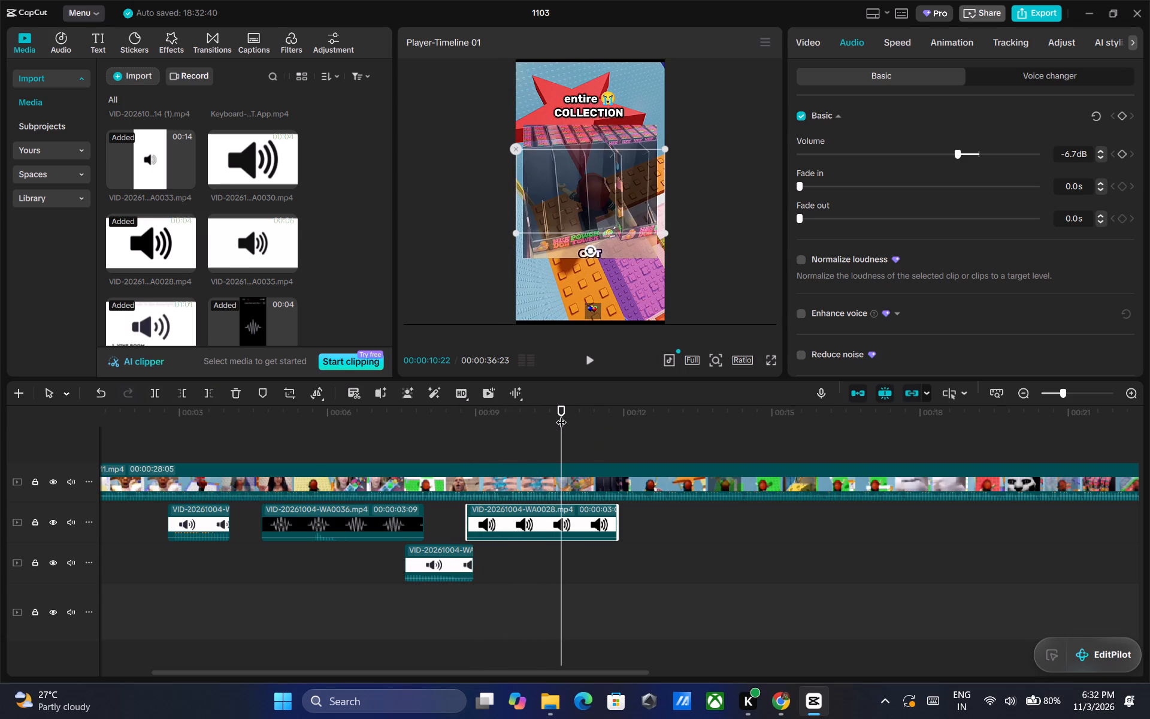
scroll(228, 251, "down", 1)
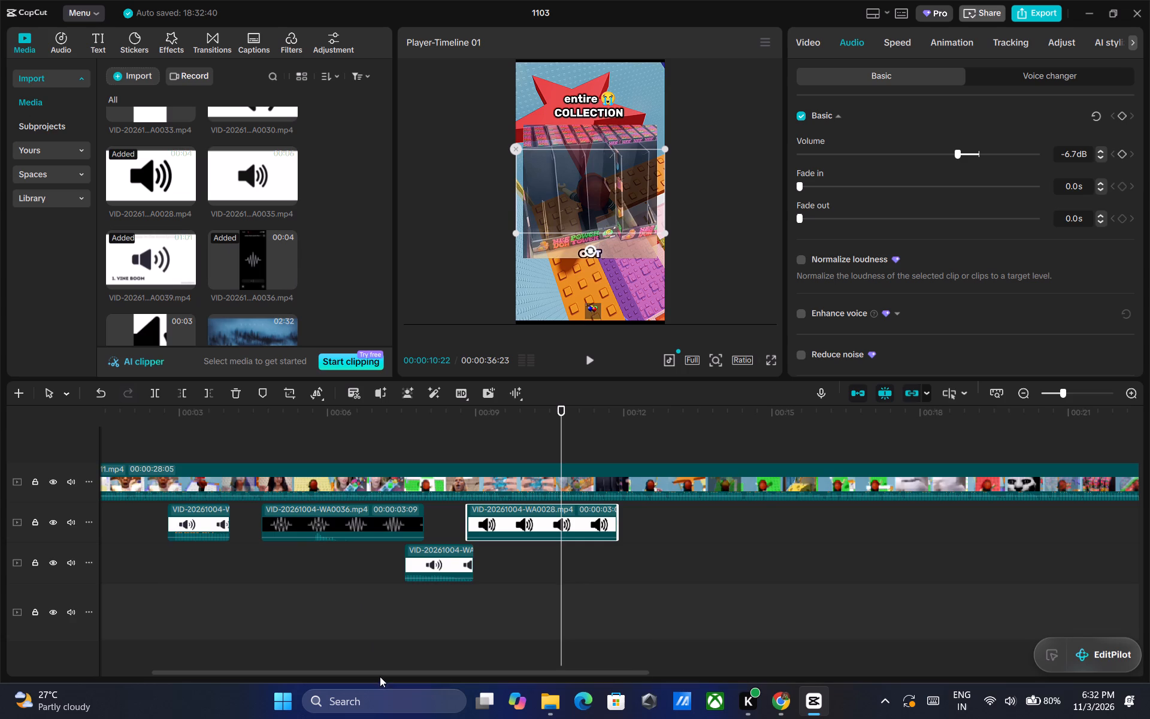
left_click_drag(380, 672, 820, 678)
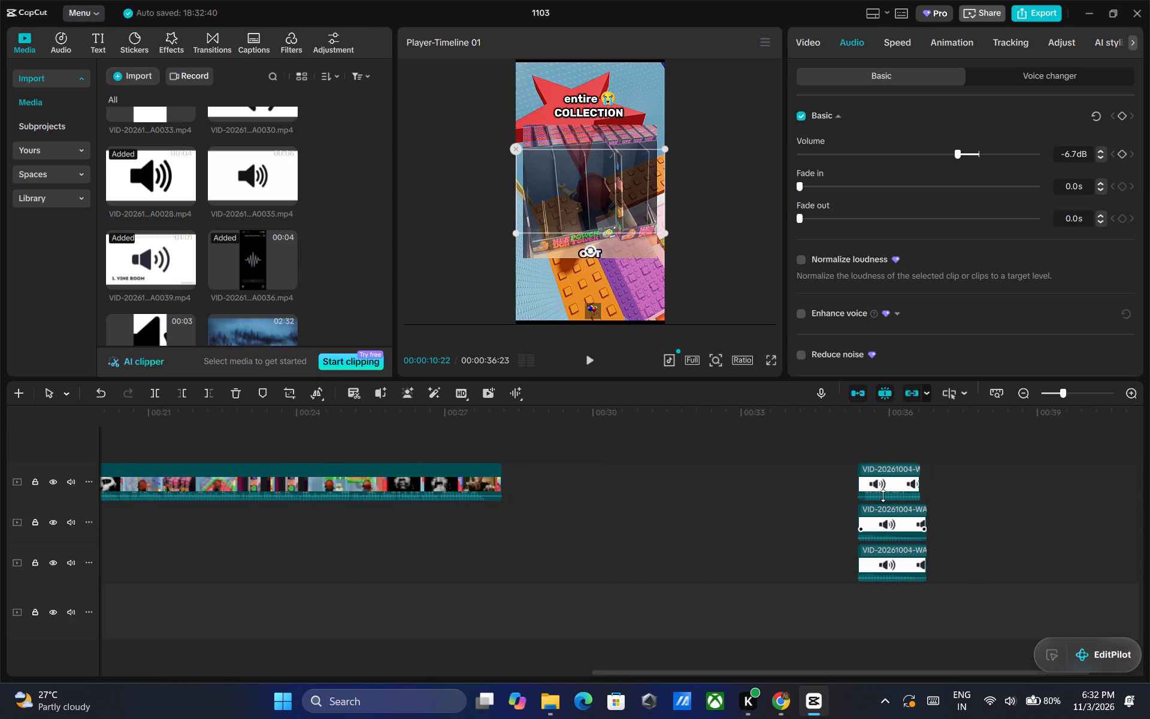
left_click(883, 488)
right_click(882, 482)
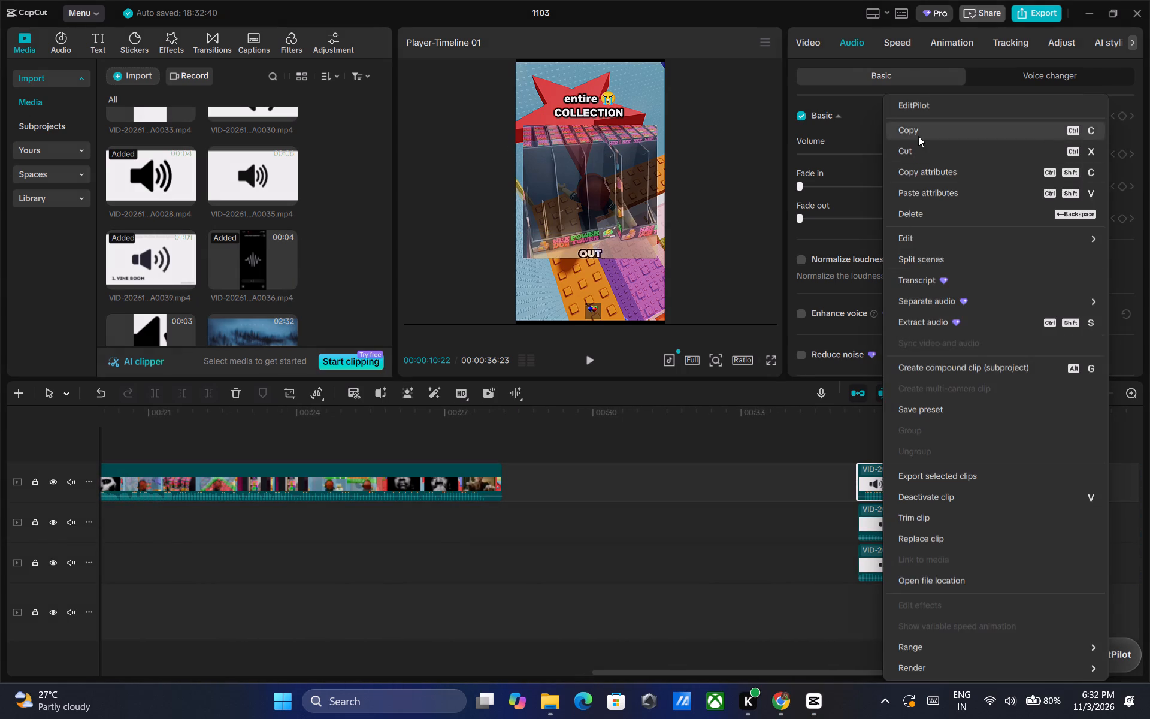
left_click(918, 136)
left_click_drag(679, 674, 270, 674)
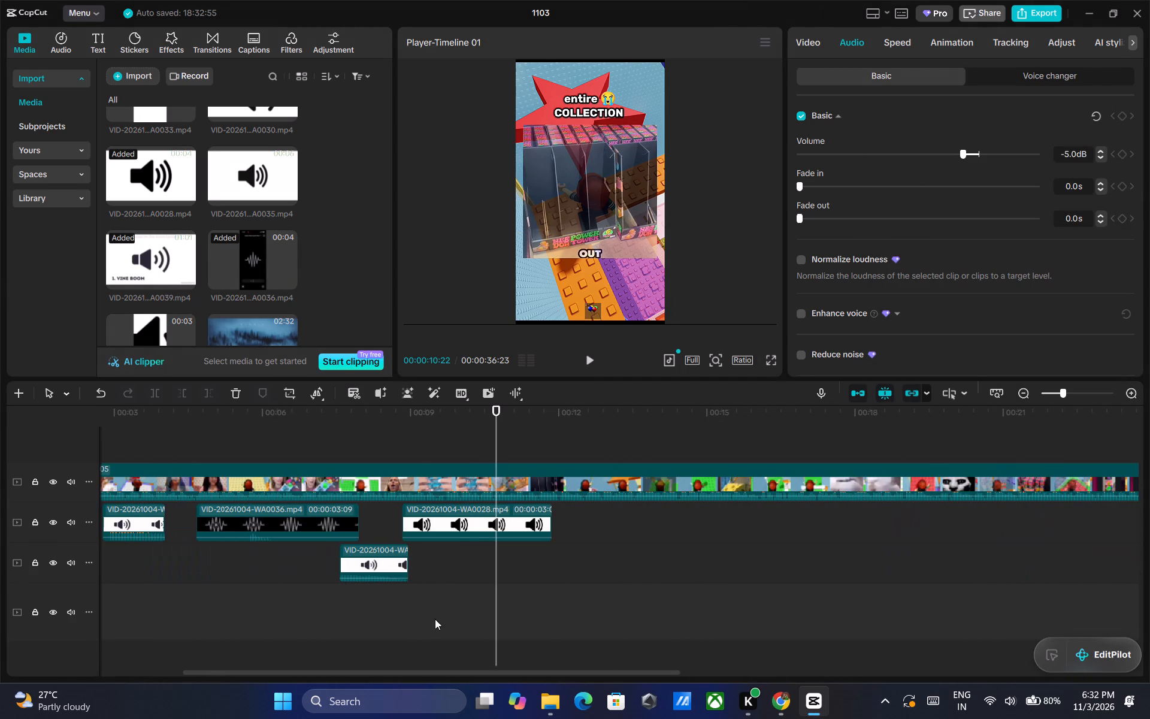
left_click(500, 548)
left_click(498, 439)
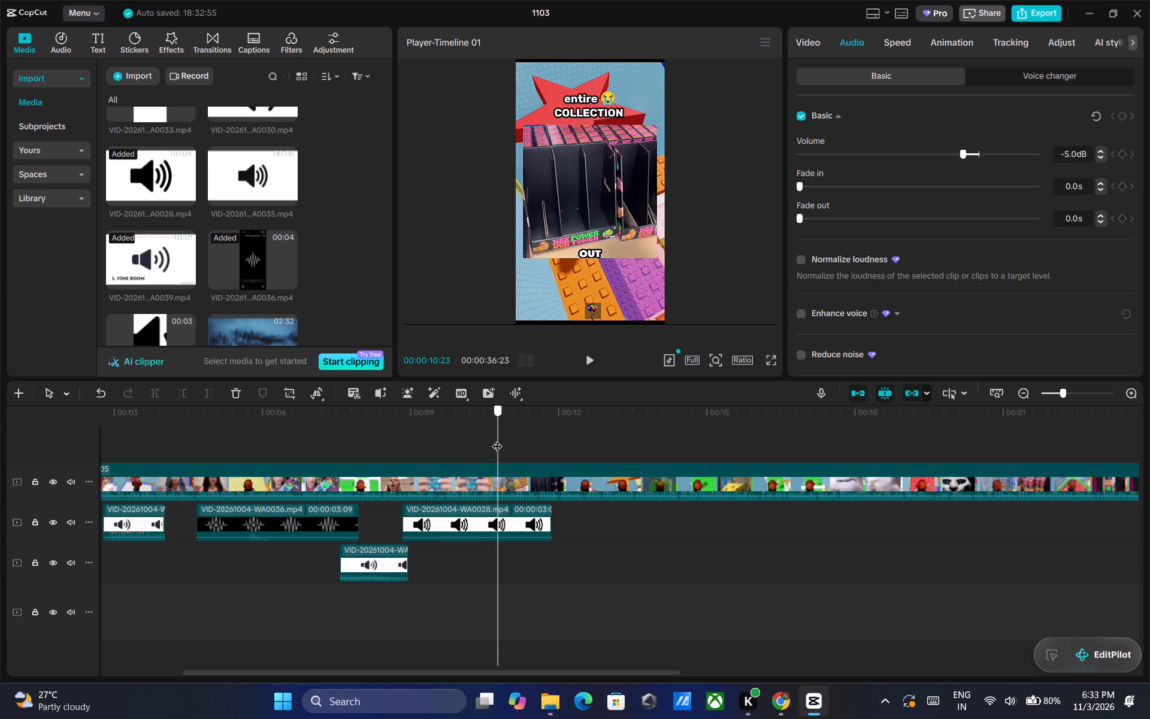
right_click(501, 552)
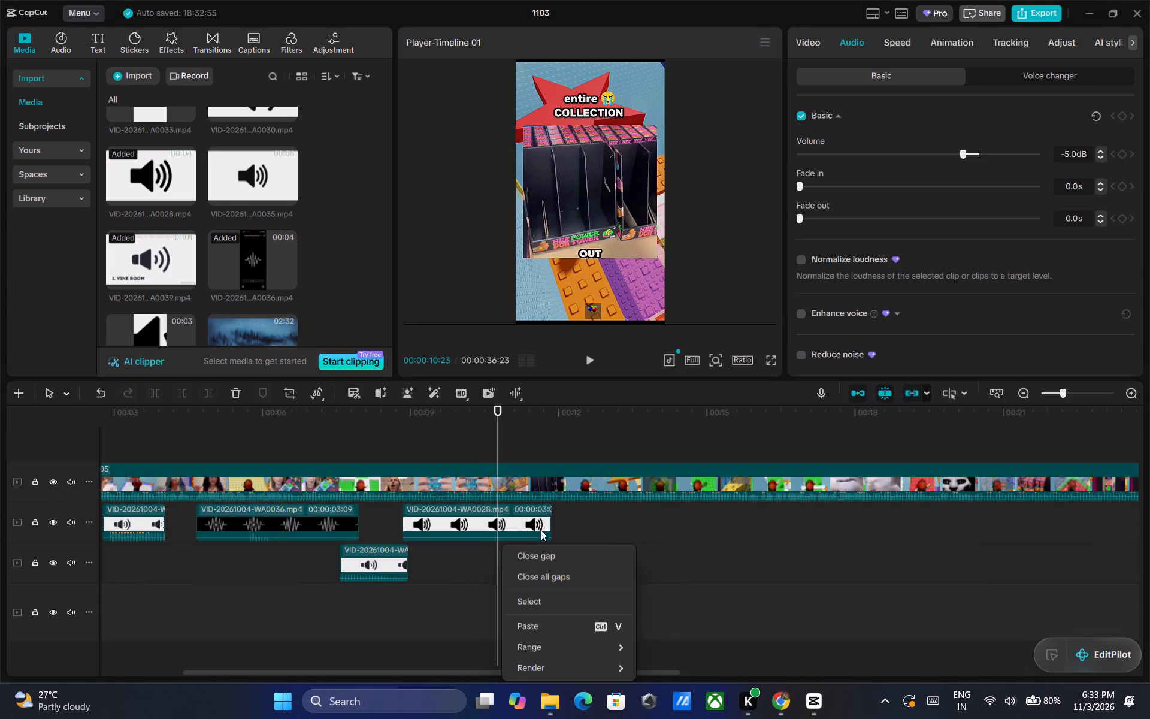
left_click(528, 631)
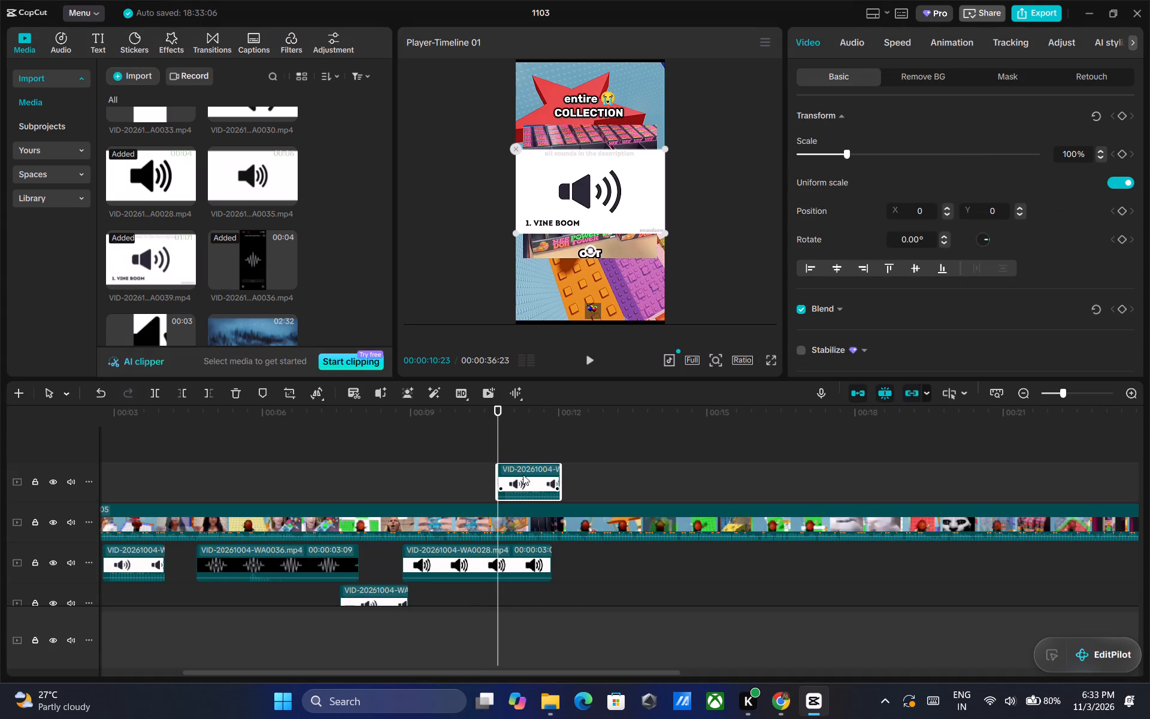
left_click_drag(523, 475, 514, 587)
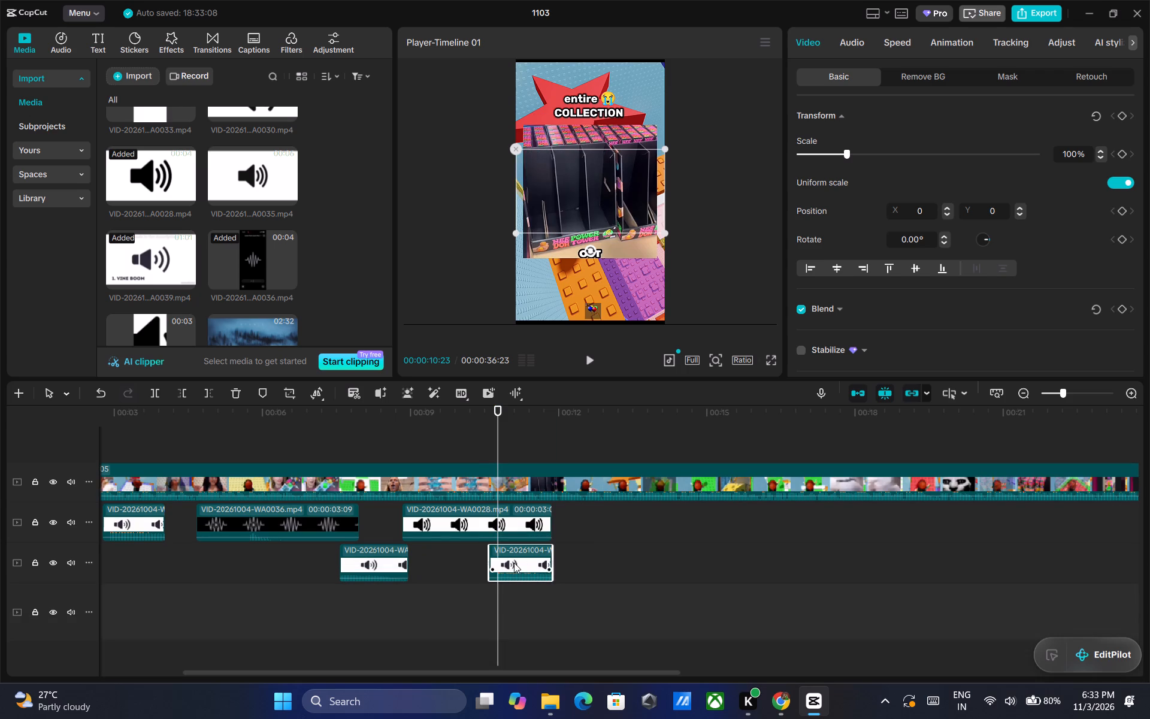
left_click(583, 359)
triple_click(589, 359)
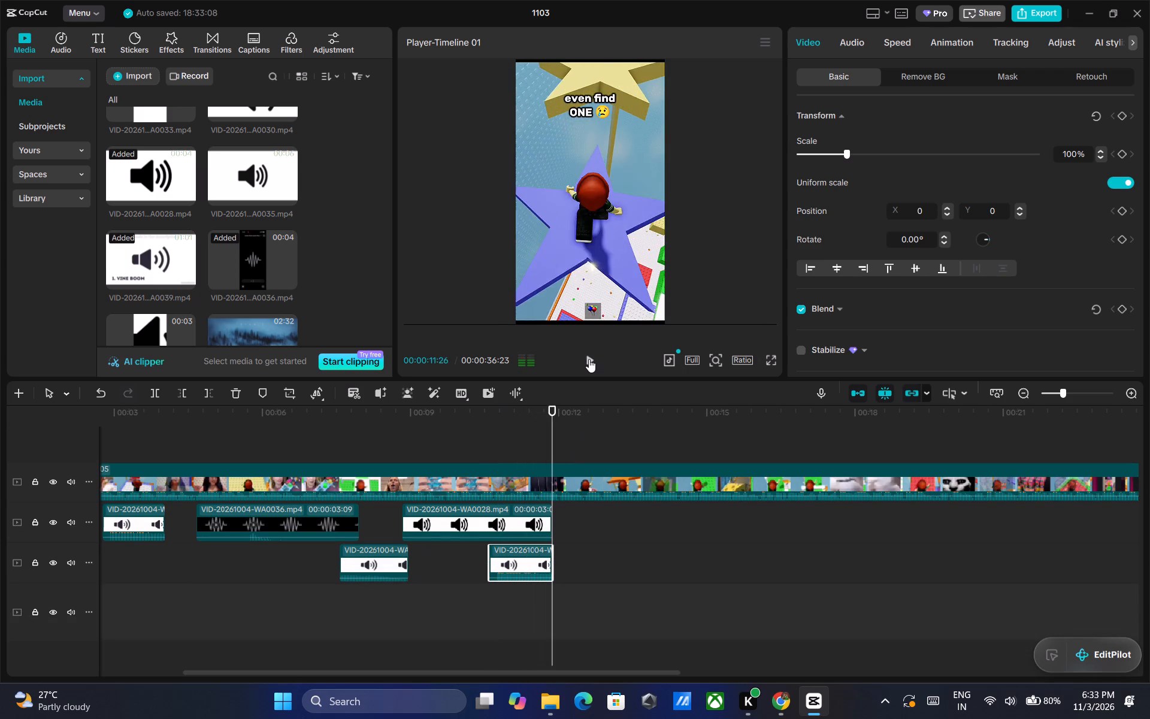
Copy the short first clip beneath the video, at about 0.5 s, and paste it at 00:00:13:11, where the green meme picture appears.
triple_click(589, 359)
left_click(589, 359)
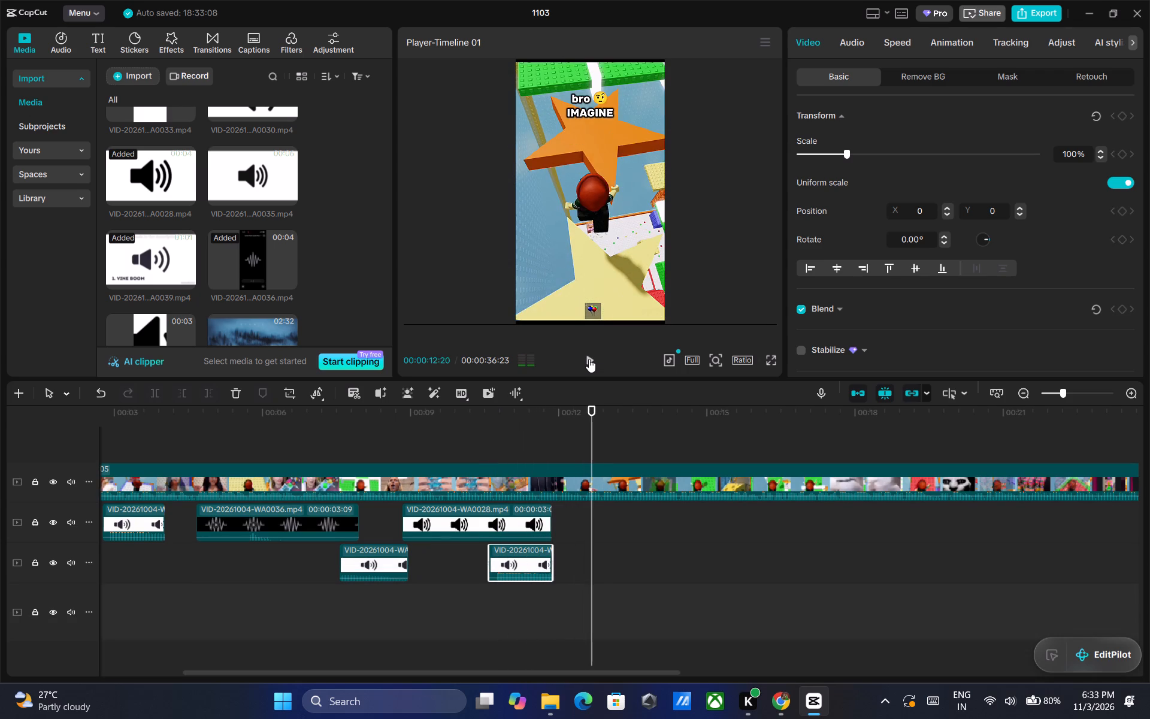
triple_click(589, 359)
triple_click(589, 359)
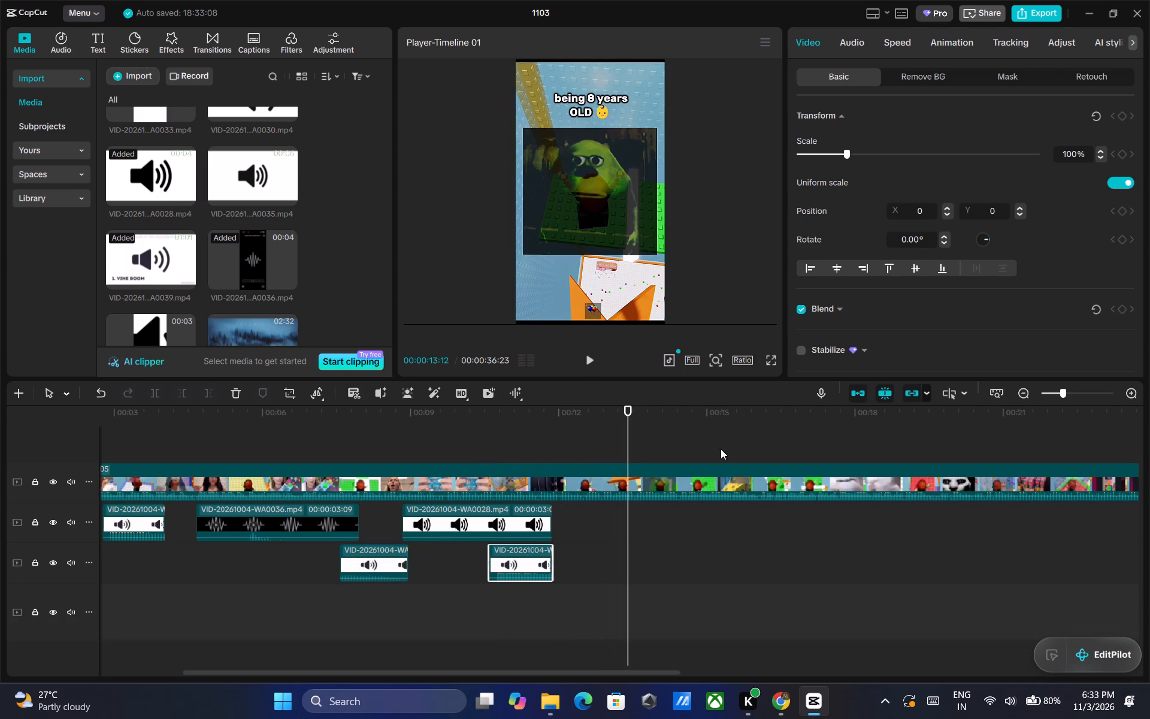
left_click(631, 411)
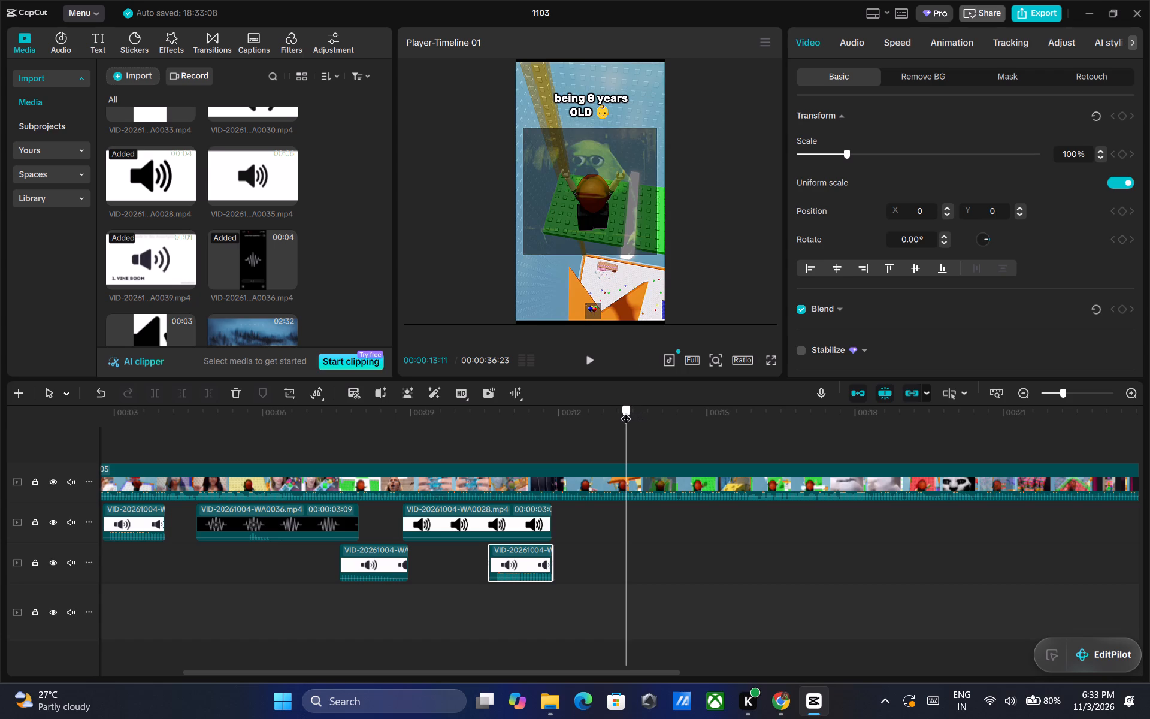
left_click_drag(550, 673, 907, 673)
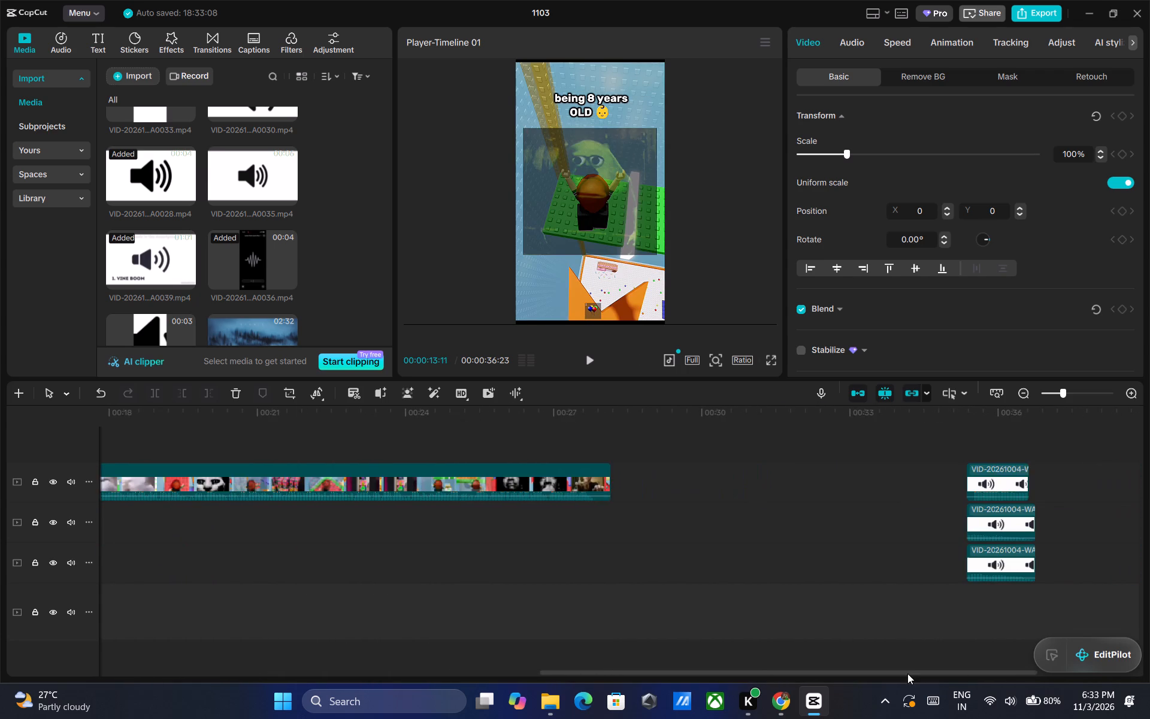
left_click_drag(907, 673, 384, 671)
left_click(174, 519)
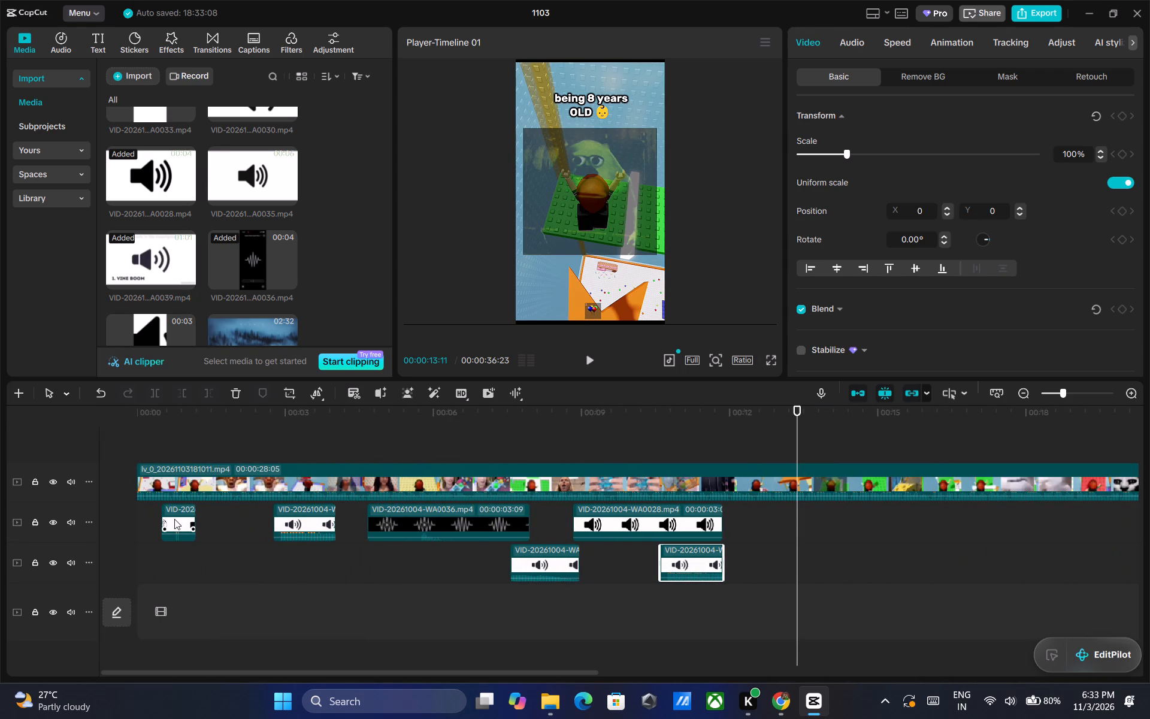
right_click(174, 518)
left_click(287, 126)
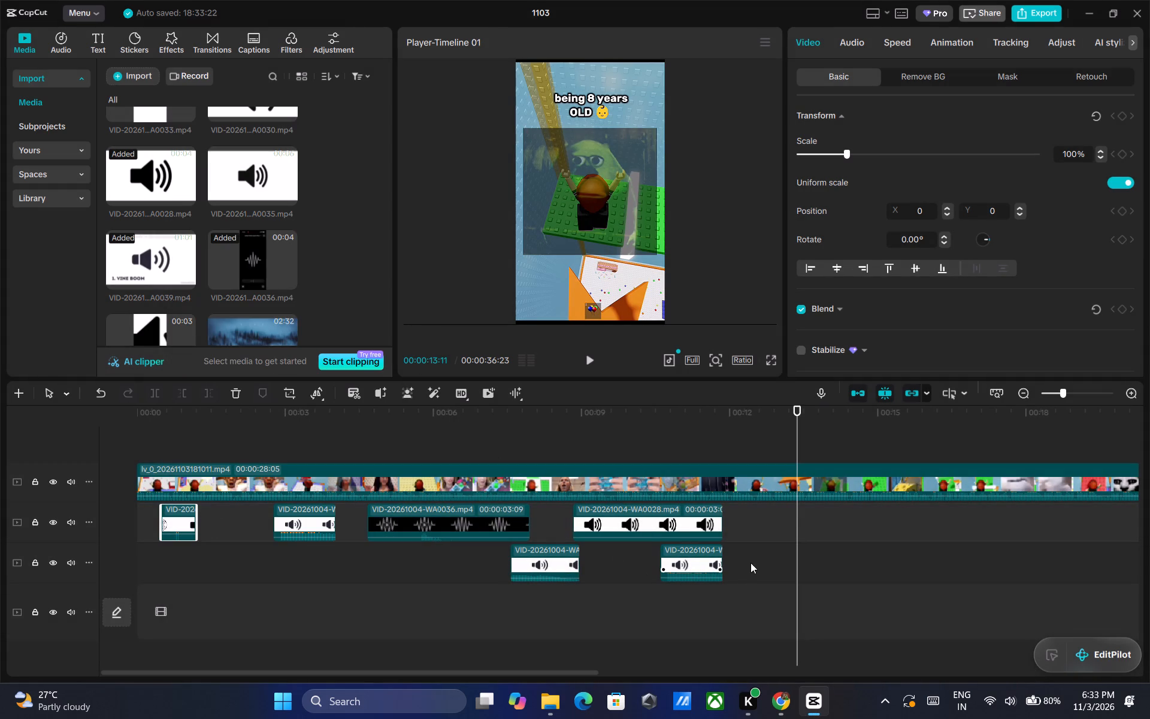
right_click(795, 514)
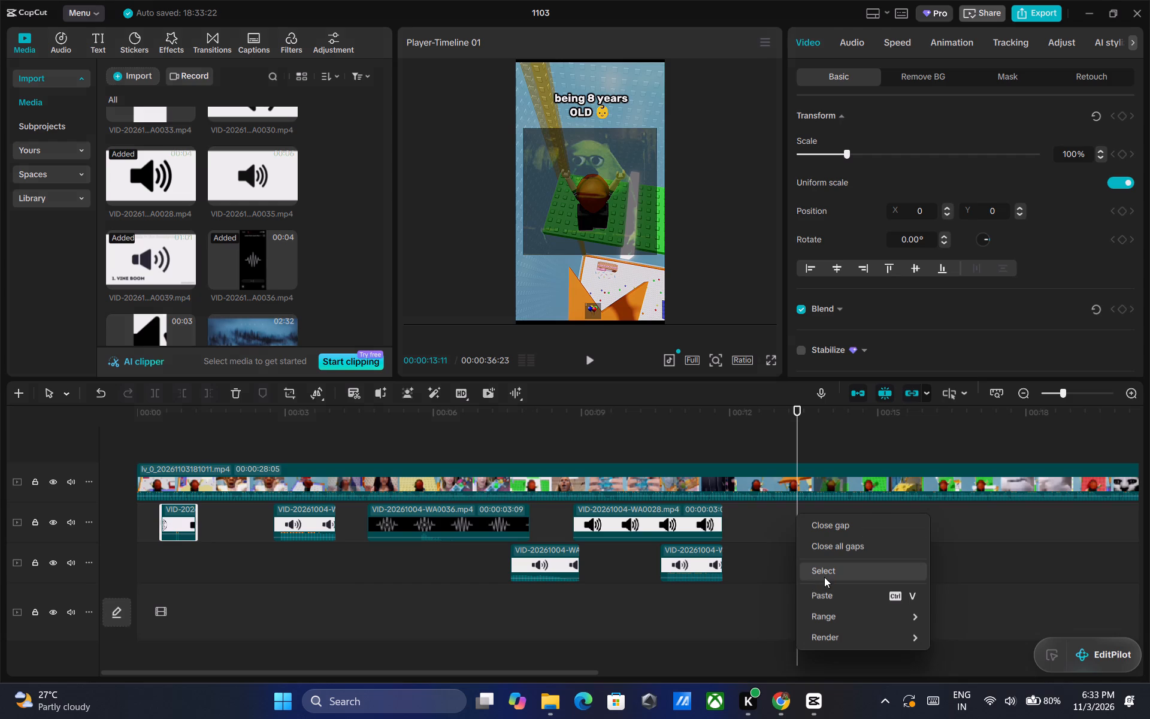
left_click(824, 577)
right_click(793, 511)
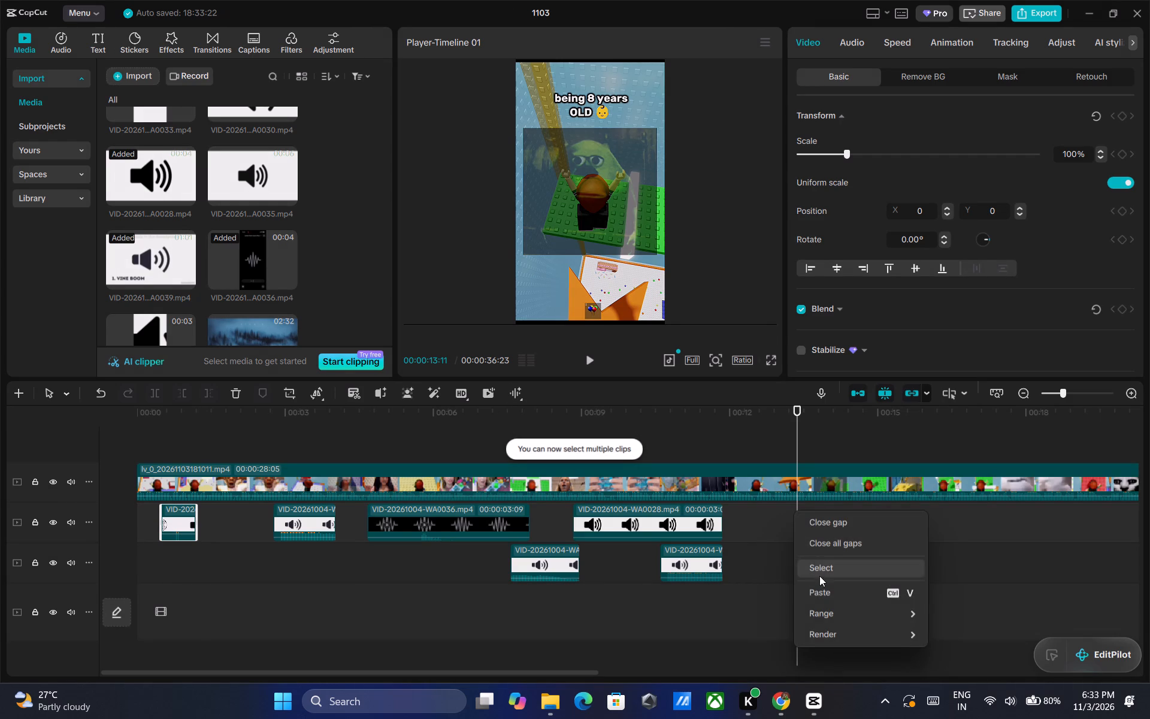
left_click(822, 588)
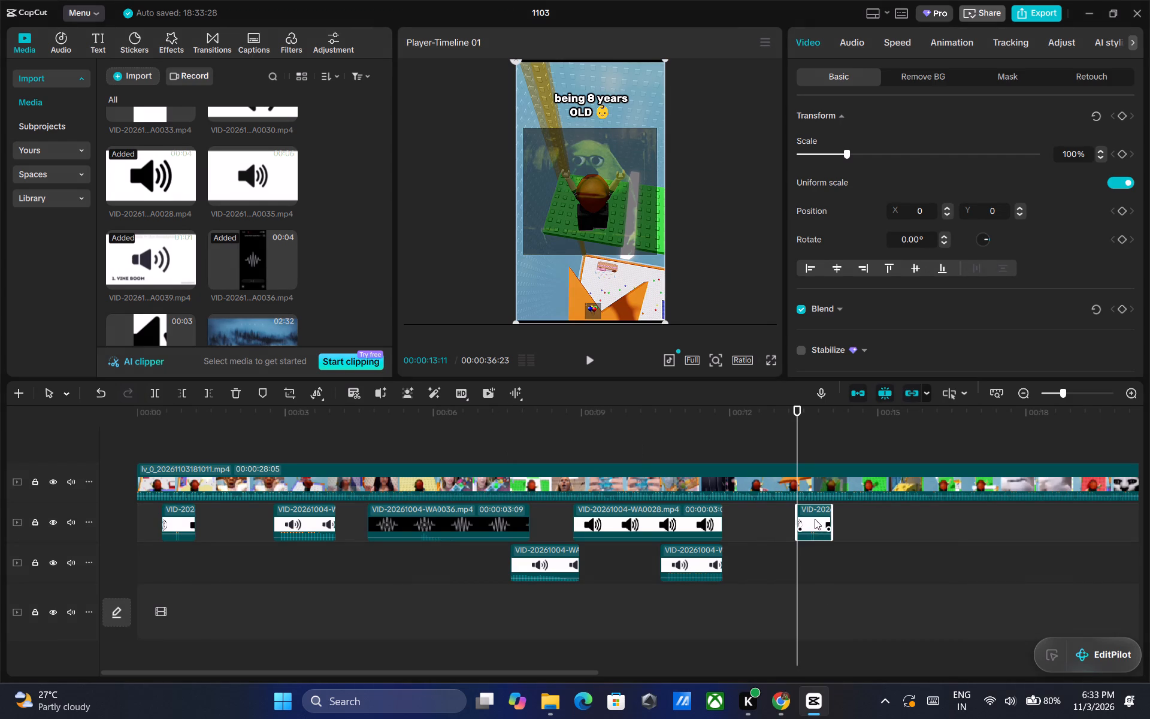
Shift the newly pasted short clip slightly earlier on its track to start at about 13.1 s.
left_click_drag(815, 517, 802, 516)
left_click(802, 516)
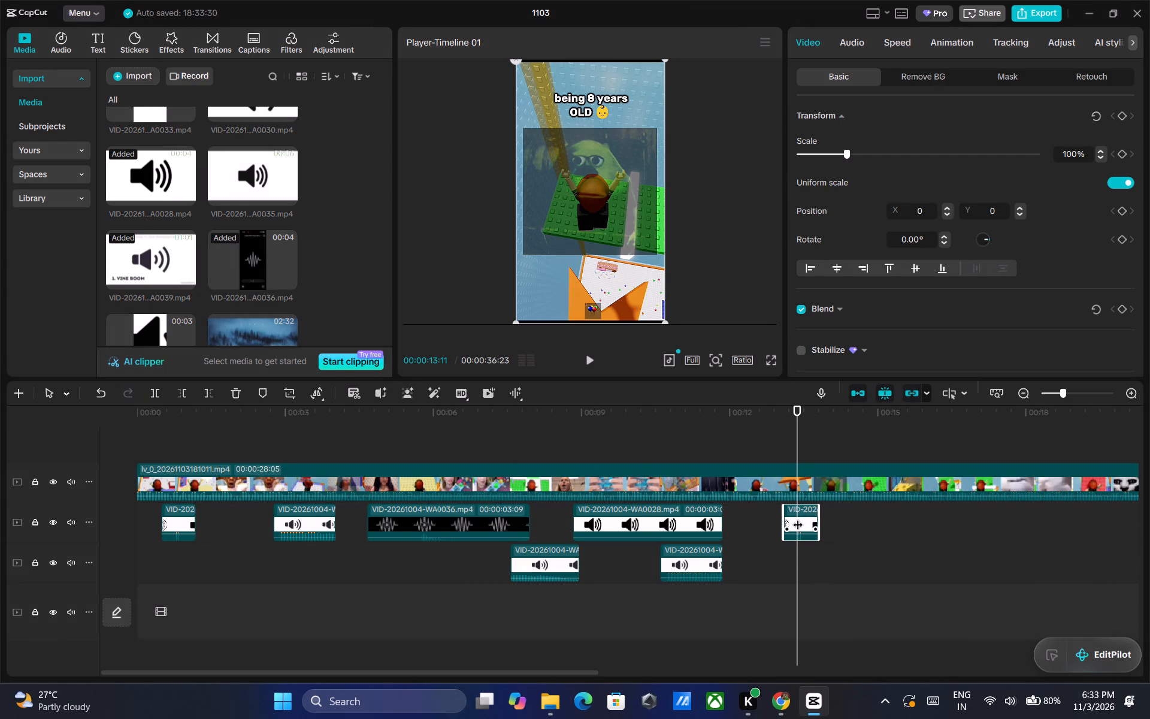
left_click(801, 517)
left_click(799, 518)
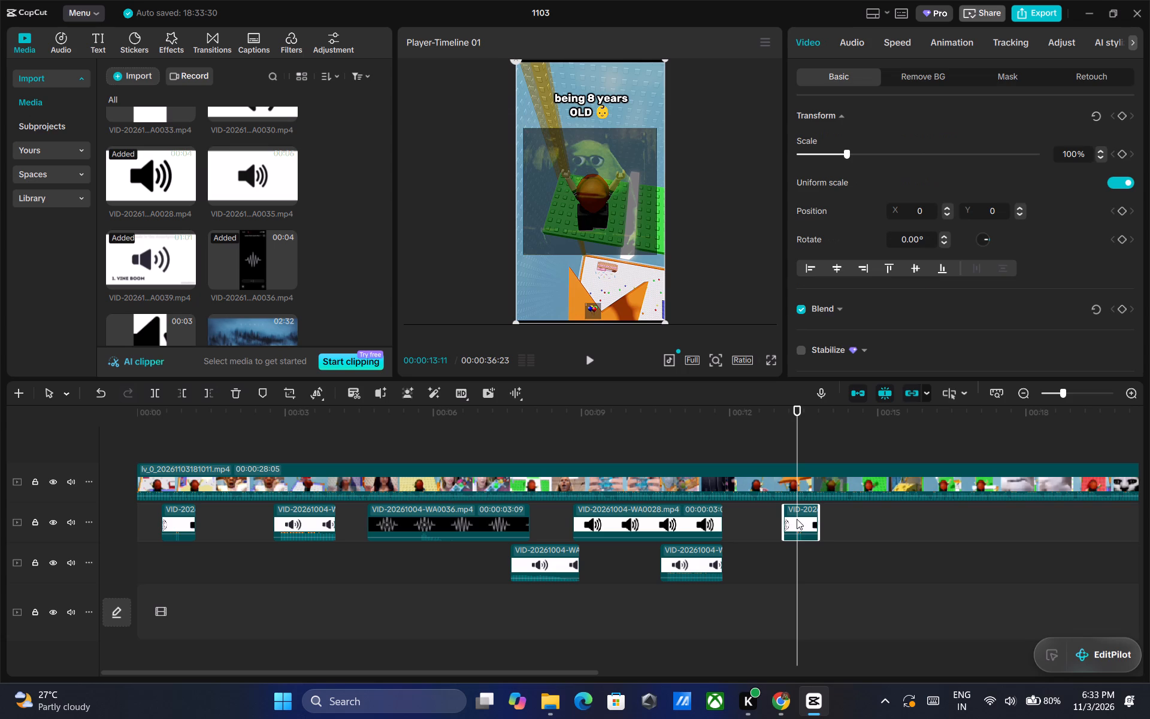
left_click(802, 518)
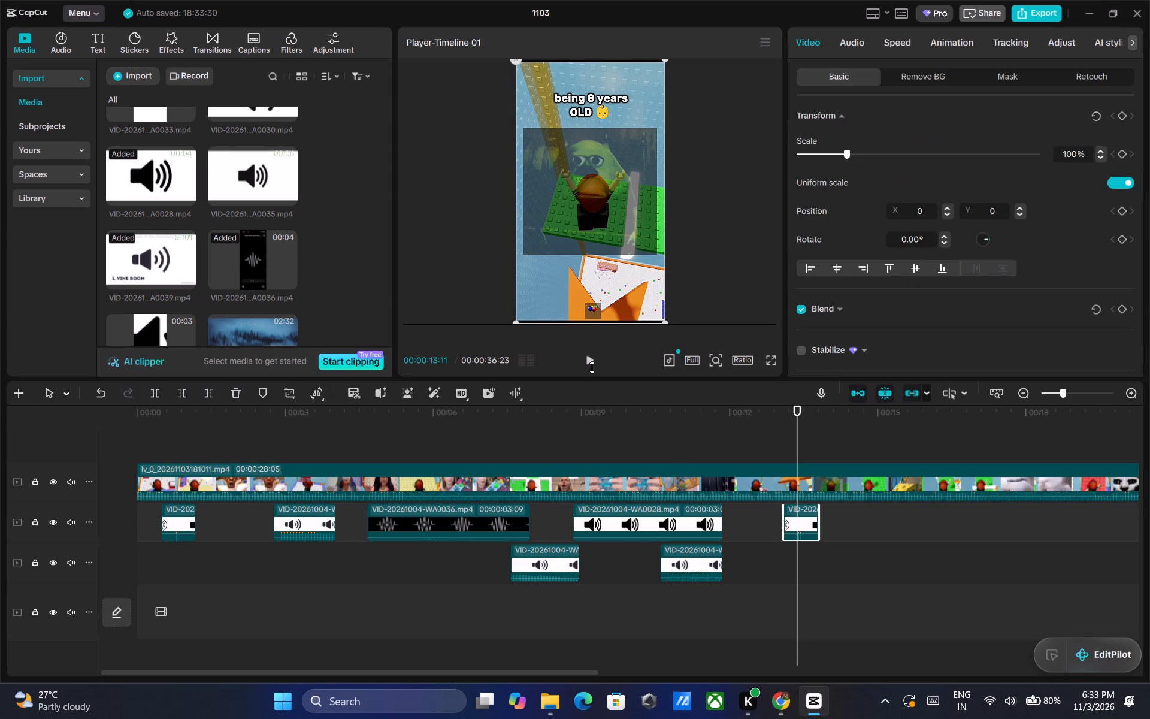
Place VID-20261004-WA0035.mp4 on the second track beneath the video from about 14.6 s, where the SpongeBob picture fades in.
left_click(589, 360)
triple_click(589, 360)
triple_click(589, 360)
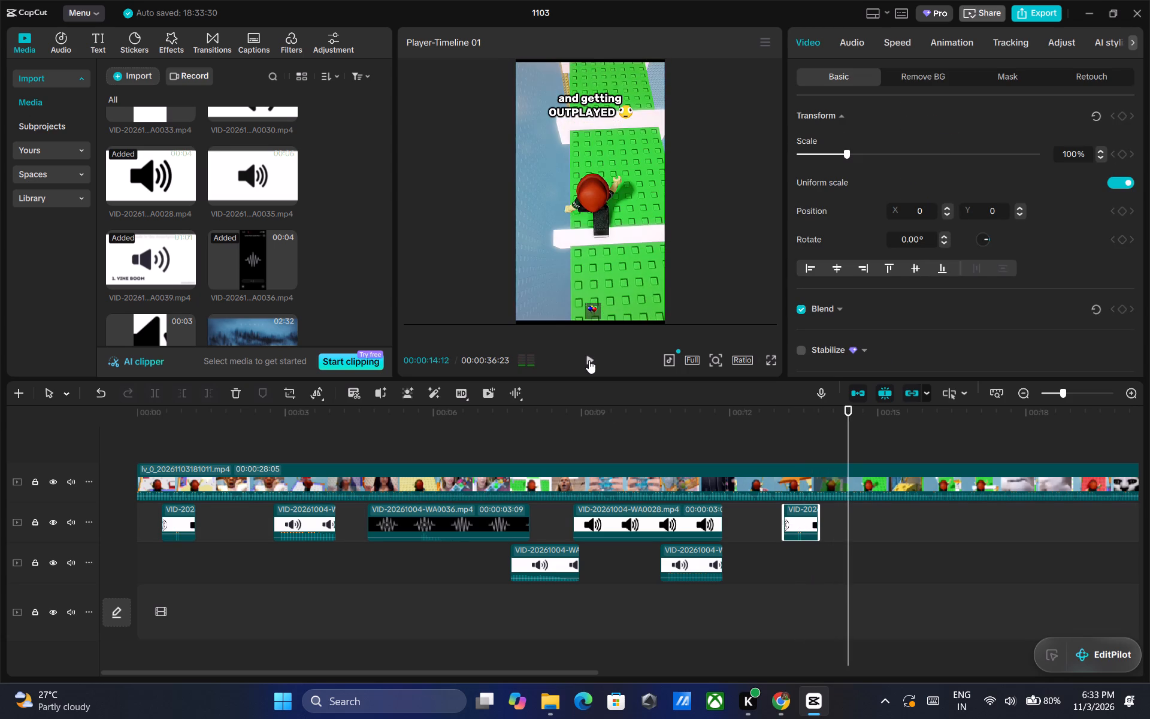
left_click(589, 360)
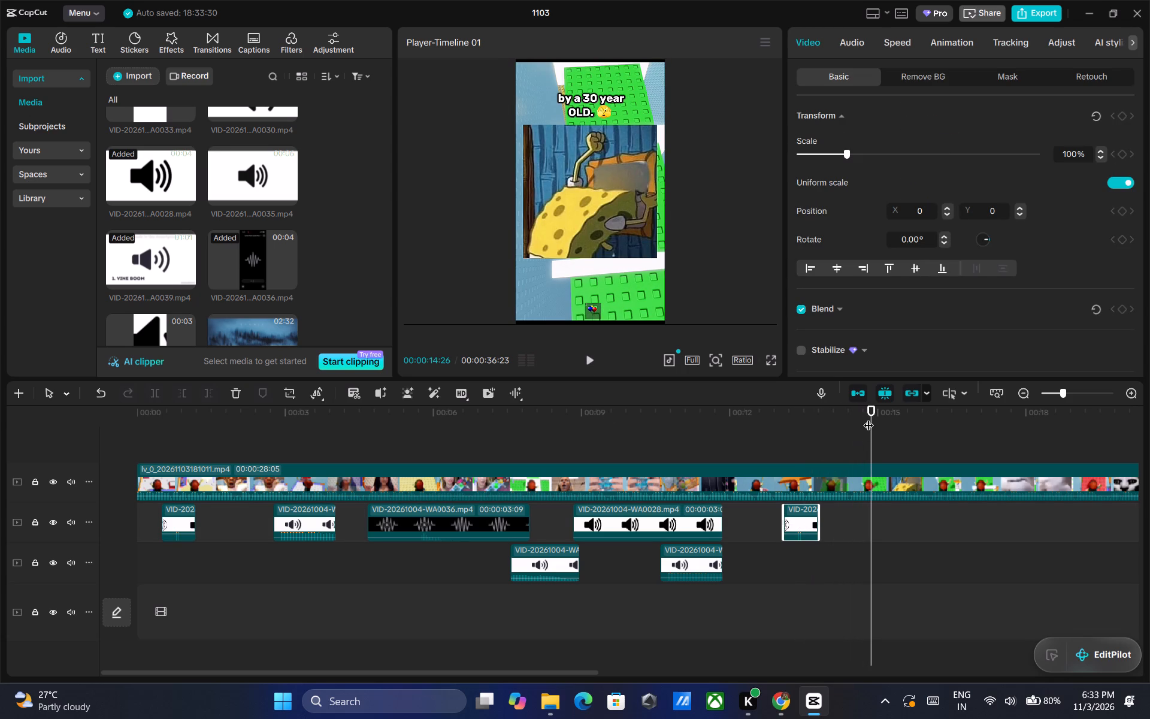
left_click(868, 418)
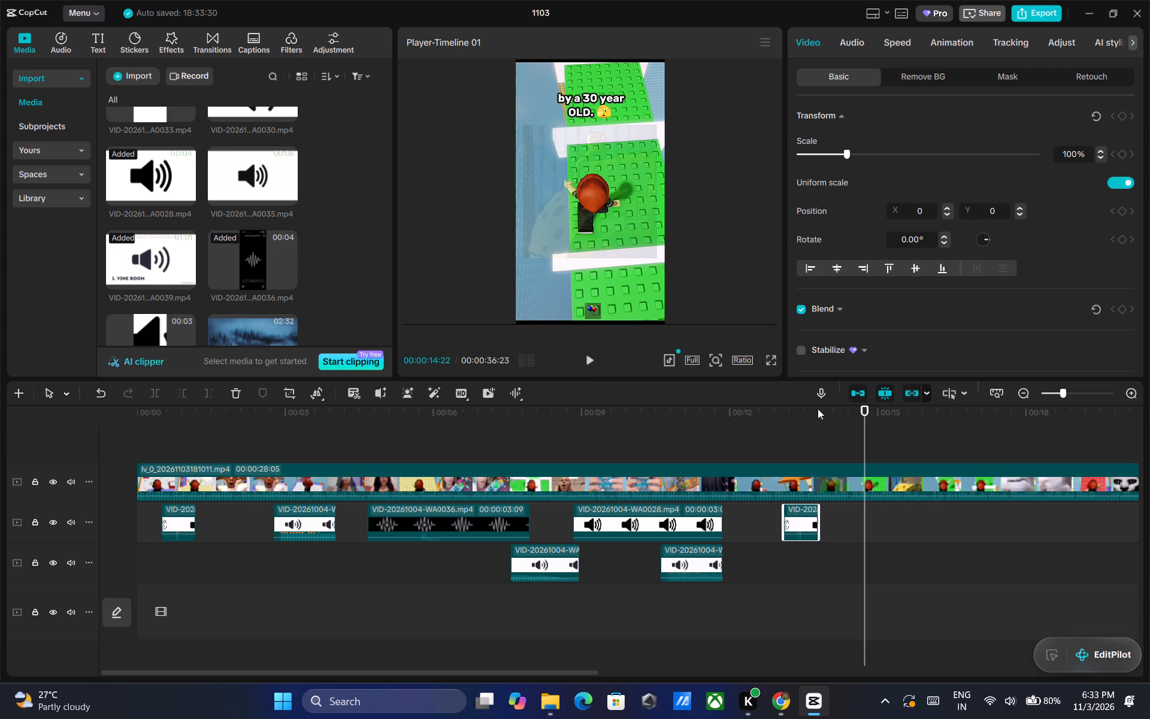
double_click(588, 360)
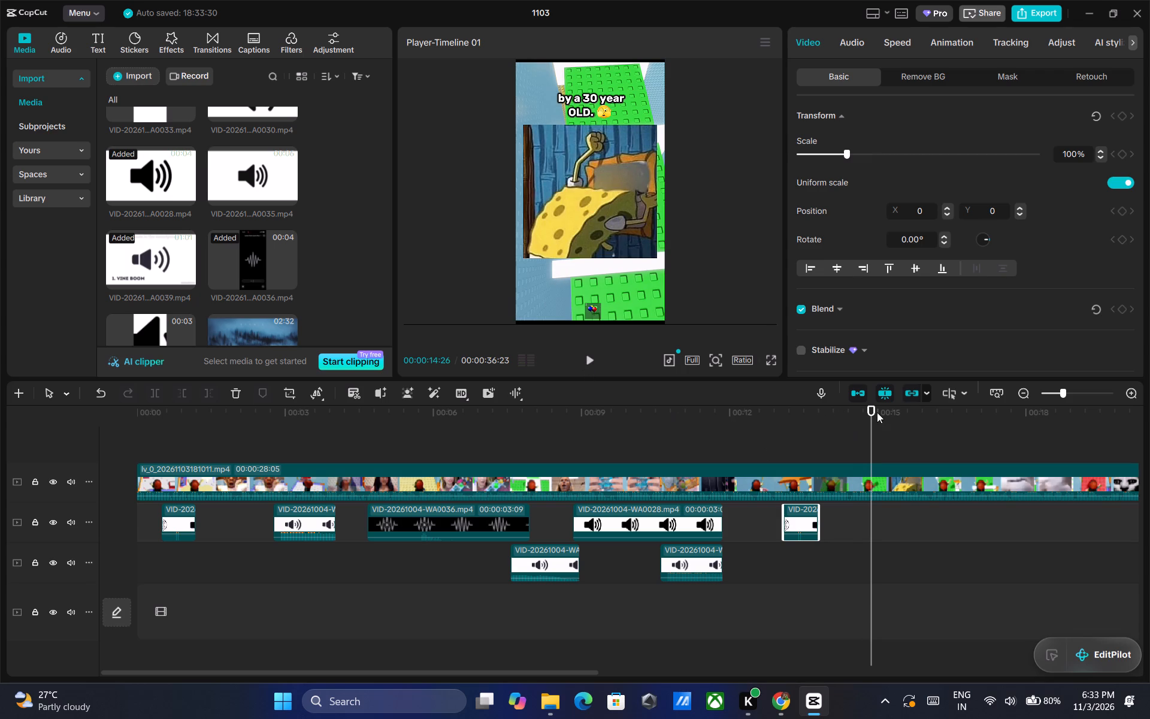
left_click_drag(874, 410, 868, 410)
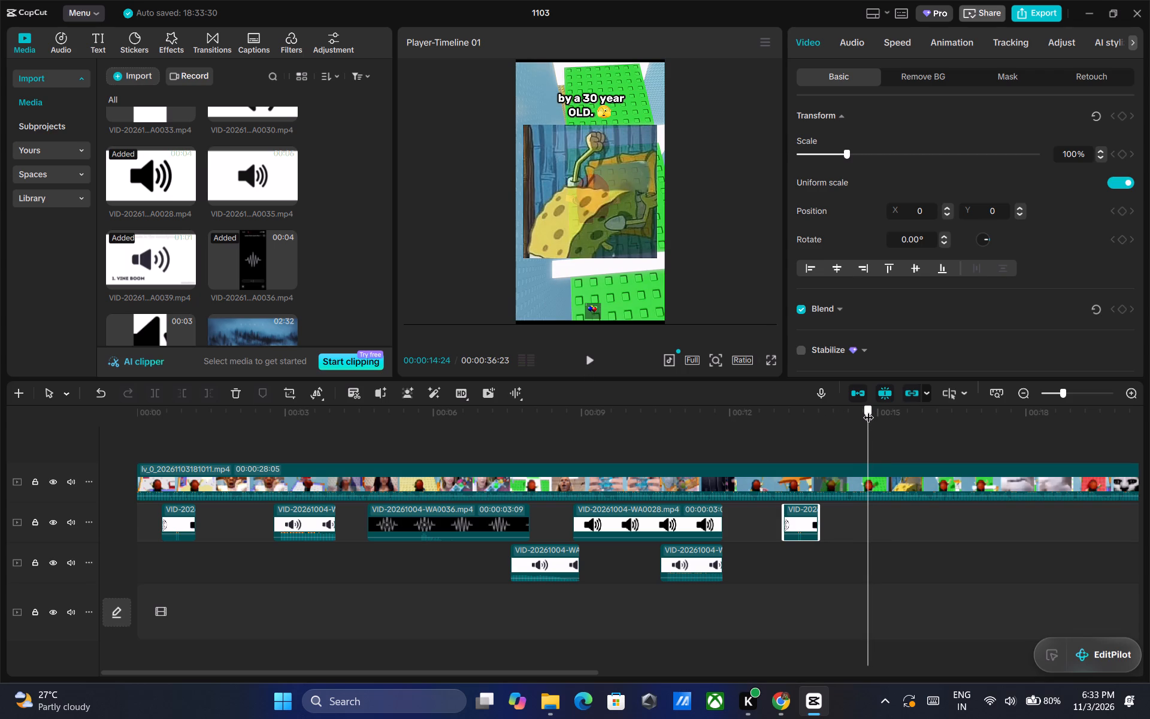
left_click_drag(868, 410, 865, 410)
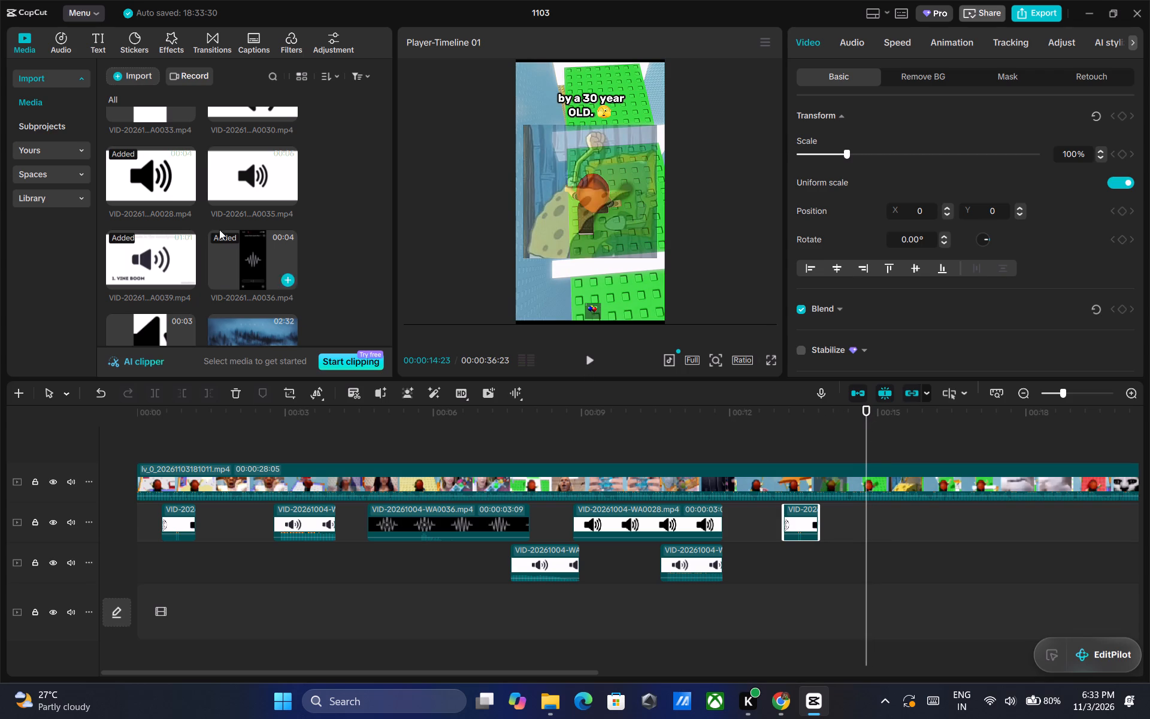
left_click(237, 184)
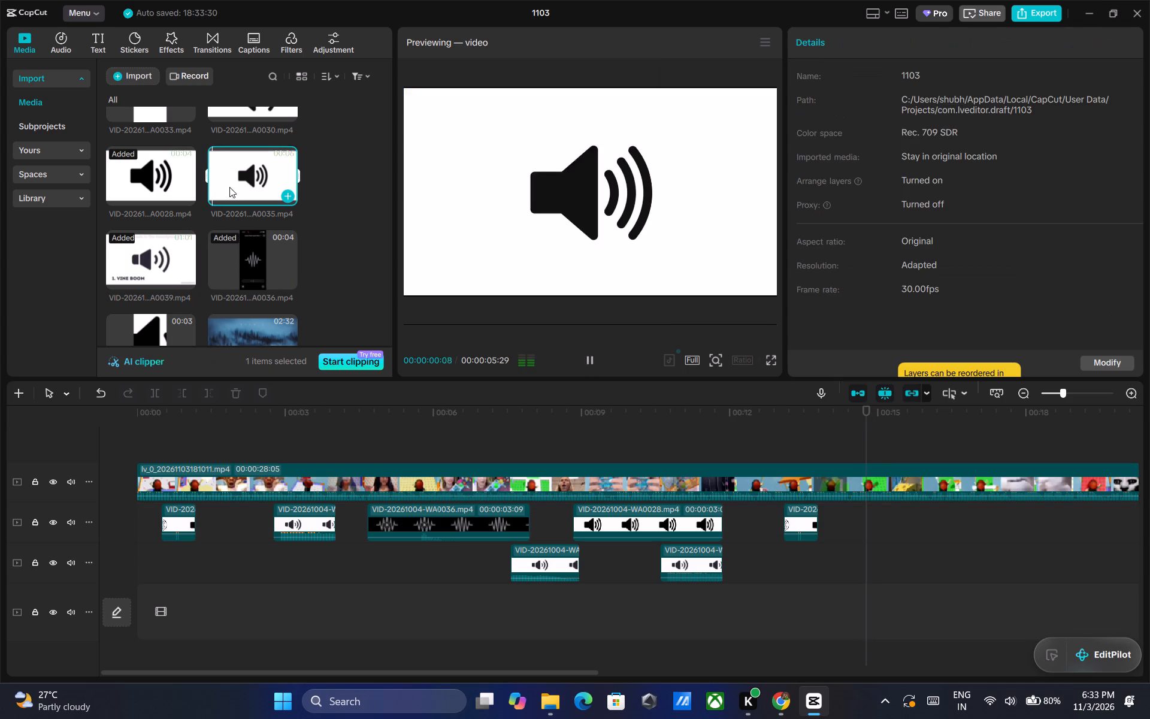
left_click_drag(232, 180, 822, 564)
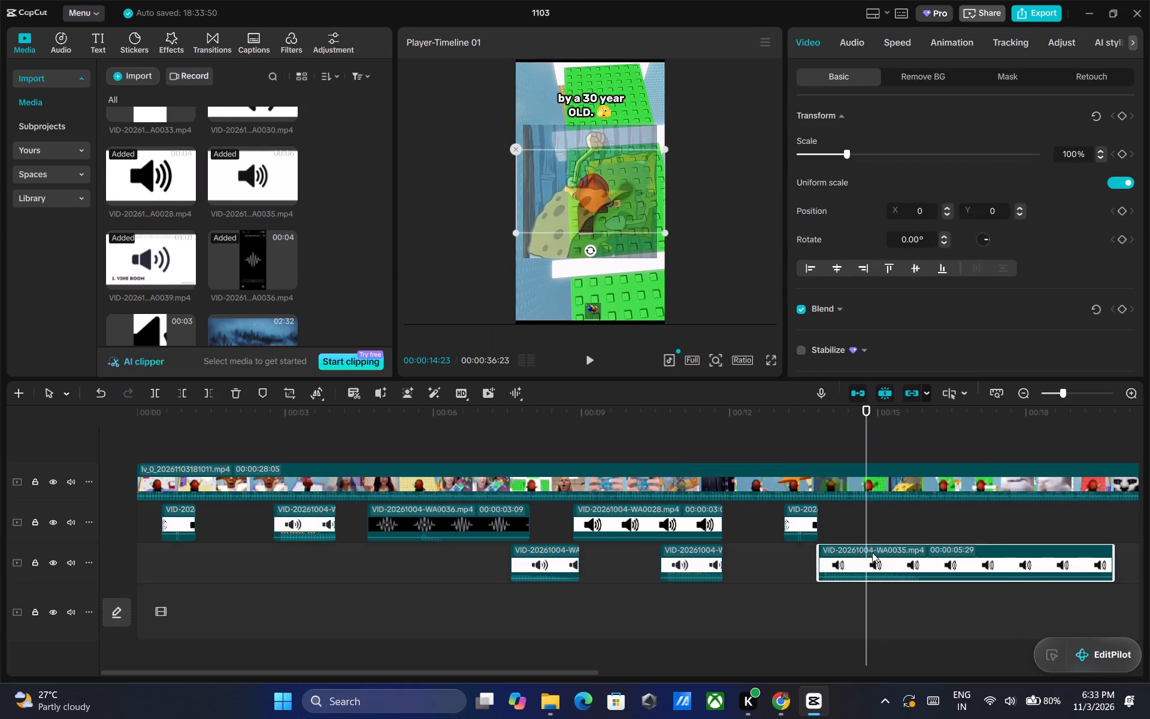
left_click_drag(874, 552, 915, 553)
Lower the VID-20261004-WA0035.mp4 clip's volume to -7.7 dB and play the section from 00:00:14:23.
left_click(840, 41)
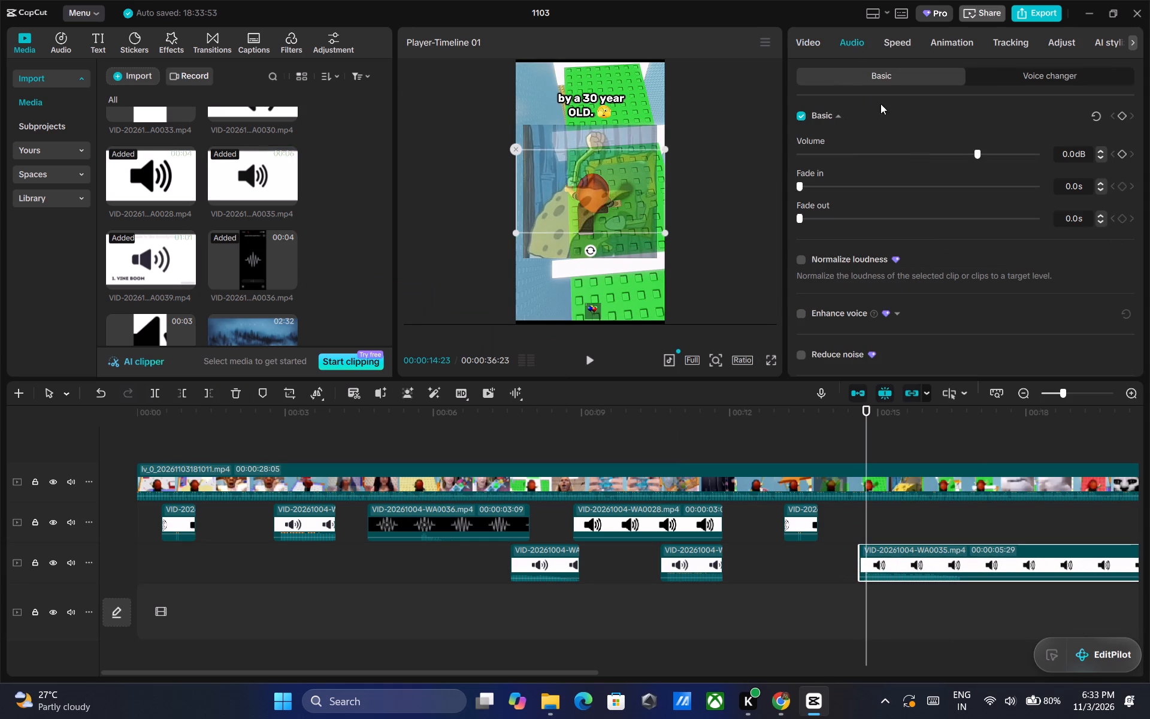
left_click(955, 152)
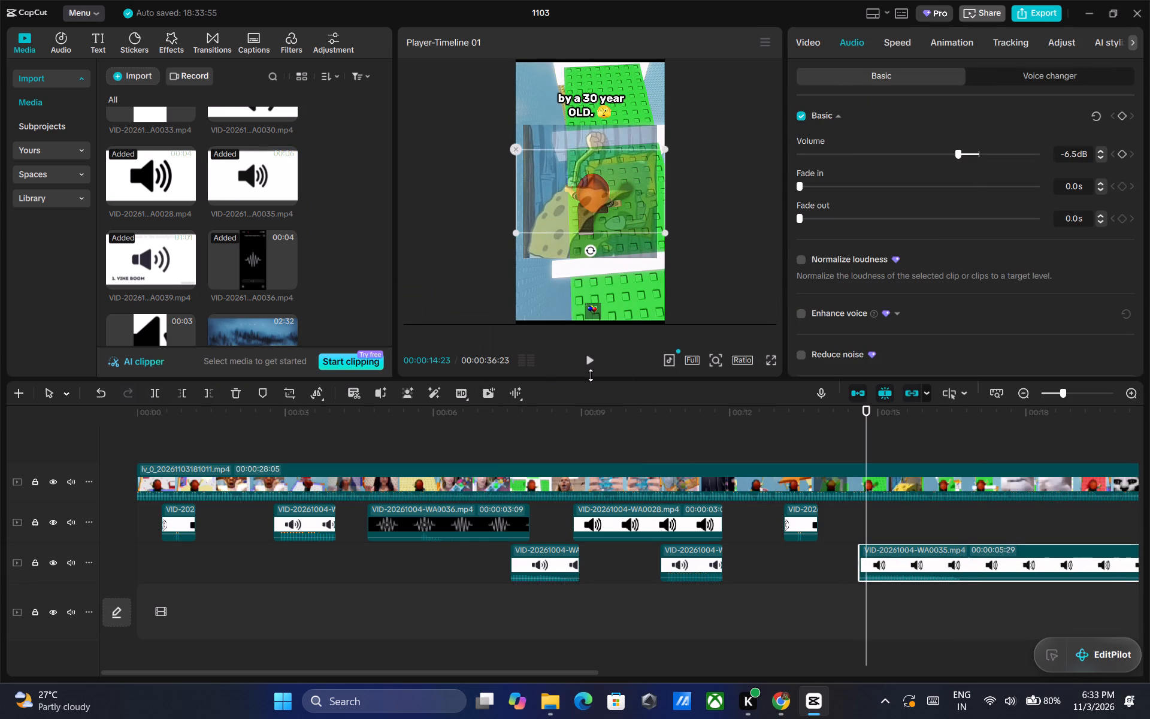
left_click(949, 152)
left_click(952, 152)
left_click(588, 356)
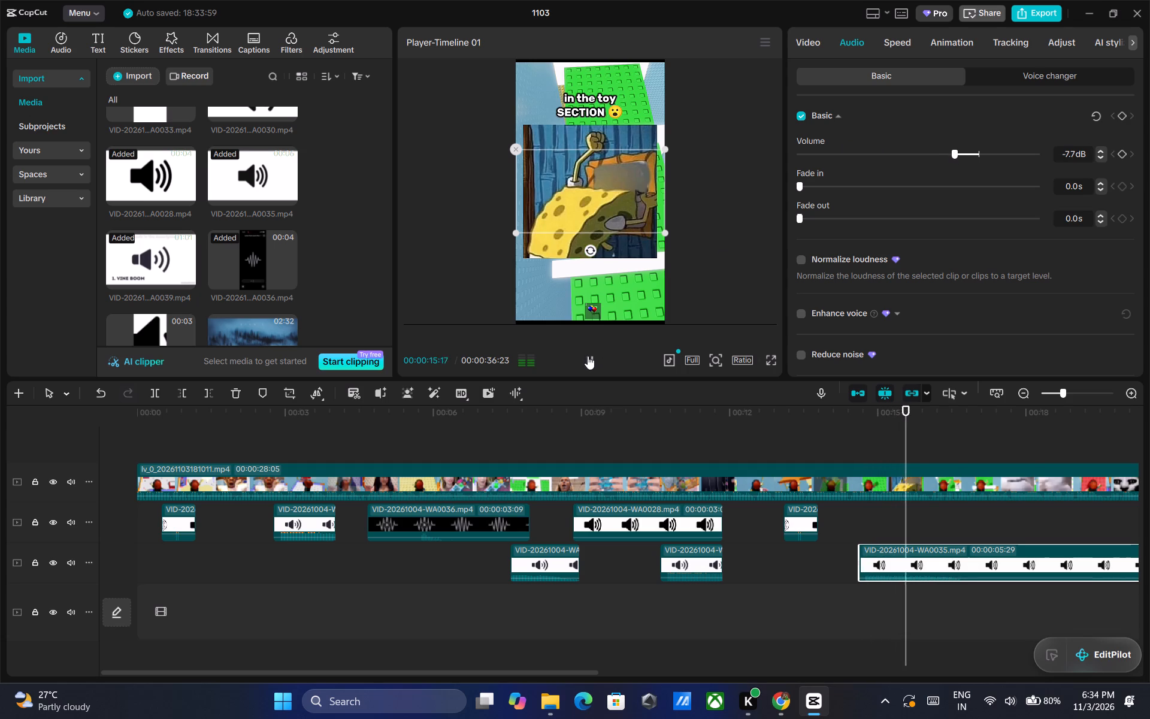
left_click(588, 356)
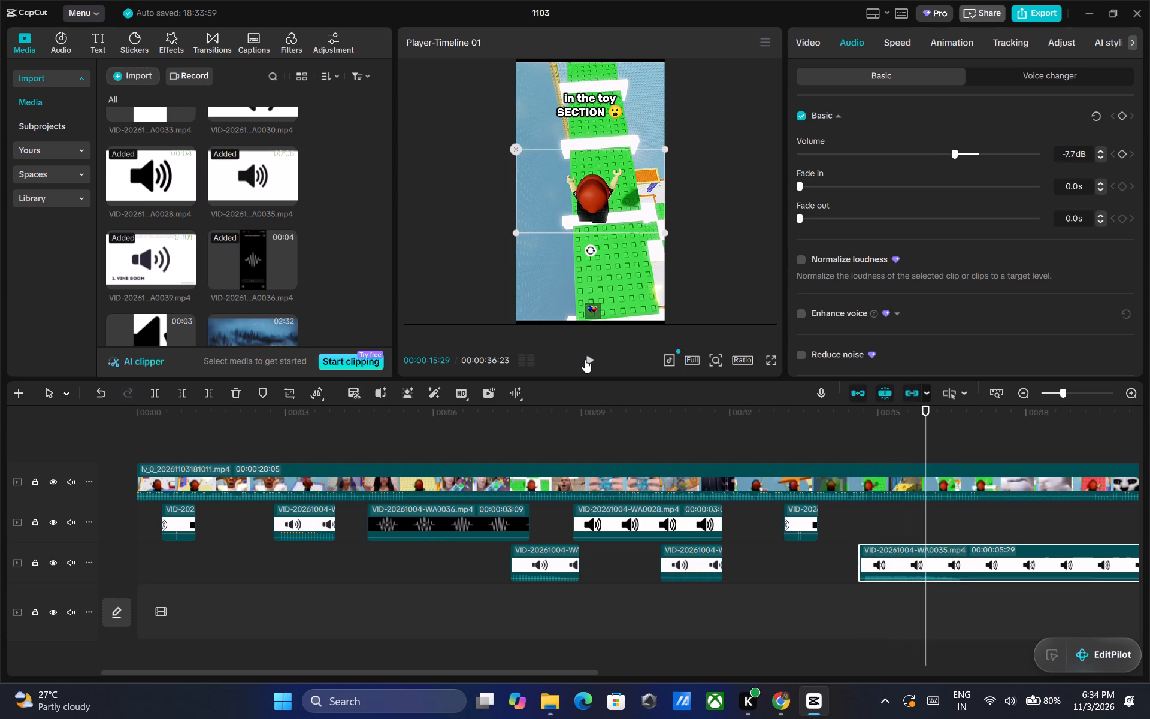
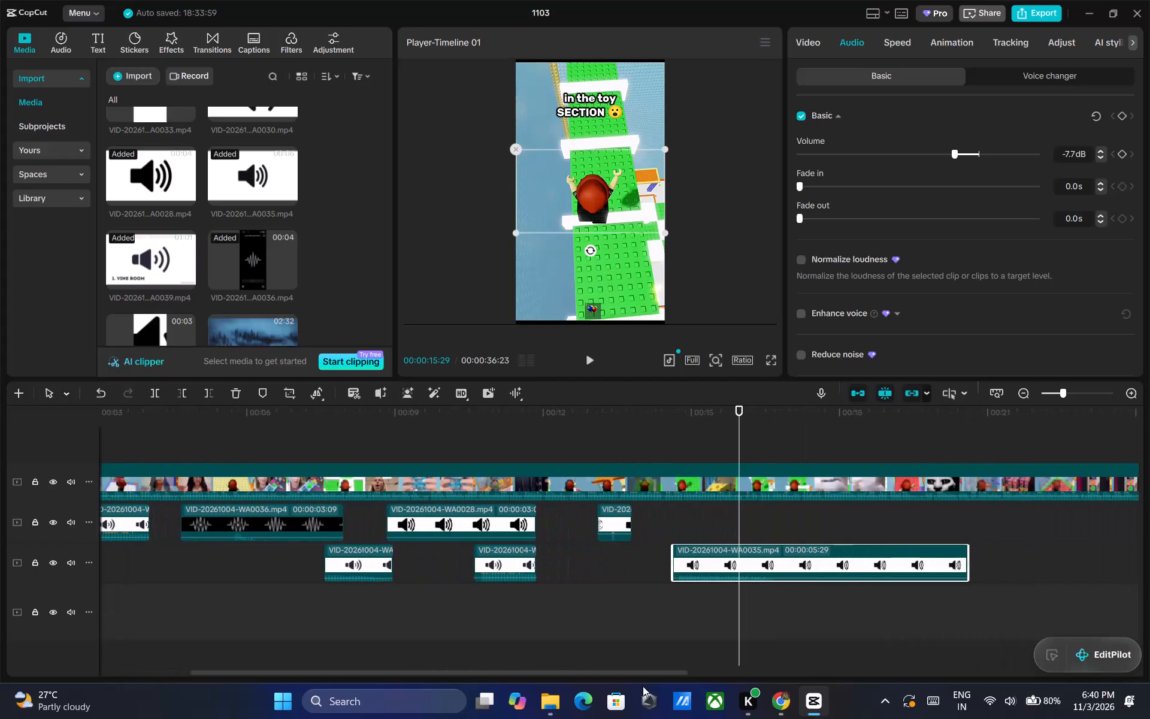
Copy the short clip beneath the video at about 2.8 s and paste it at 00:00:17:05, where the two-cats picture fades in.
left_click_drag(738, 410, 665, 415)
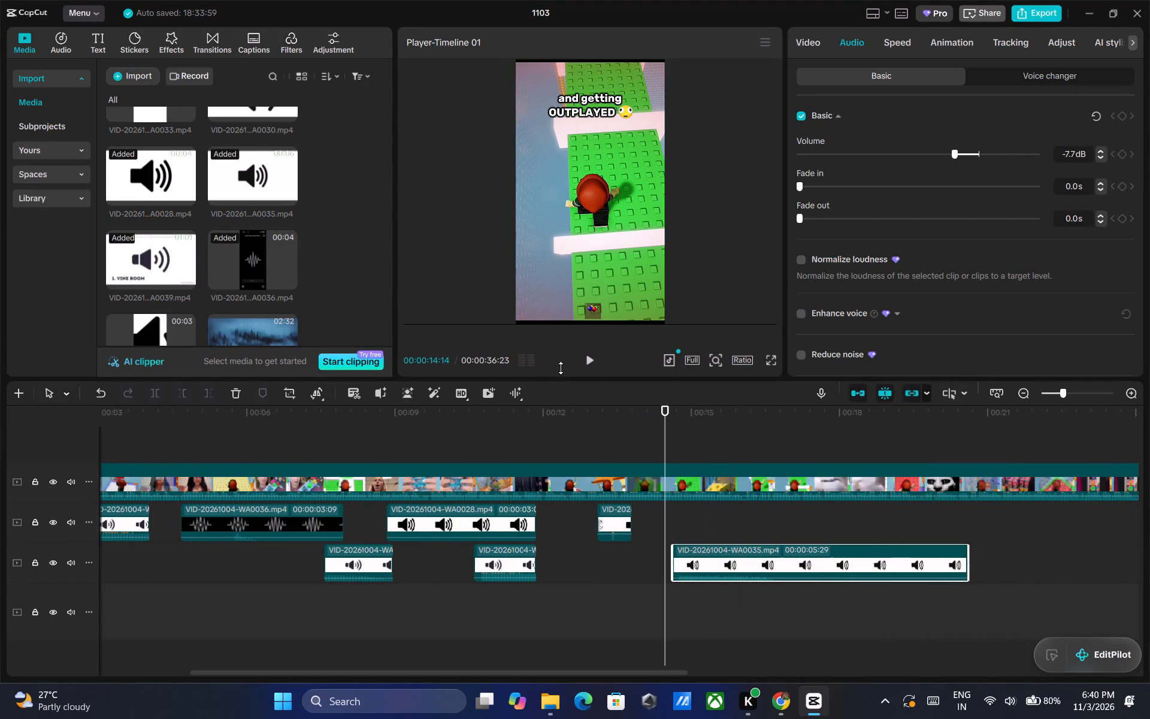
left_click(585, 361)
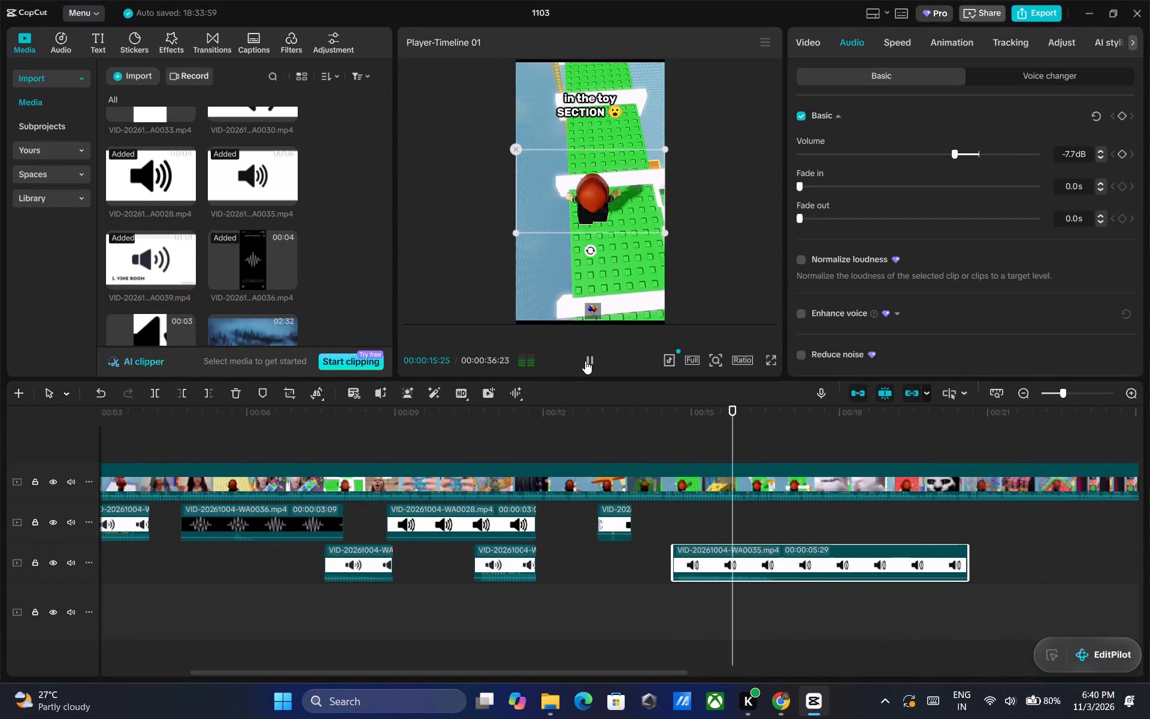
left_click(585, 361)
triple_click(585, 361)
triple_click(585, 361)
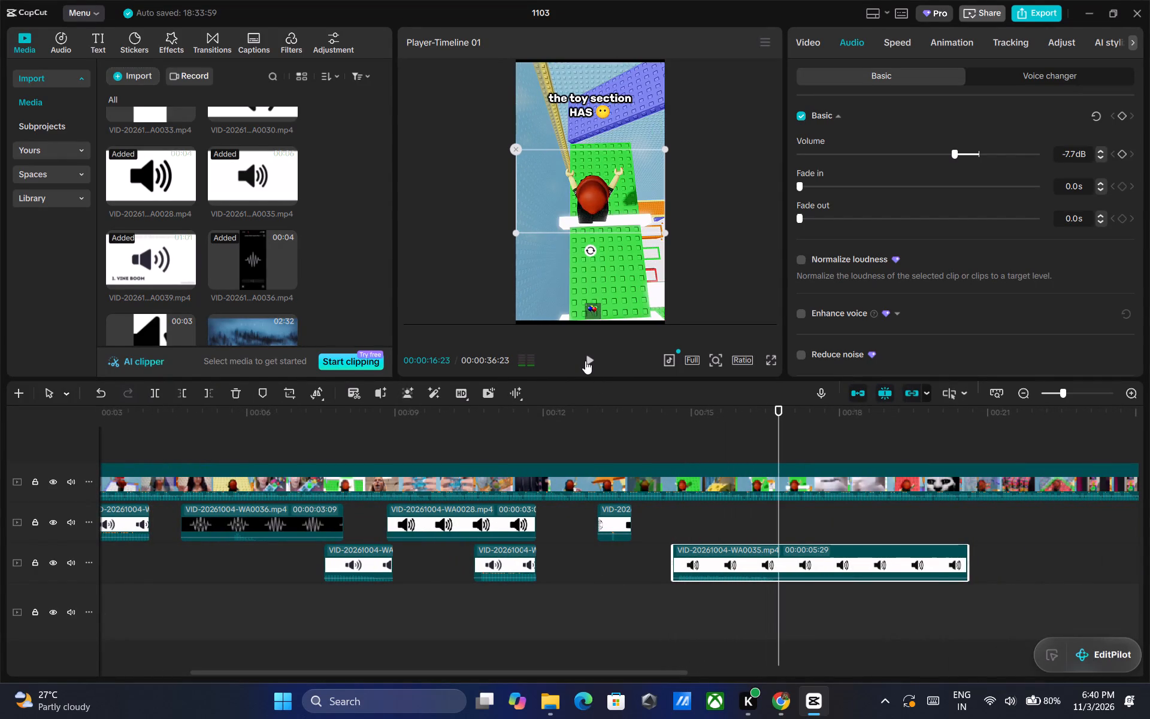
double_click(585, 361)
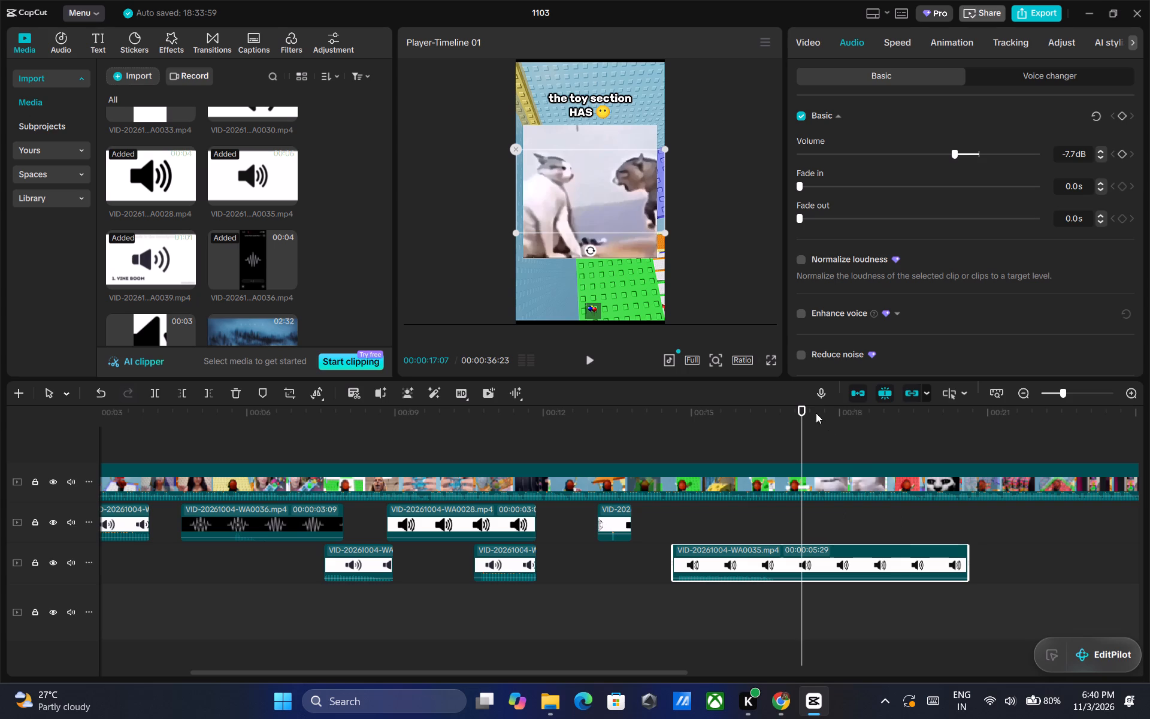
left_click(801, 409)
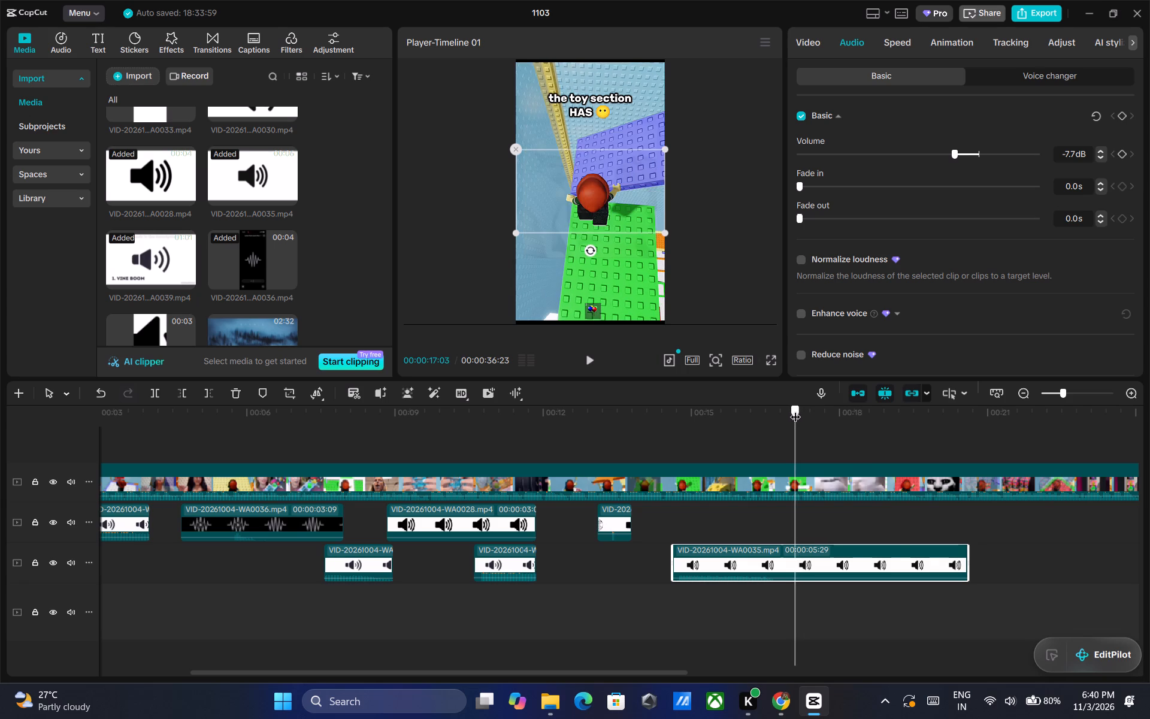
left_click_drag(539, 674, 325, 685)
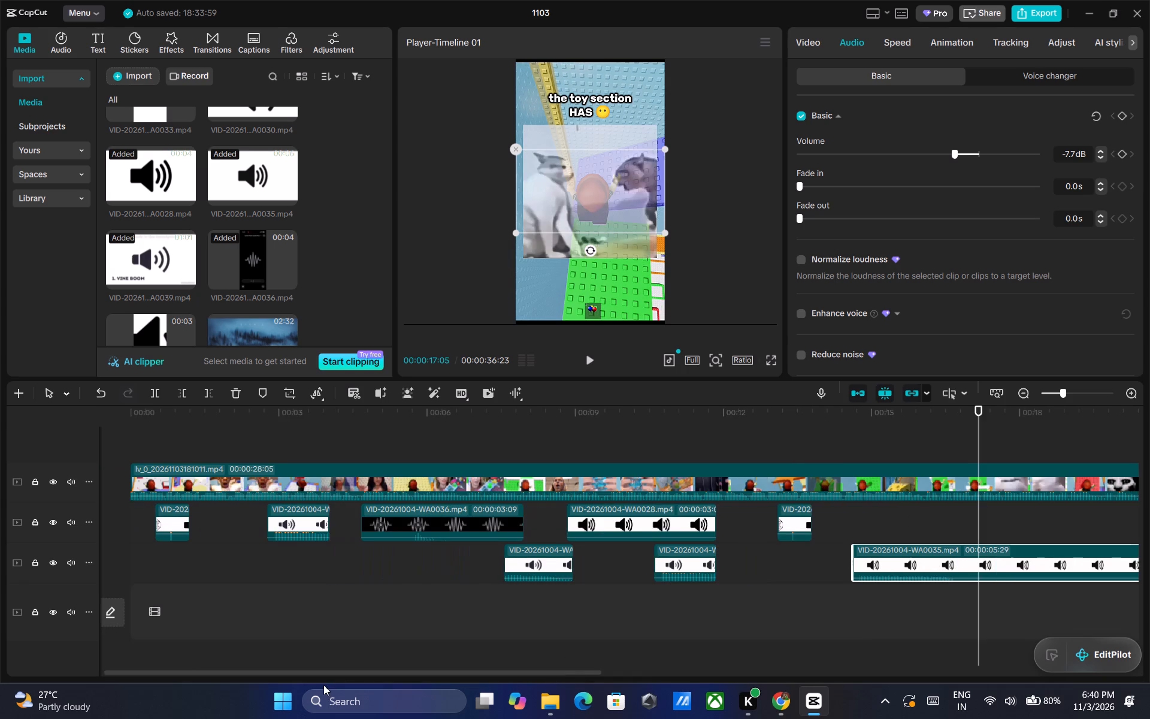
left_click(294, 527)
right_click(294, 527)
left_click(359, 152)
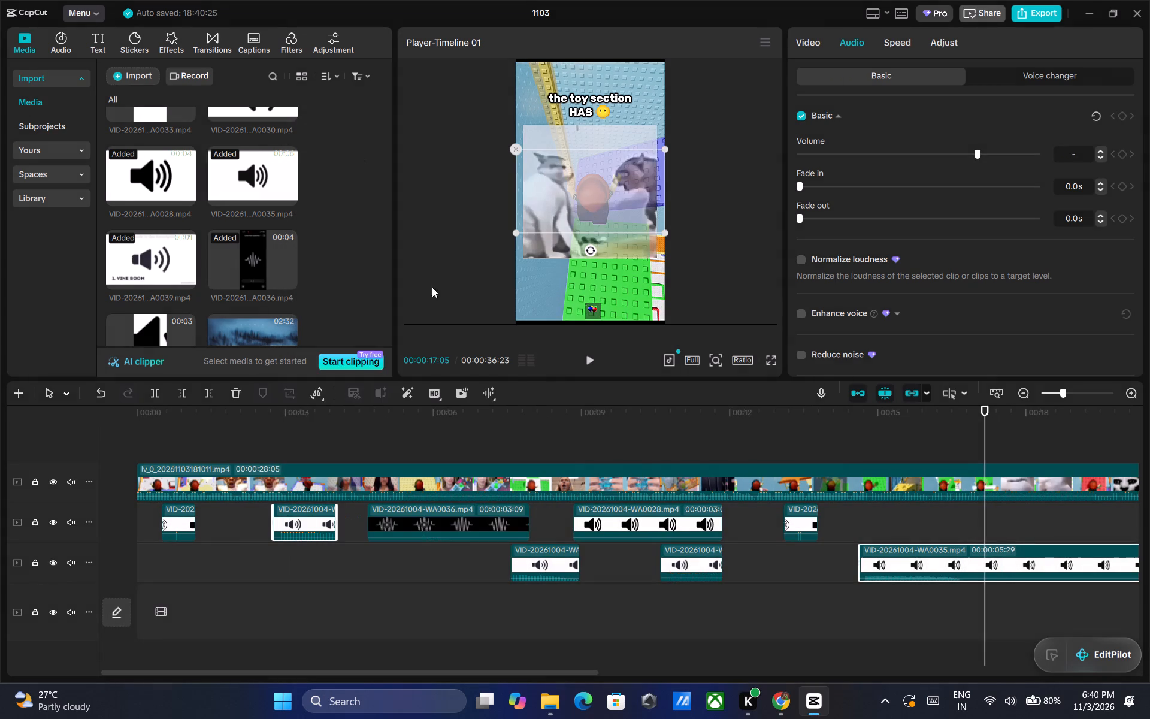
right_click(989, 513)
left_click(1015, 595)
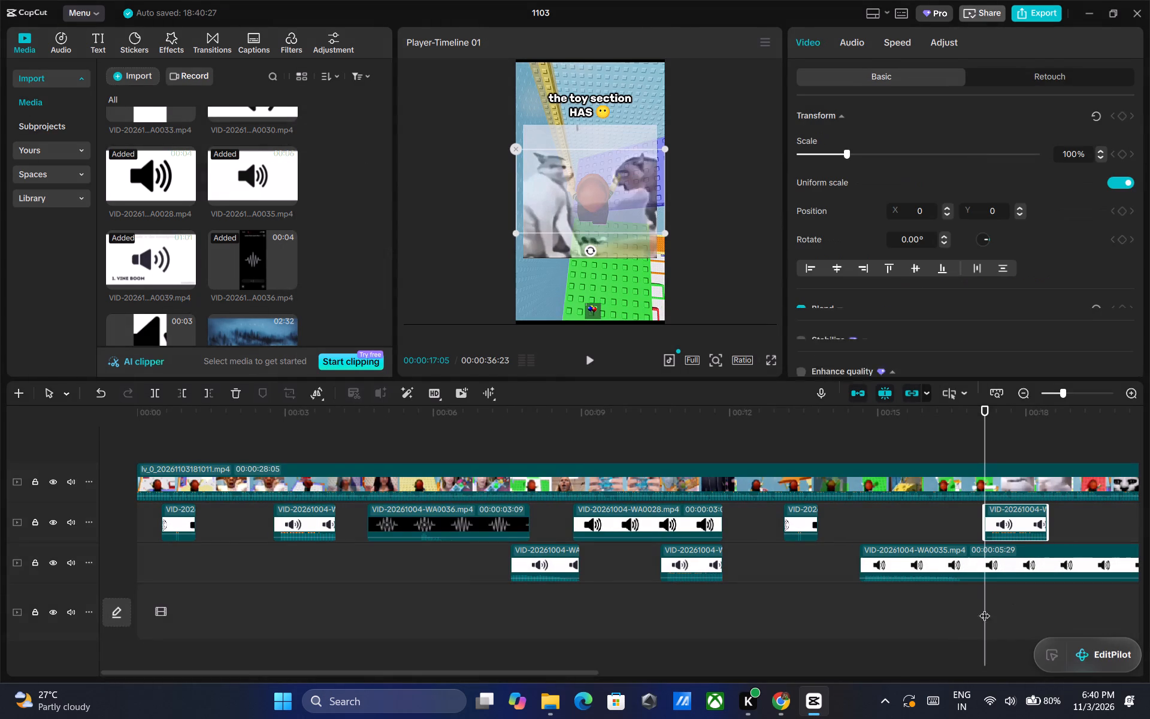
Shift the pasted clip slightly earlier to start at about 17.0 s and play on to the "the final BOSSES" picture at 00:00:19:04.
left_click_drag(573, 675, 631, 677)
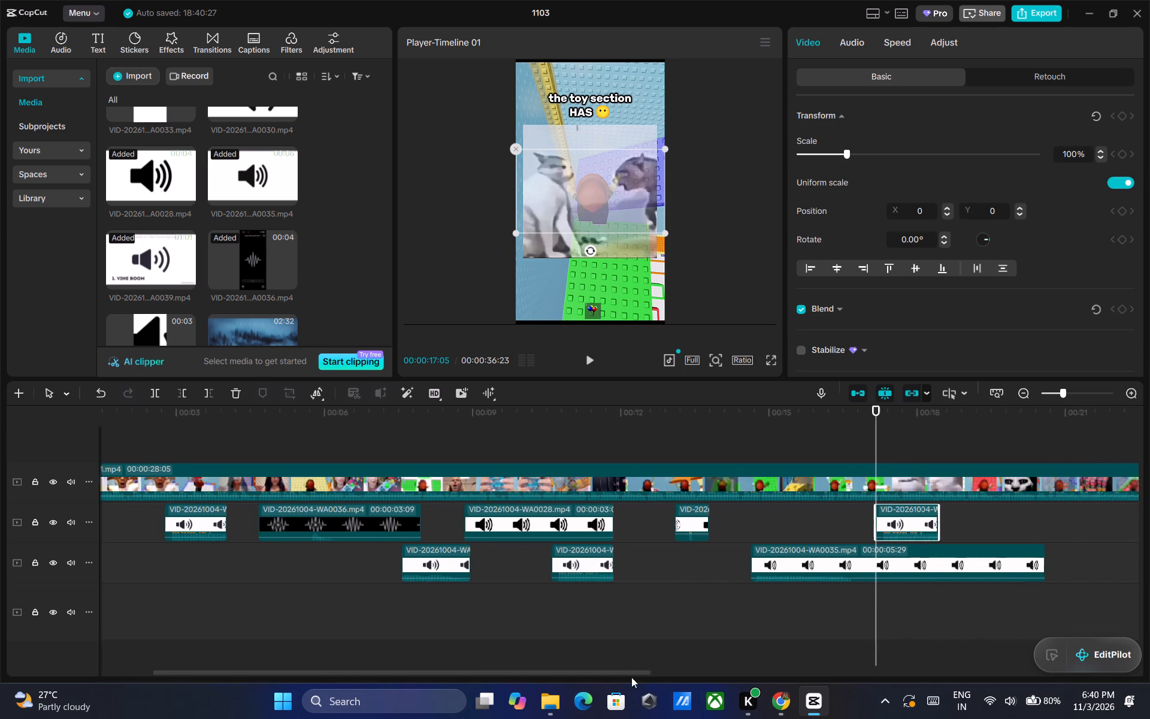
left_click_drag(631, 677, 680, 677)
left_click_drag(785, 510, 778, 510)
left_click(588, 358)
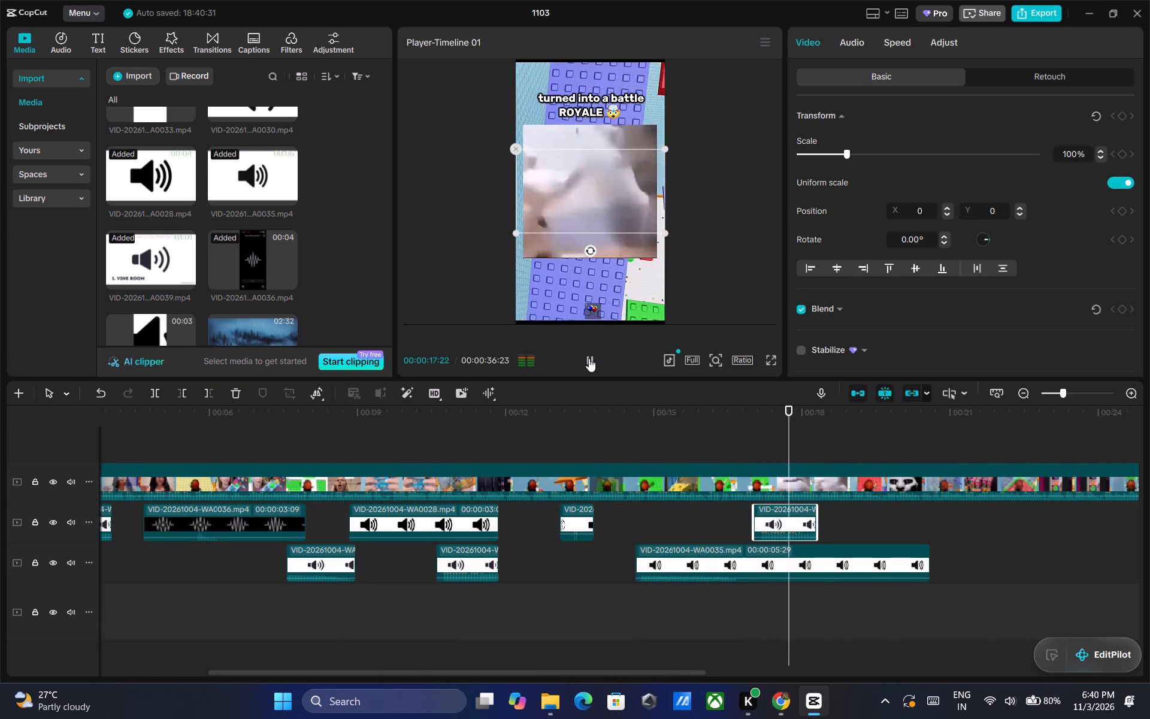
triple_click(590, 357)
double_click(590, 357)
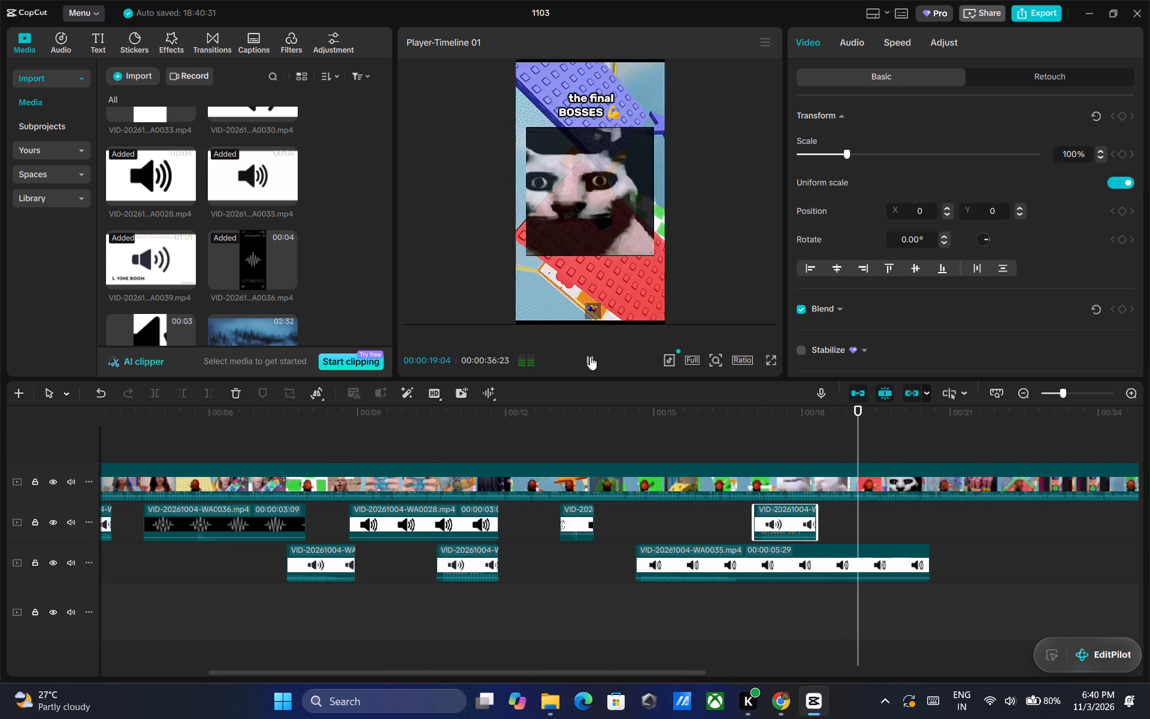
left_click(861, 410)
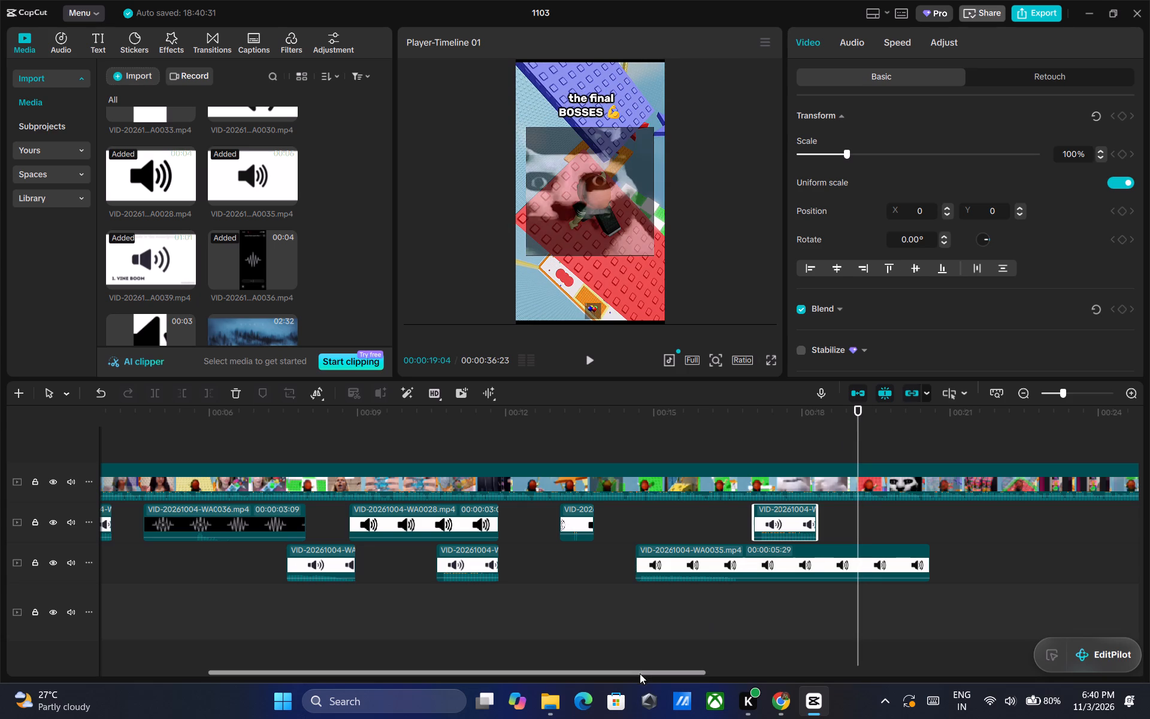
Place VID-20261004-WA0037.mp4 on the first track beneath the video from about 18.4 s, just after the short pasted clip.
left_click_drag(640, 673, 683, 673)
scroll(223, 285, "down", 1)
left_click_drag(172, 268, 606, 442)
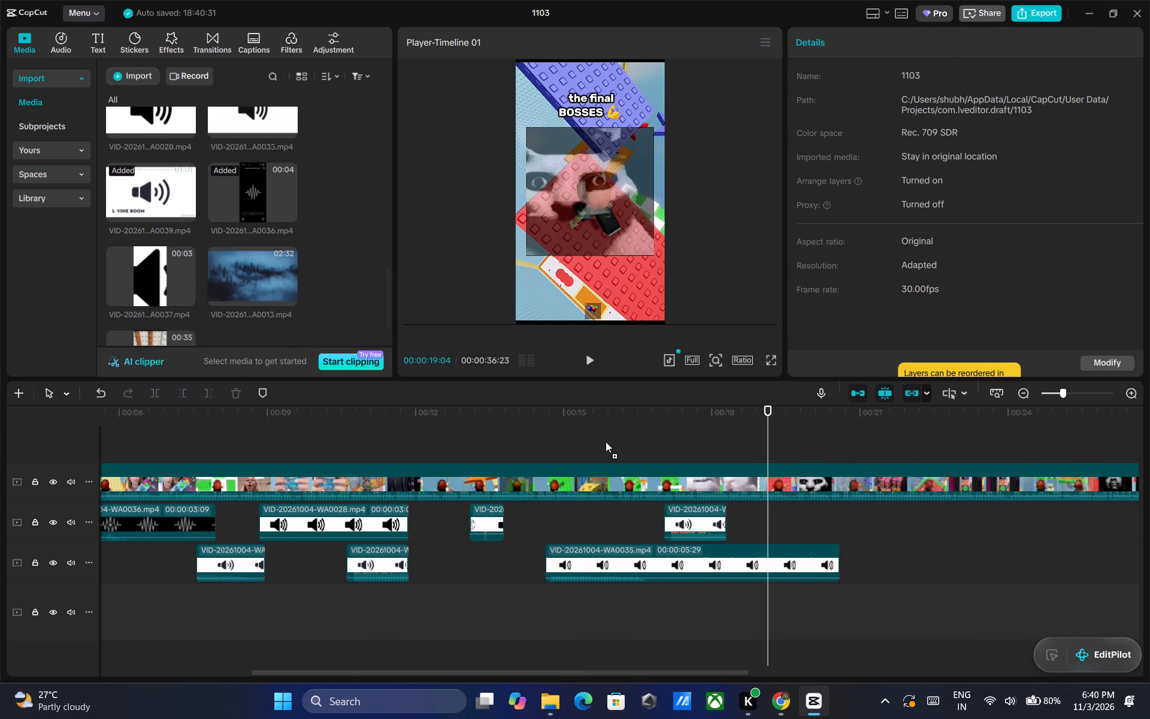
left_click_drag(606, 442, 739, 518)
left_click_drag(795, 516, 789, 516)
Lower the VID-20261004-WA0037.mp4 clip's volume to -6.5 dB and play the section from 00:00:19:04.
left_click(845, 33)
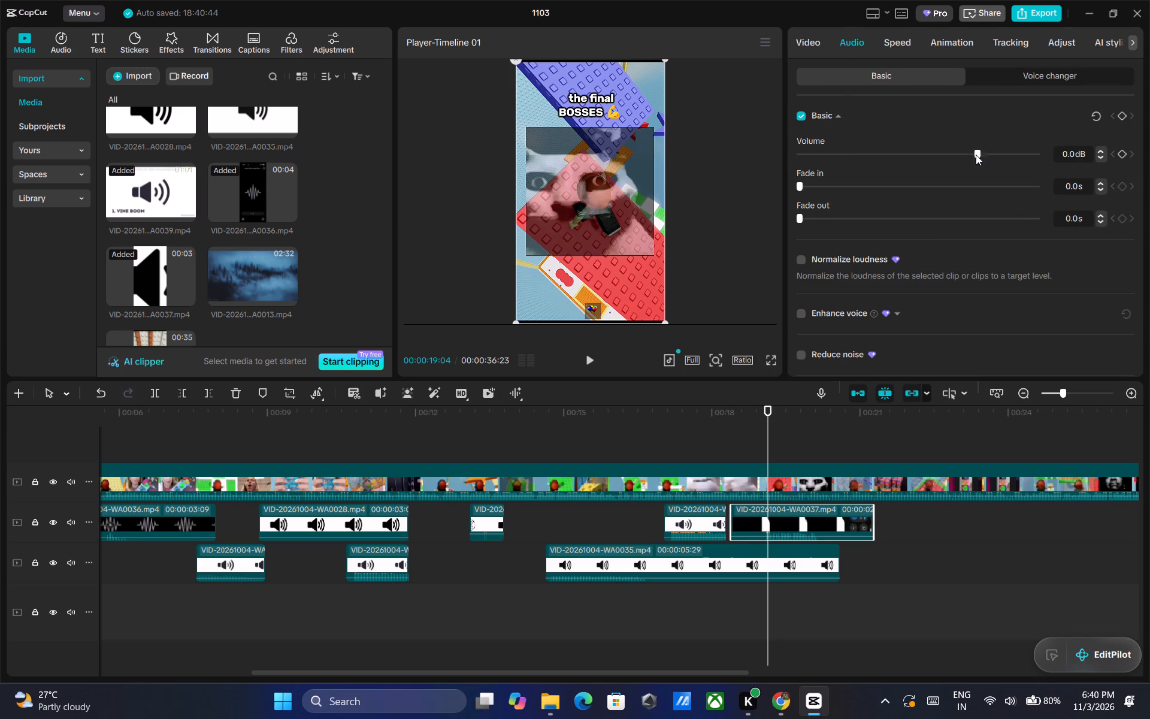
left_click(955, 151)
left_click(582, 360)
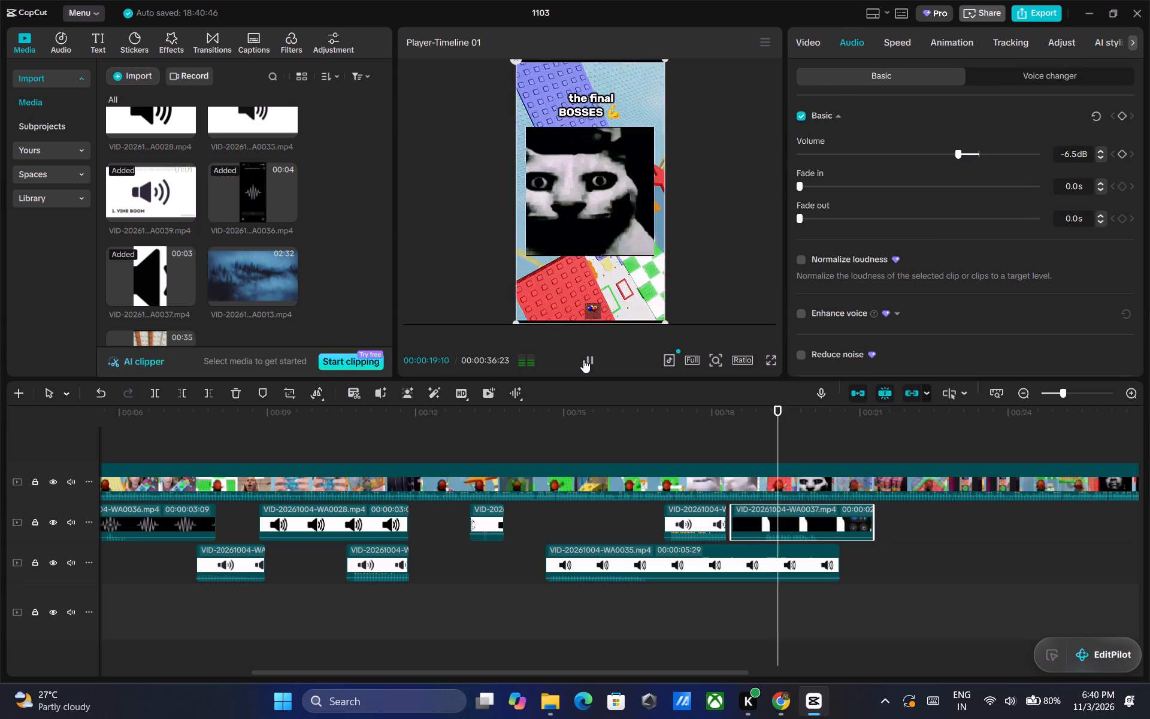
triple_click(583, 359)
double_click(583, 359)
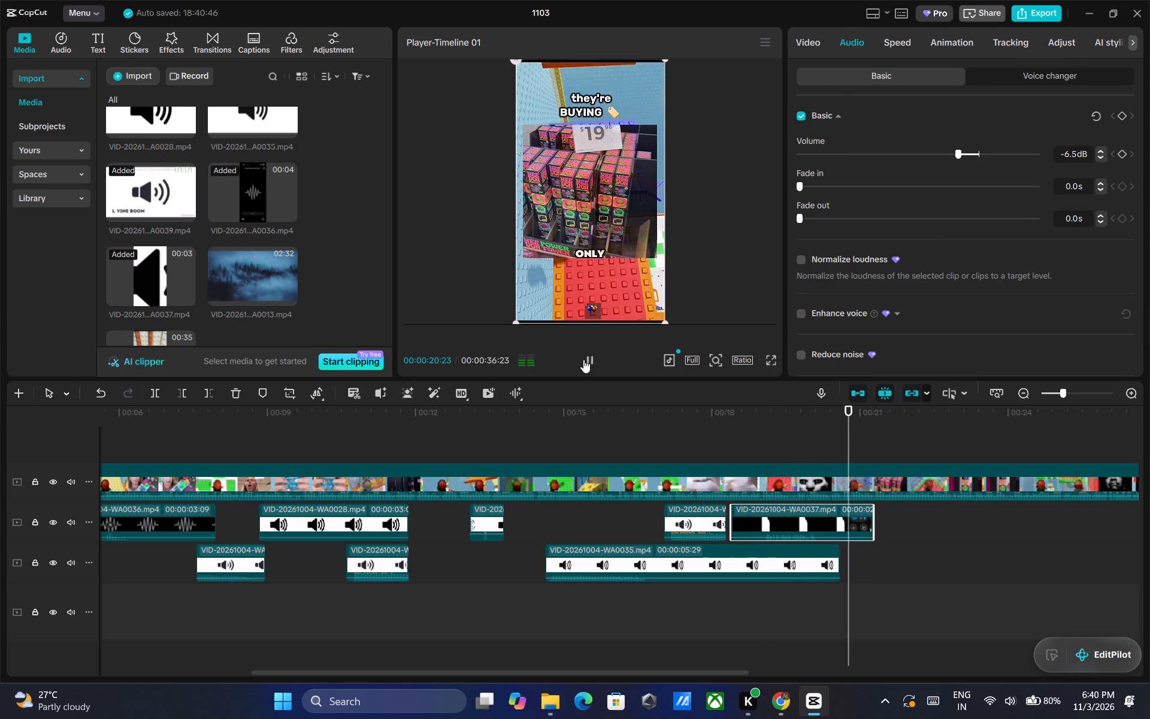
Set the playhead to 00:00:20:23, where the picture of the $19 toy boxes fades in.
left_click_drag(861, 409, 850, 409)
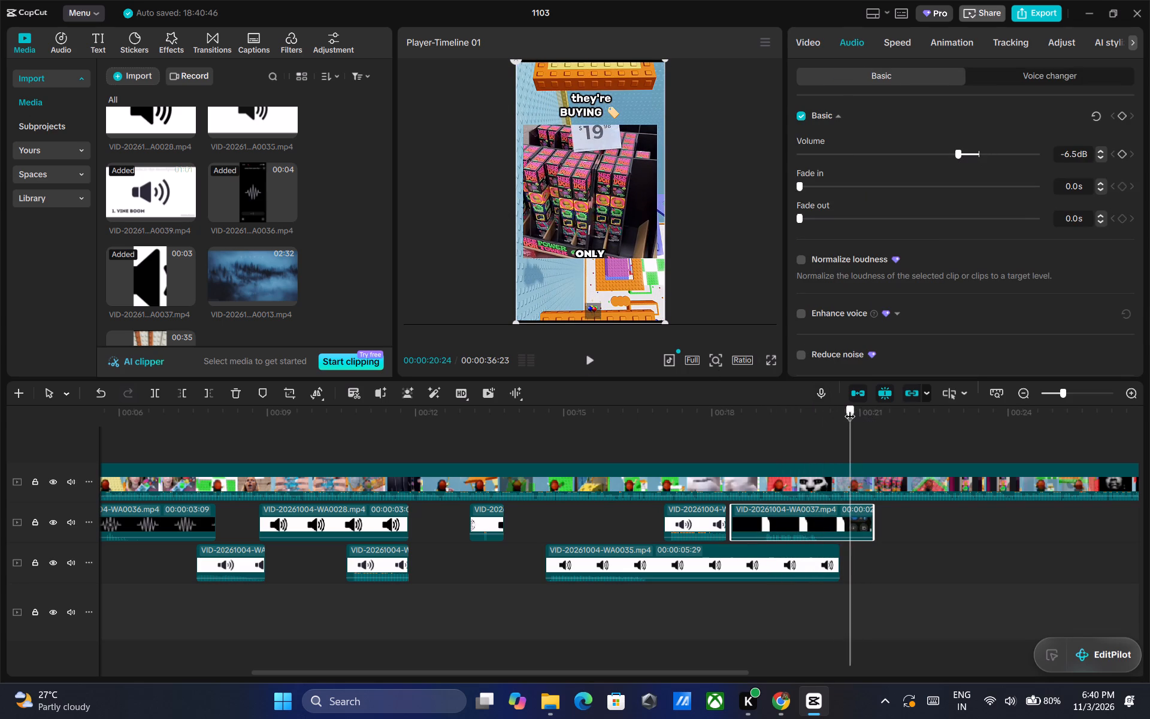
left_click_drag(850, 409, 852, 411)
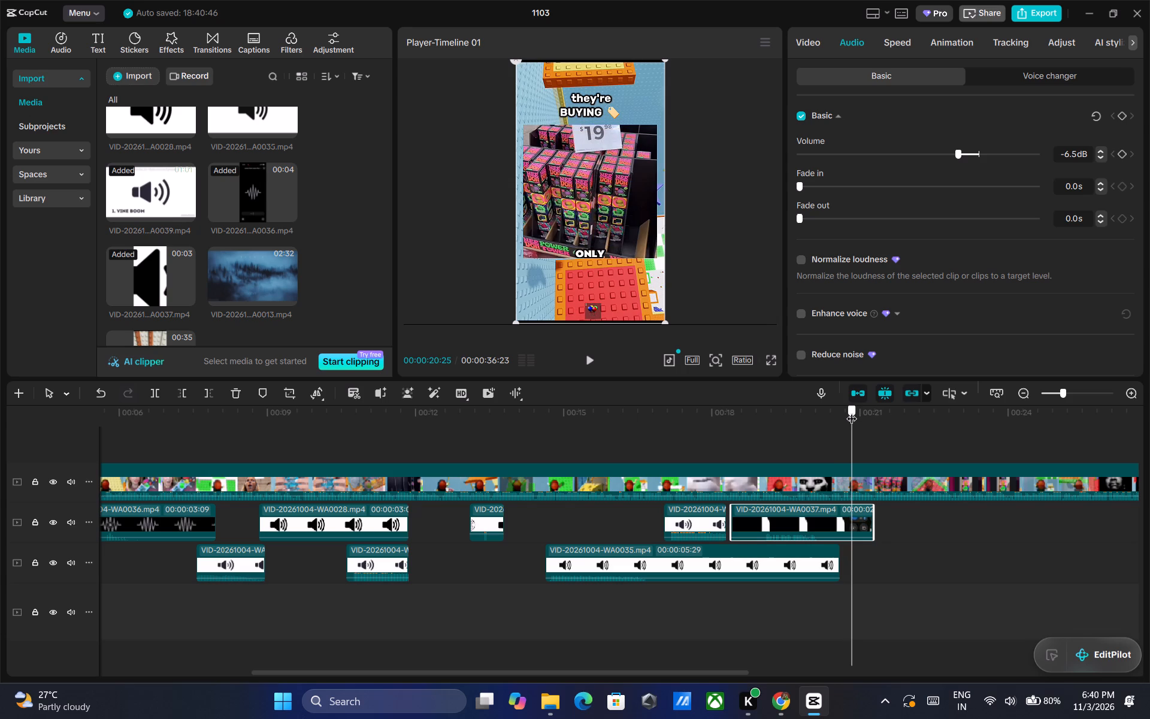
left_click_drag(852, 411, 849, 412)
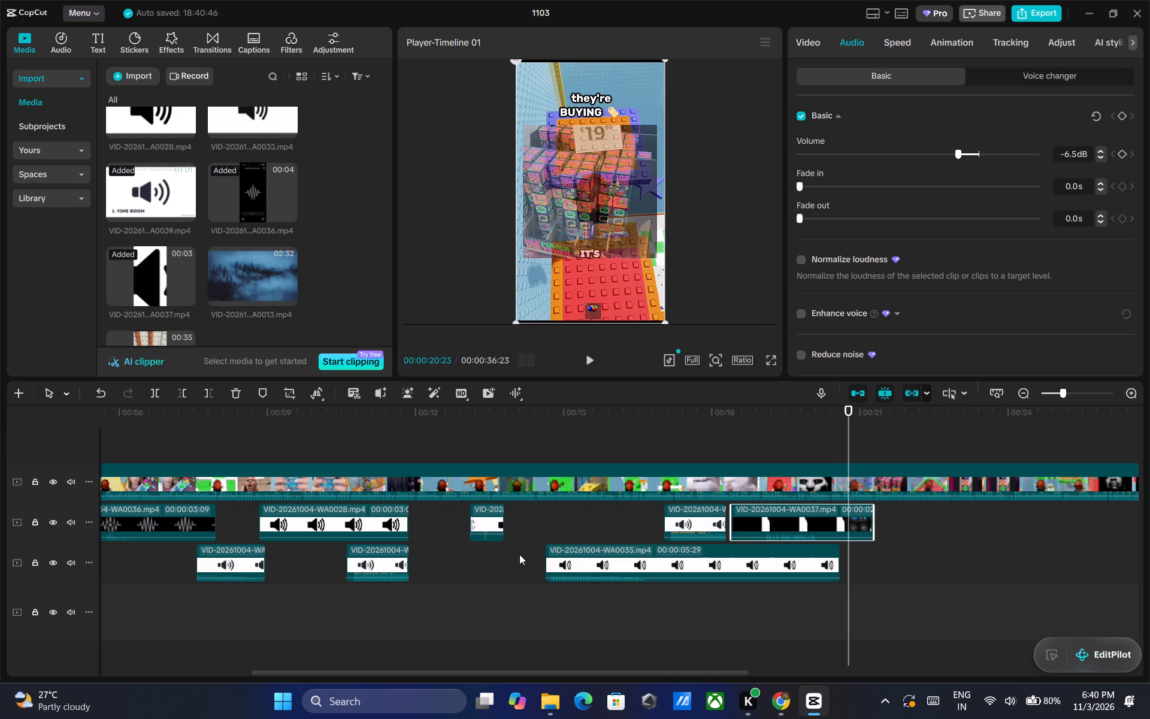
left_click_drag(568, 673, 619, 671)
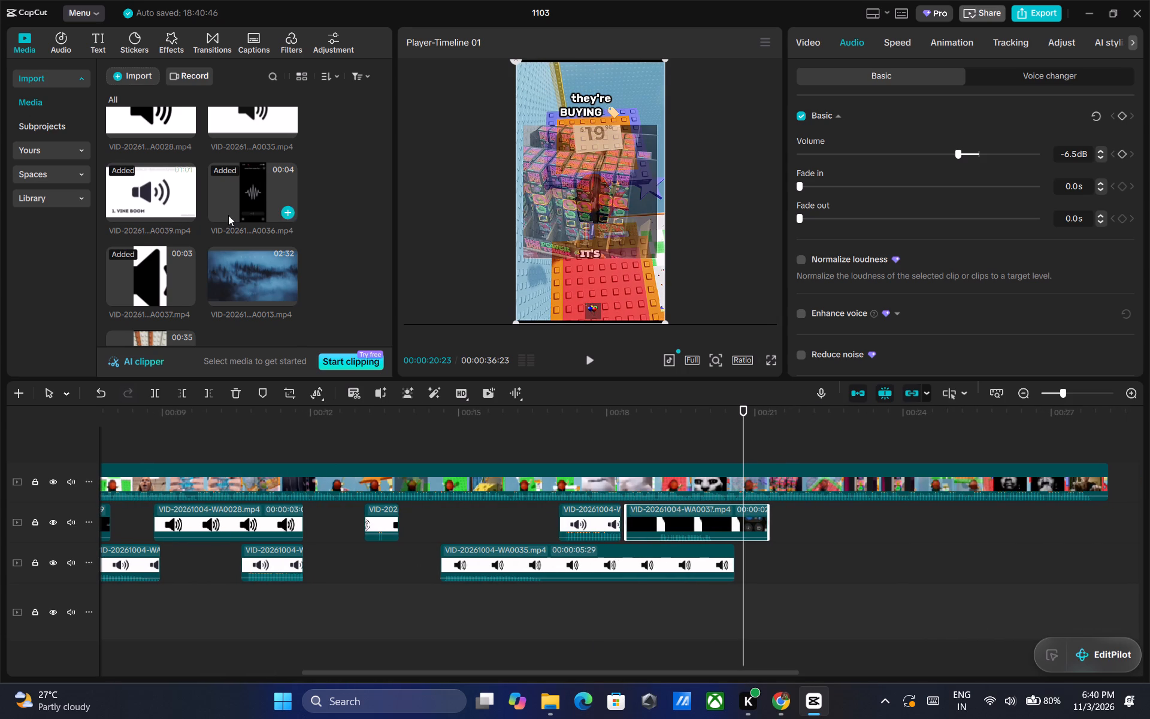
scroll(228, 215, "up", 1)
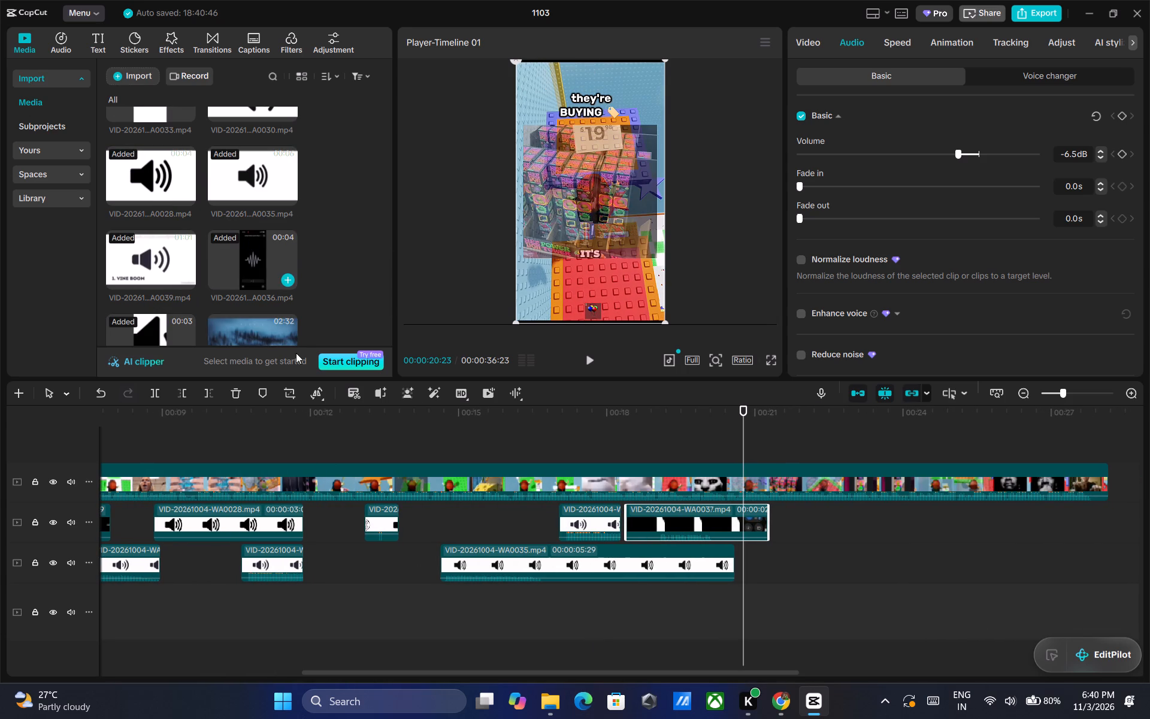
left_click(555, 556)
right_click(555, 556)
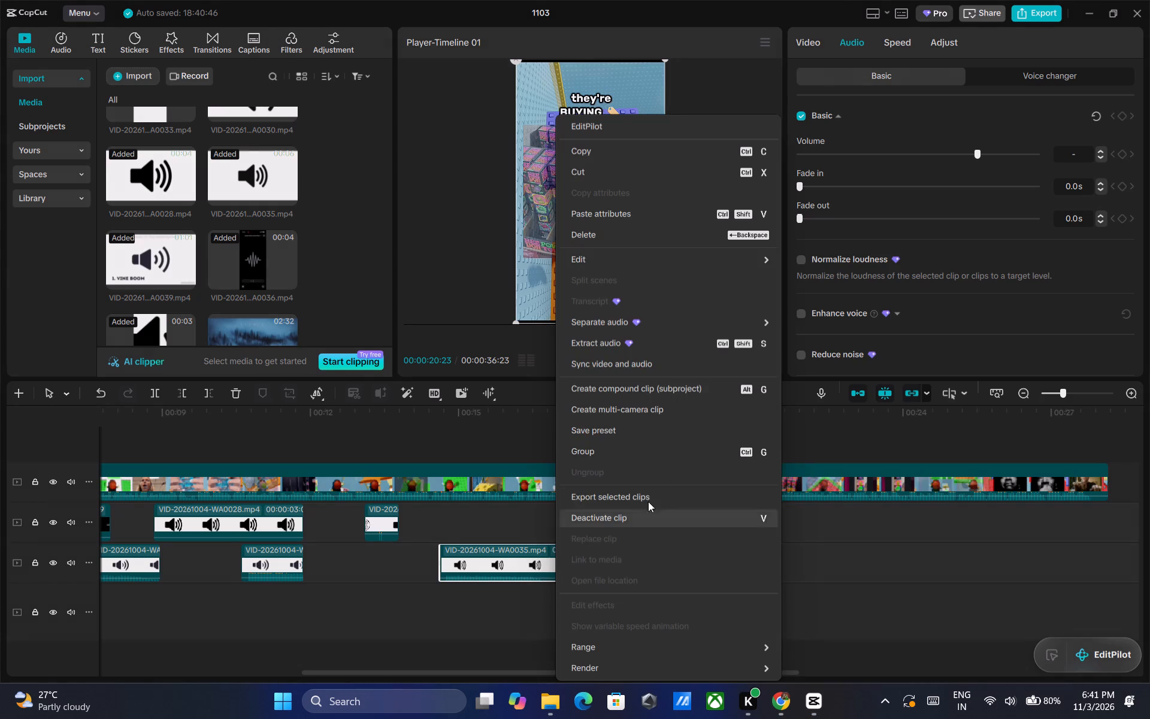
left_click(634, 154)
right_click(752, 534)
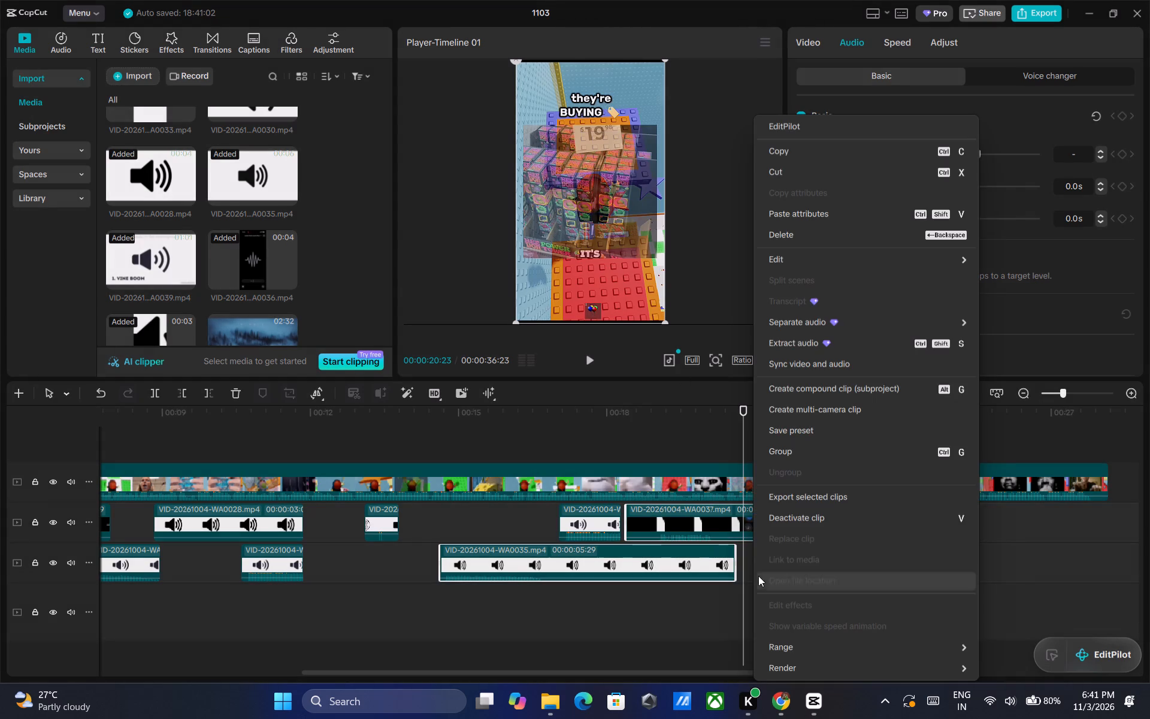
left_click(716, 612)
Copy the VID-20261004-WA0035.mp4 clip and paste it directly after itself on the second track, from about 20.6 s.
double_click(662, 563)
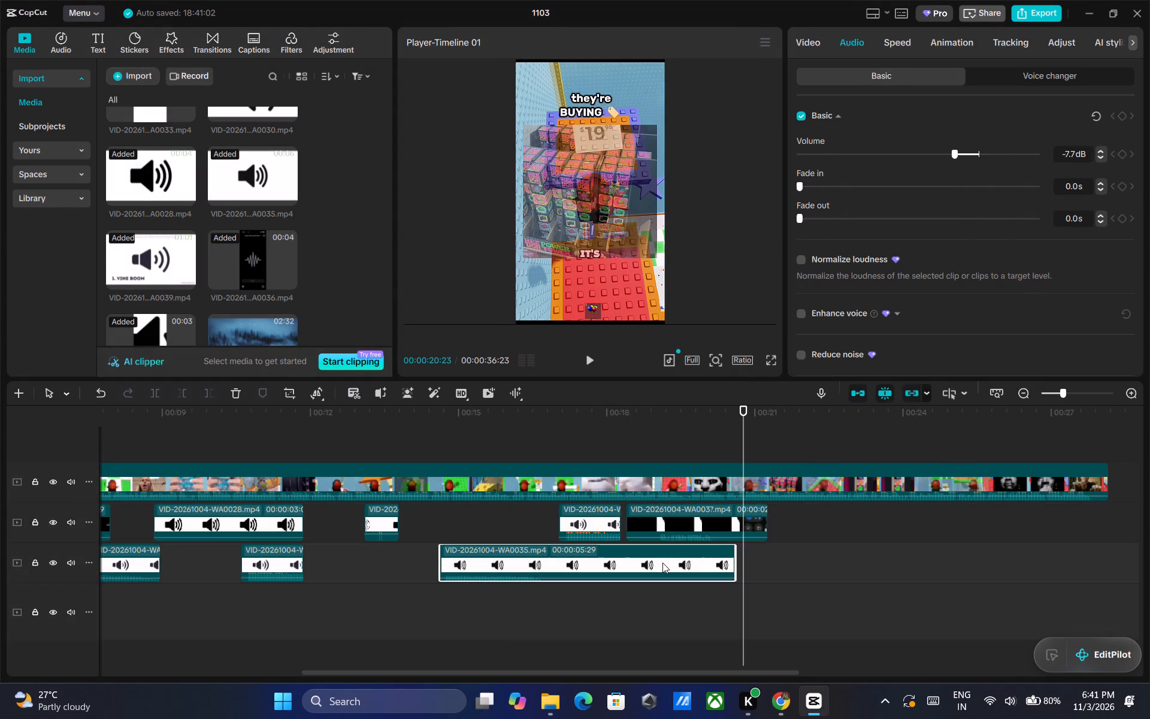
right_click(662, 563)
left_click(716, 137)
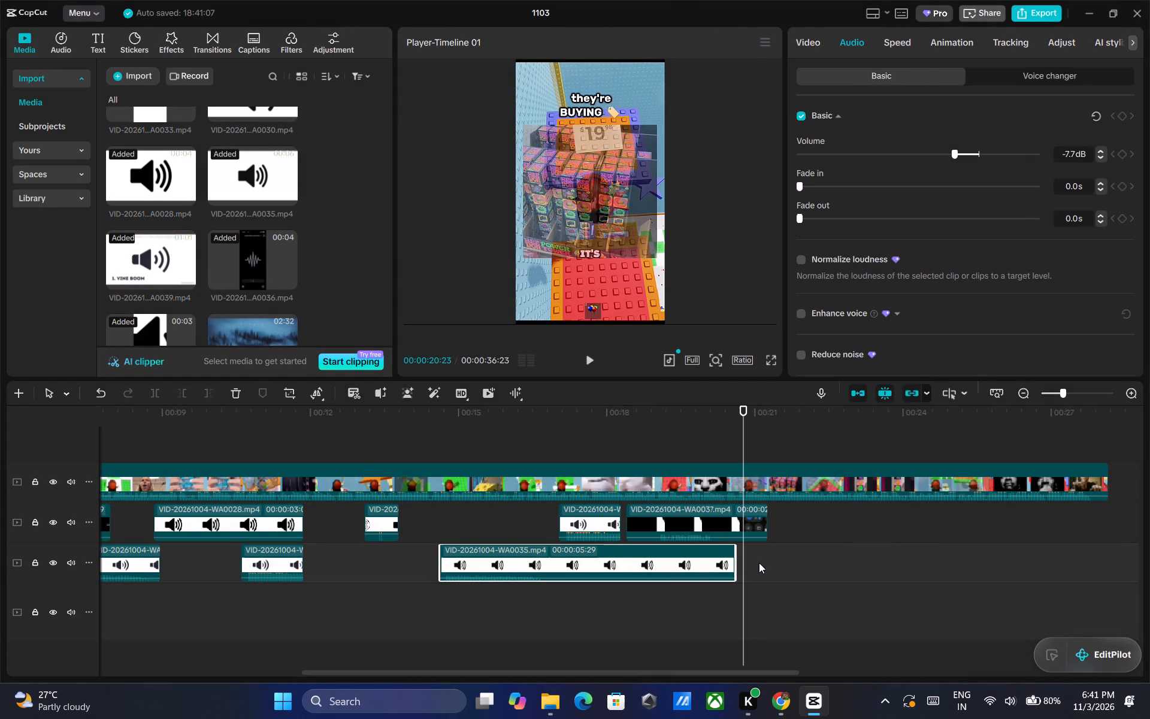
right_click(759, 563)
left_click(786, 621)
left_click(780, 556)
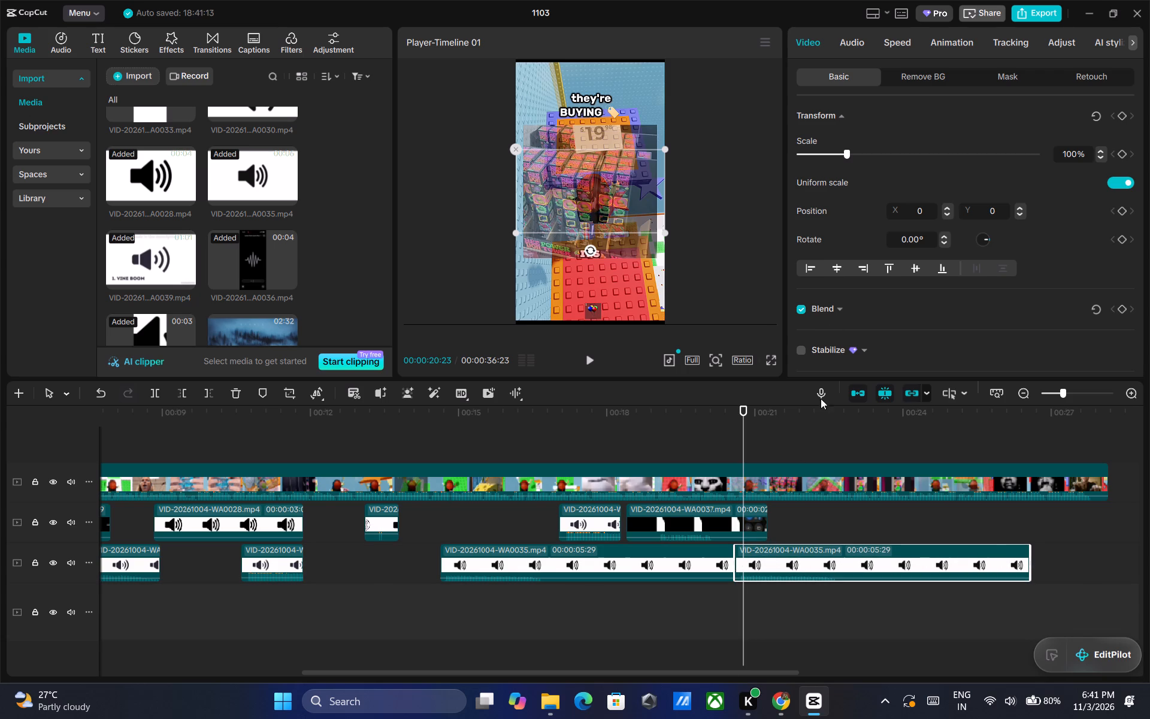
Set the pasted VID-20261004-WA0035.mp4 clip's volume to -7.0 dB and play from 00:00:20:23 to the "running a stock MARKET" picture at 00:00:24:23.
left_click(850, 48)
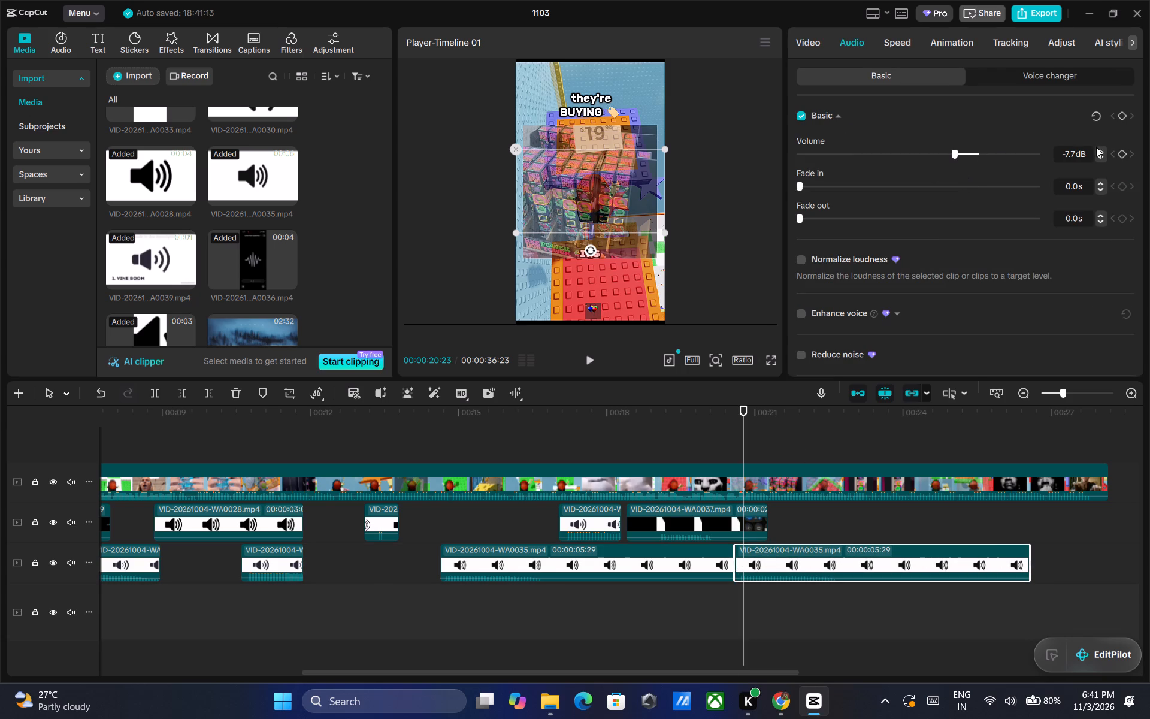
triple_click(1099, 149)
triple_click(1099, 149)
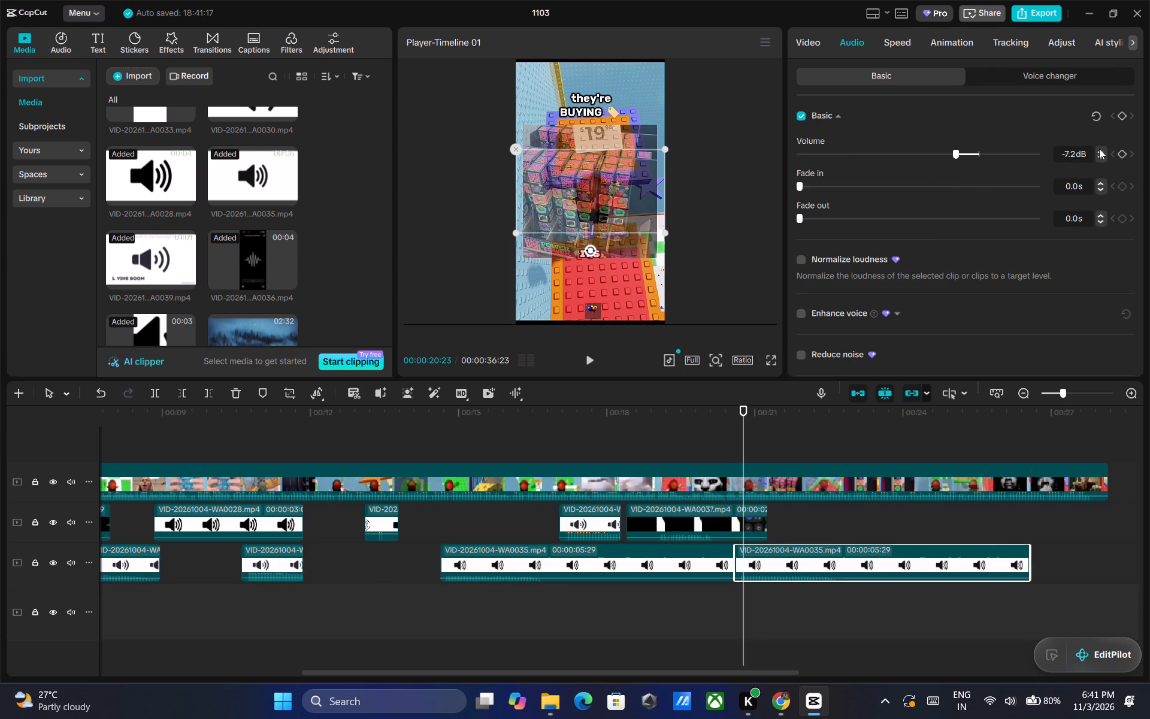
left_click(1099, 149)
left_click(586, 354)
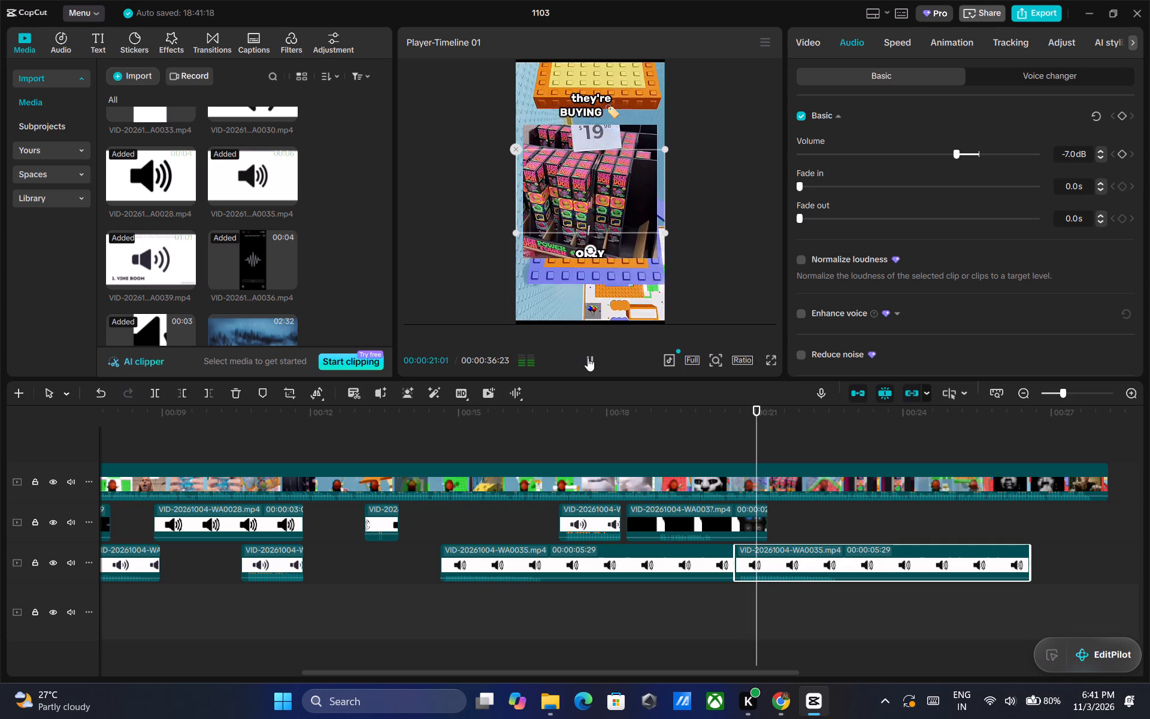
left_click(596, 365)
left_click(596, 365)
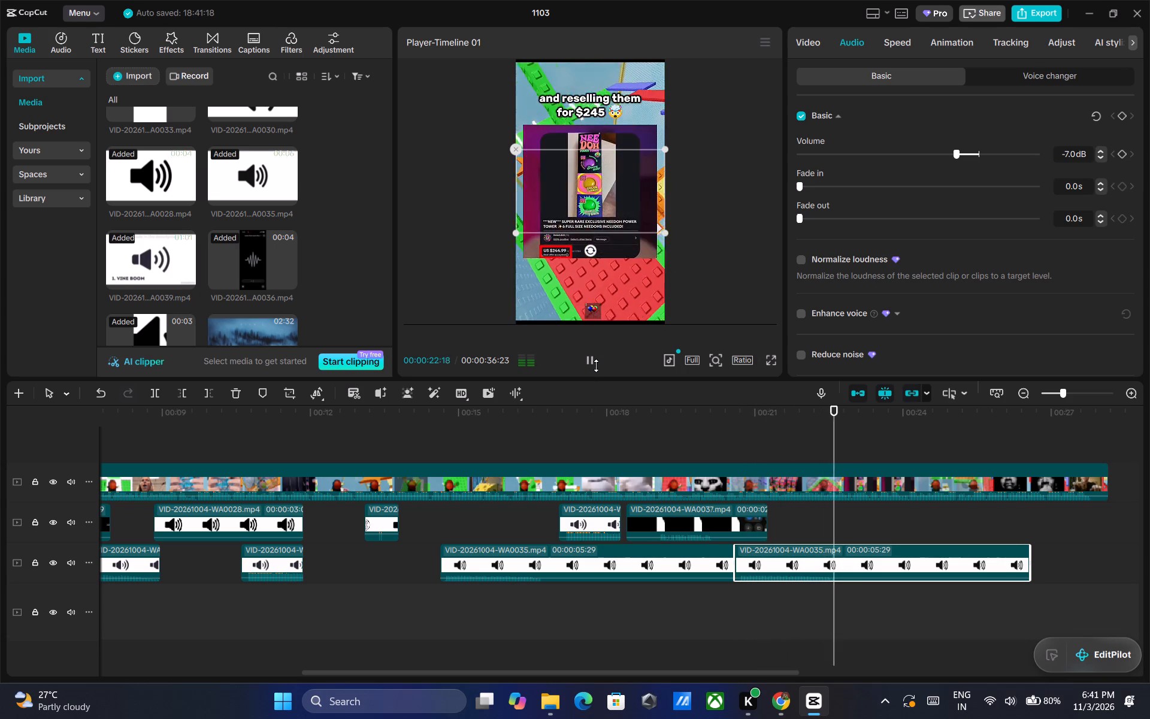
triple_click(596, 365)
double_click(596, 365)
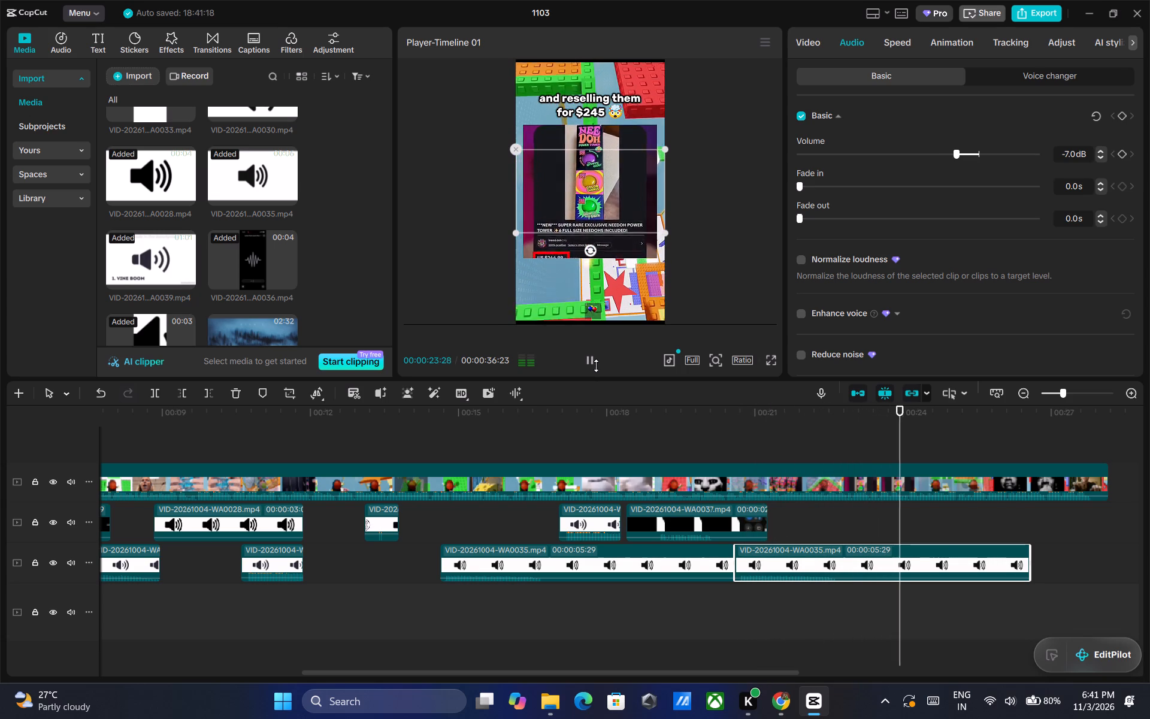
triple_click(596, 365)
triple_click(596, 365)
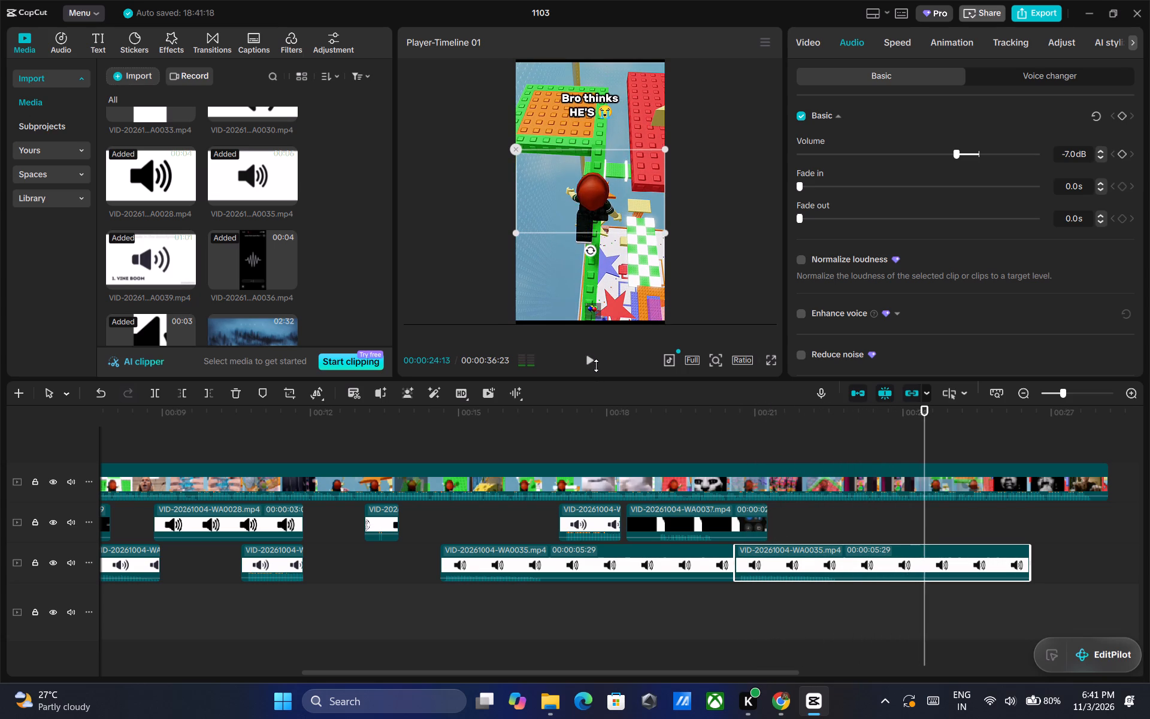
double_click(596, 365)
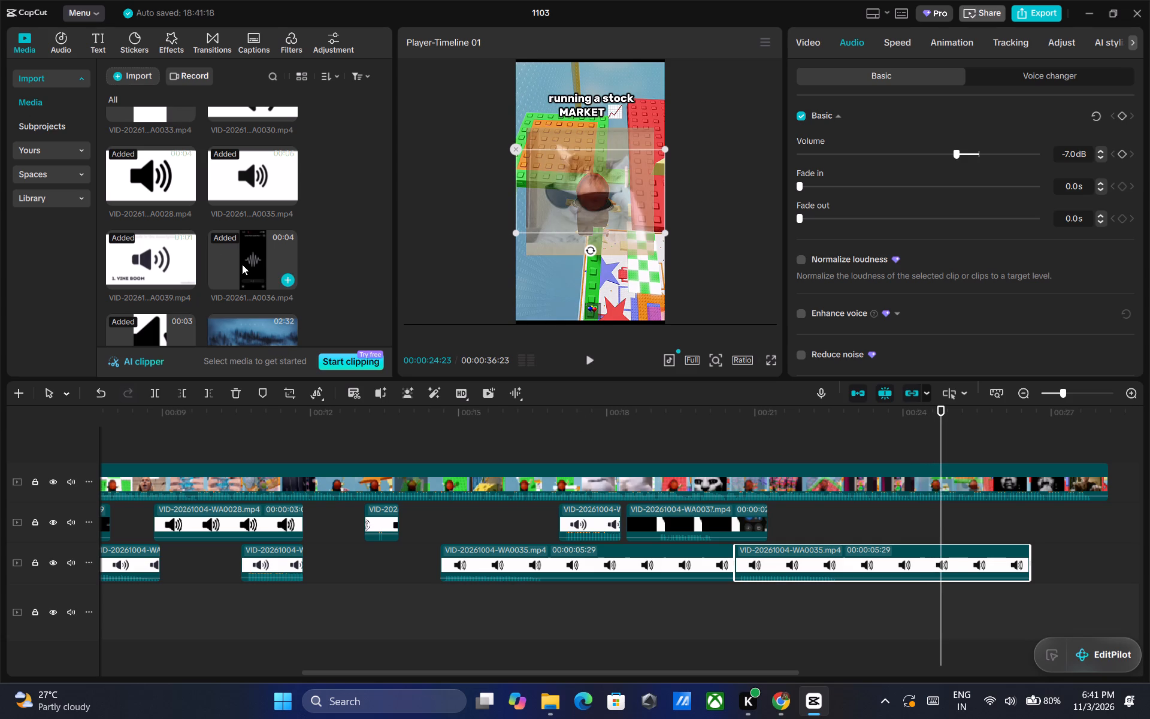
Place VID-20261004-WA0036.mp4 on a new track directly beneath the video from about 23.7 s, around the "running a stock MARKET" picture.
left_click_drag(242, 264, 922, 511)
left_click_drag(982, 509, 955, 510)
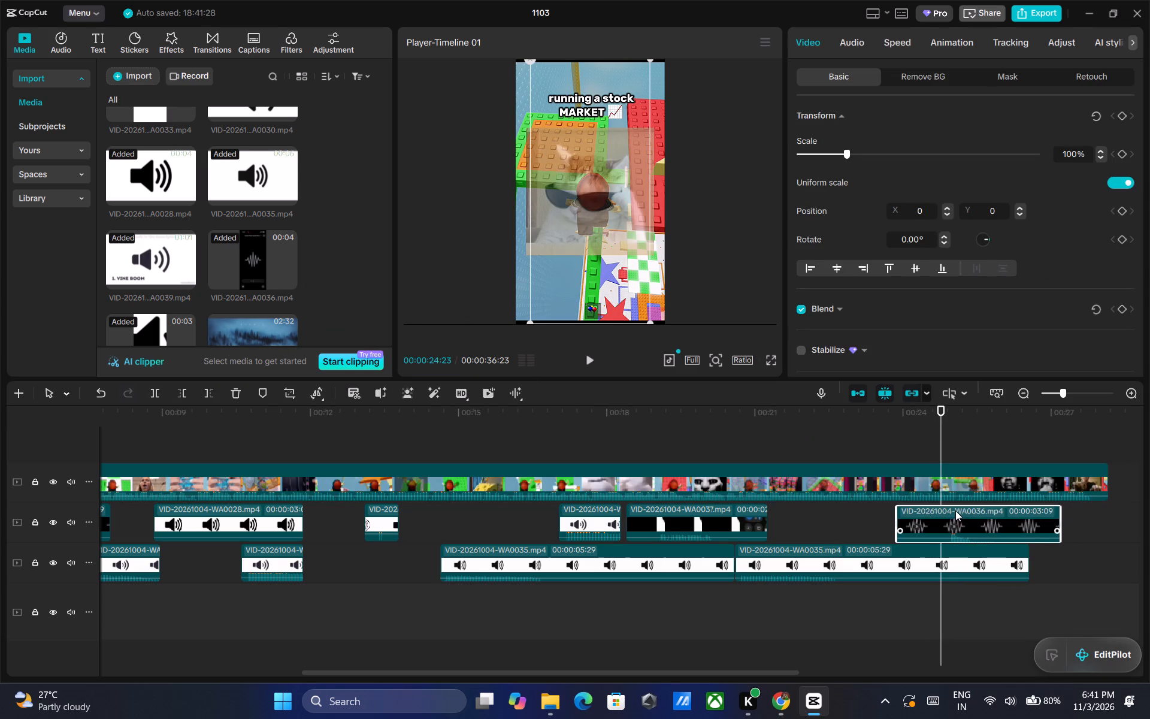
left_click_drag(955, 510, 949, 505)
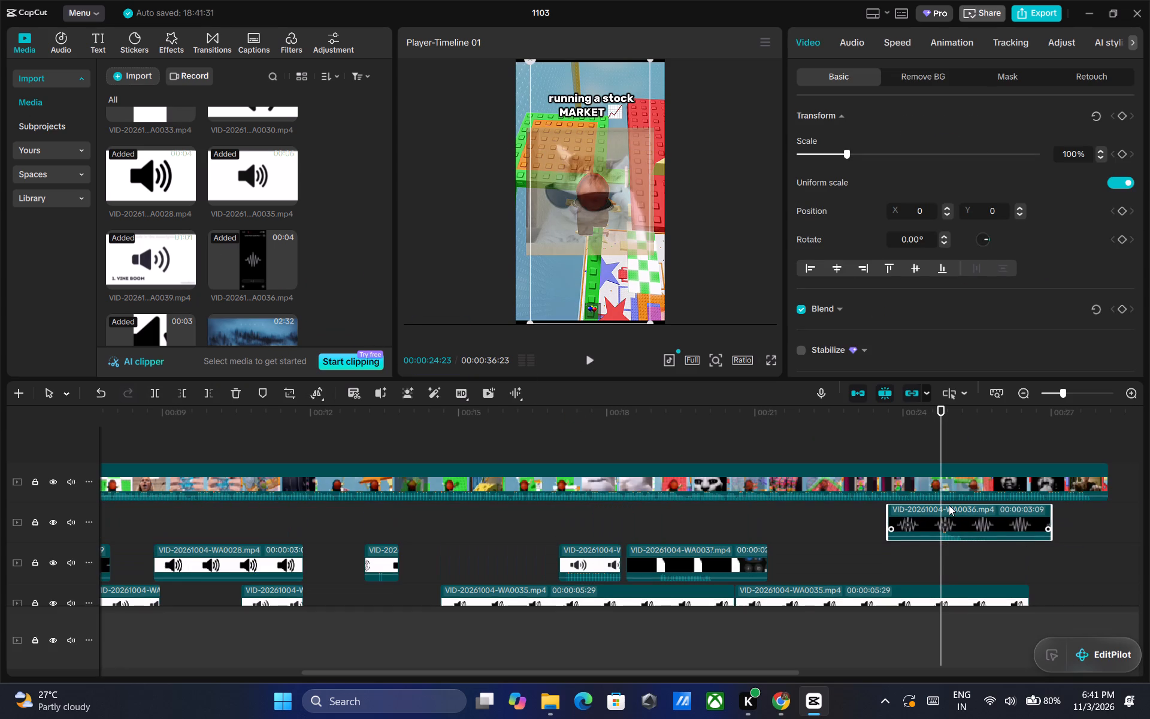
Set the VID-20261004-WA0036.mp4 clip's volume to -7.7 dB and play on to the "bro please let THE" picture at 00:00:25:29.
left_click(855, 44)
left_click(952, 152)
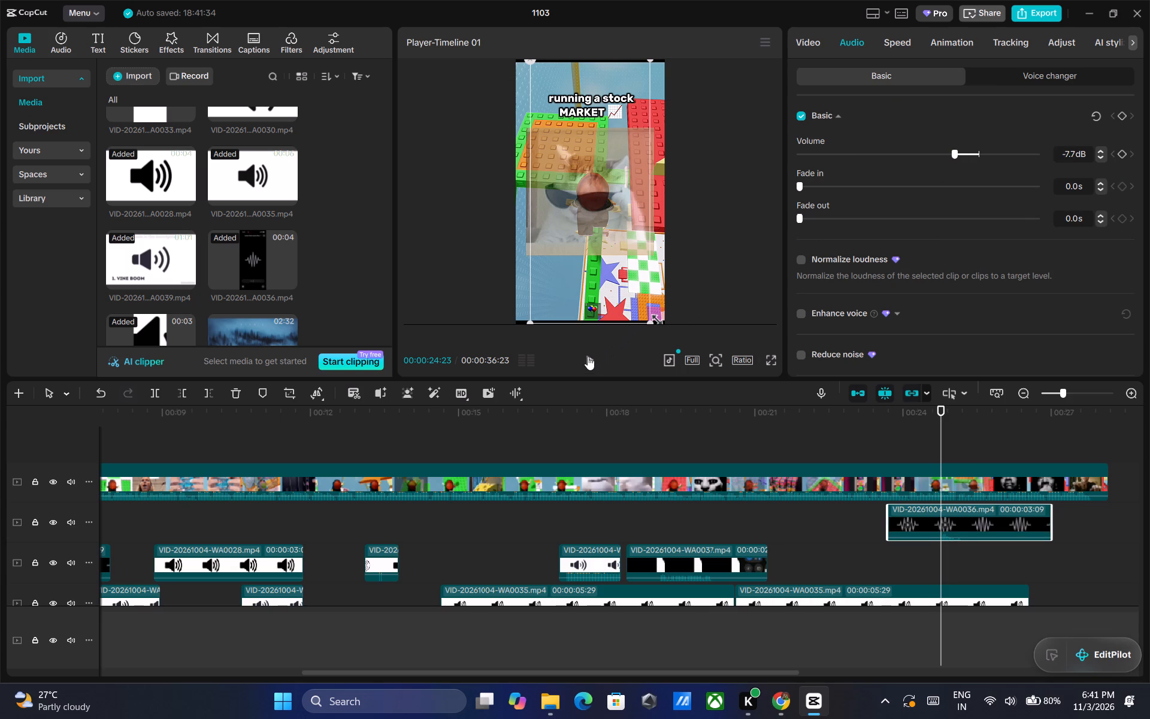
left_click(580, 359)
triple_click(580, 360)
double_click(581, 361)
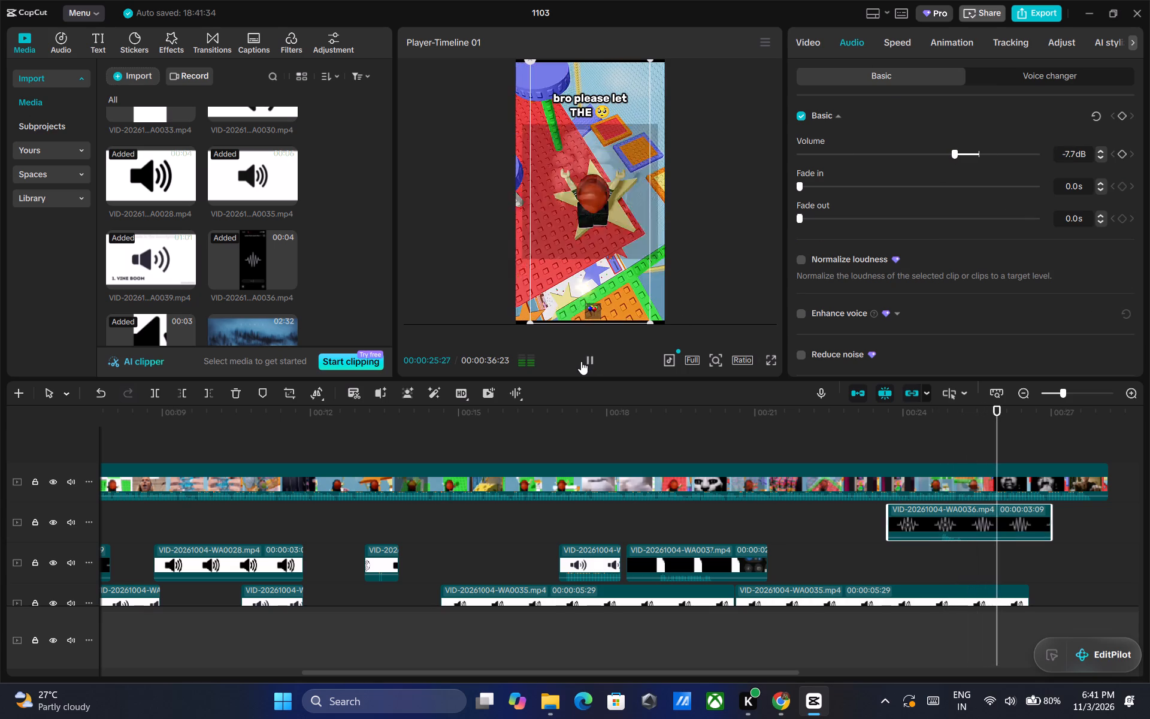
Place VID-20261004-WA0037.mp4 on the second track beneath the video from about 25.3 s, around the "bro please let THE" picture.
scroll(161, 218, "down", 1)
left_click_drag(145, 280, 813, 543)
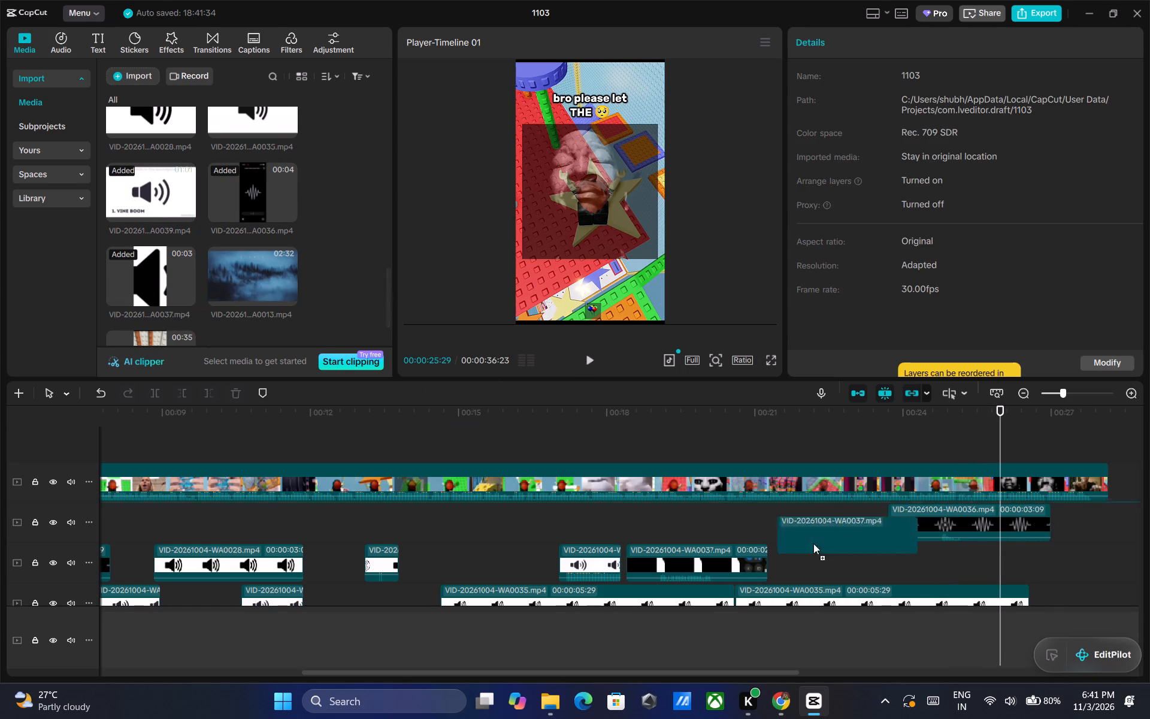
left_click_drag(813, 543, 954, 559)
left_click_drag(1012, 557, 1021, 557)
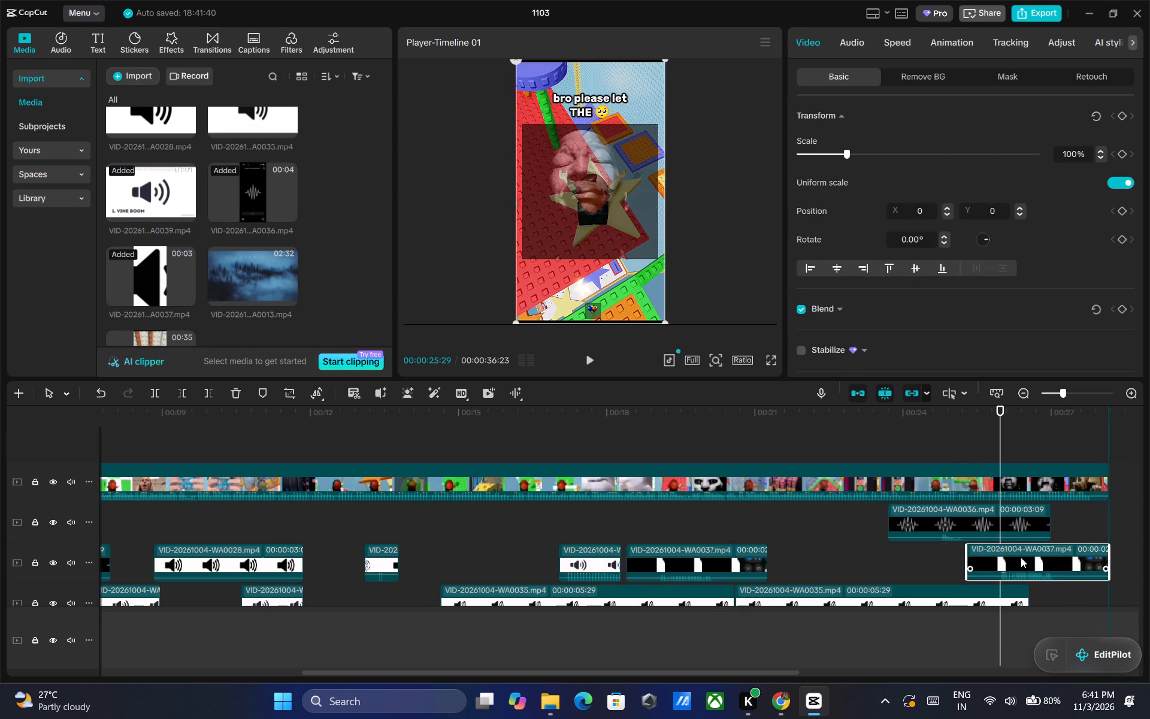
left_click_drag(1021, 557, 1021, 557)
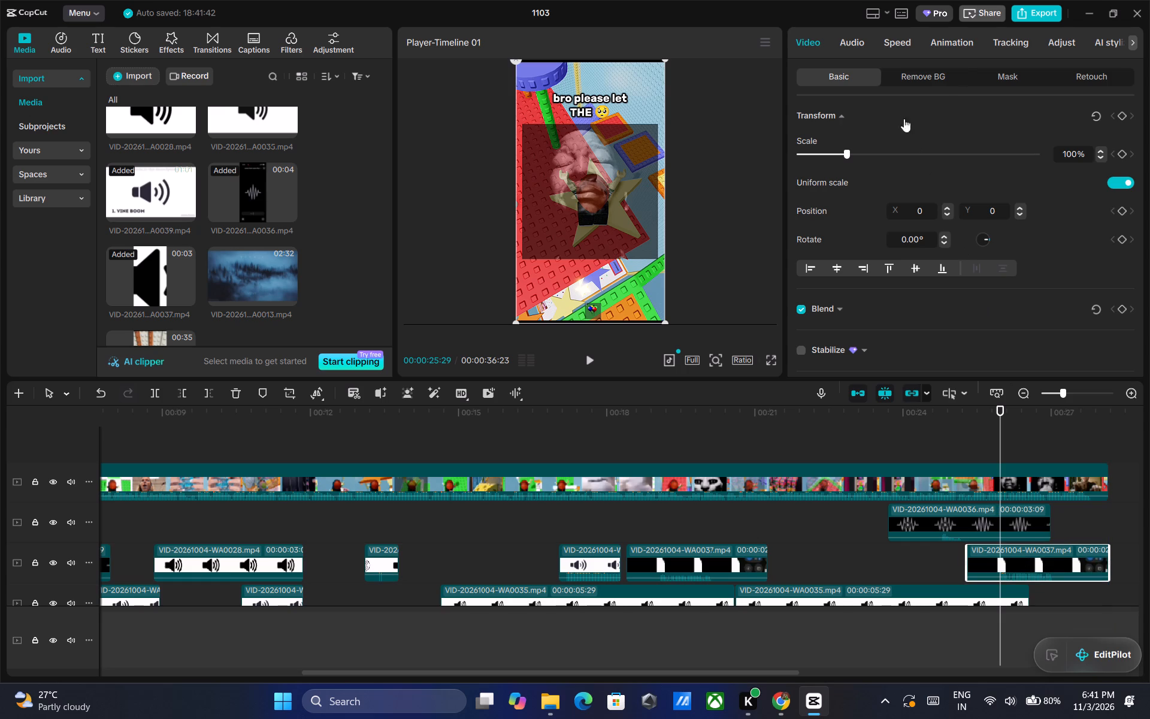
Set the new VID-20261004-WA0037.mp4 clip's volume to -7.2 dB and find the start of the "comment if you want ONE" picture, at 00:00:27:03.
left_click(862, 46)
left_click(954, 153)
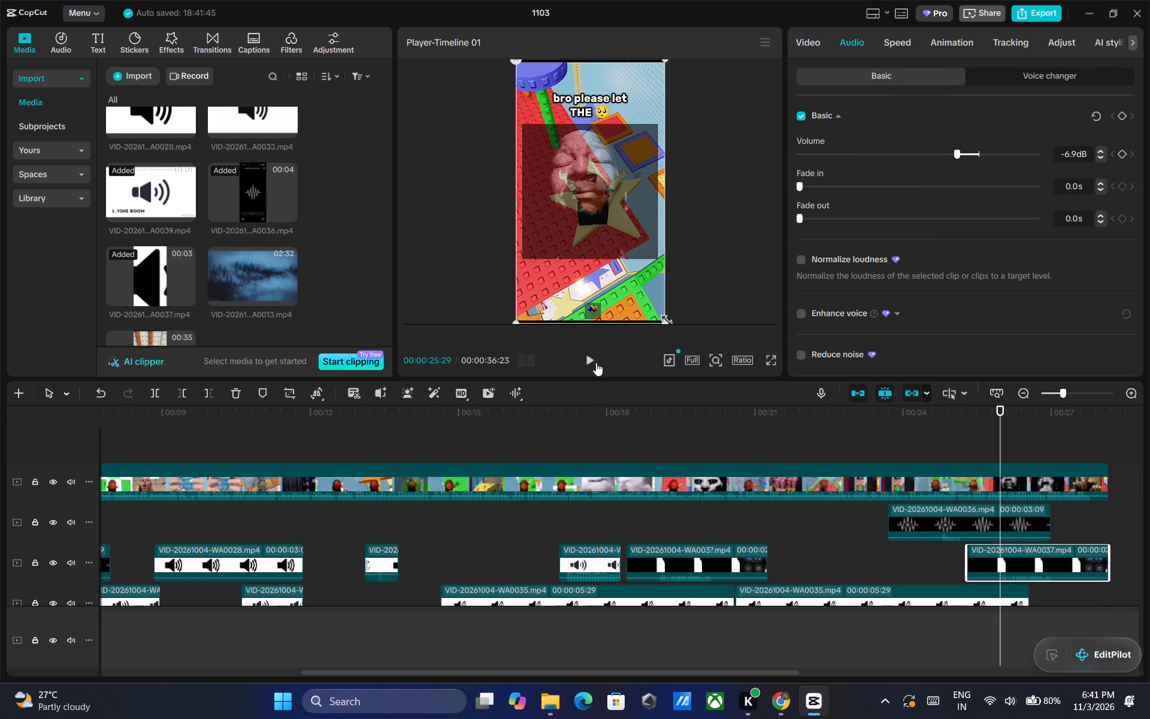
left_click(590, 361)
left_click(590, 361)
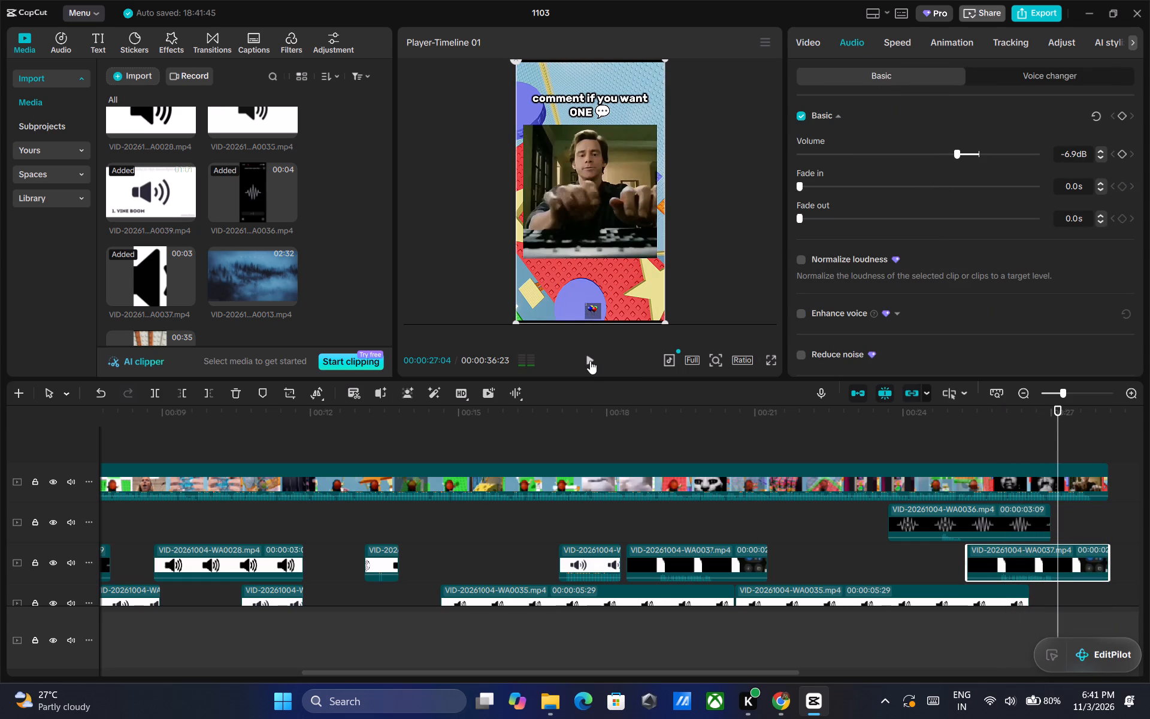
left_click(1060, 412)
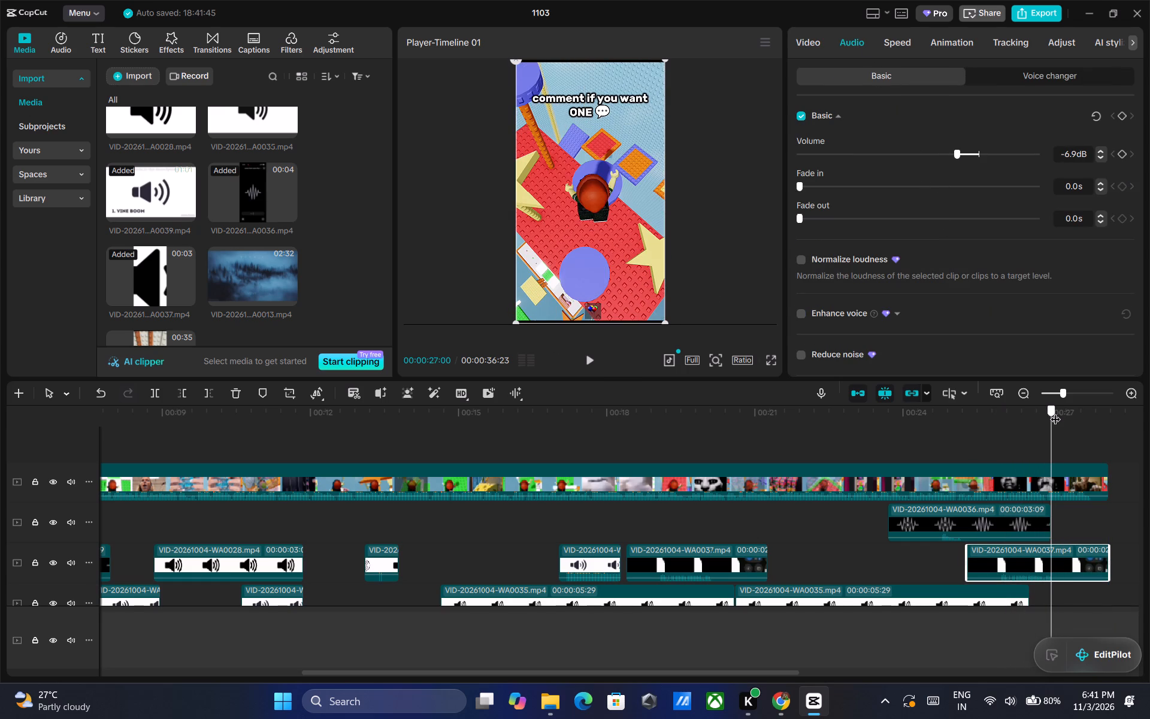
scroll(201, 201, "up", 1)
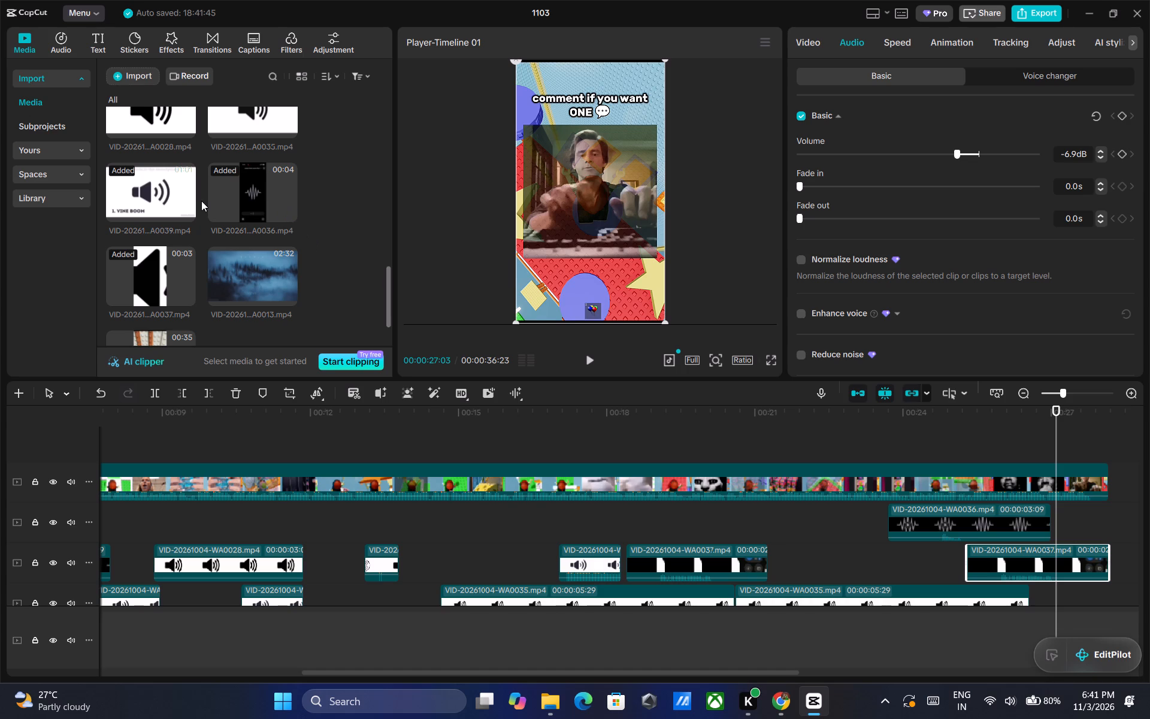
scroll(201, 201, "up", 2)
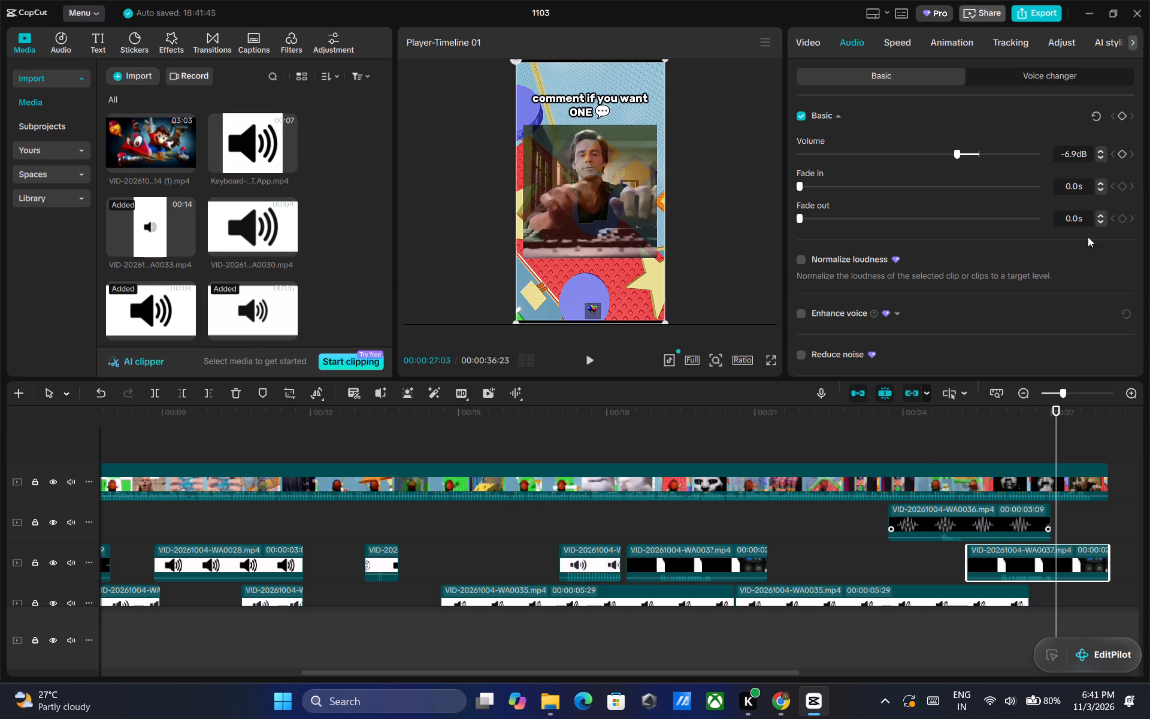
double_click(1099, 159)
left_click(1099, 159)
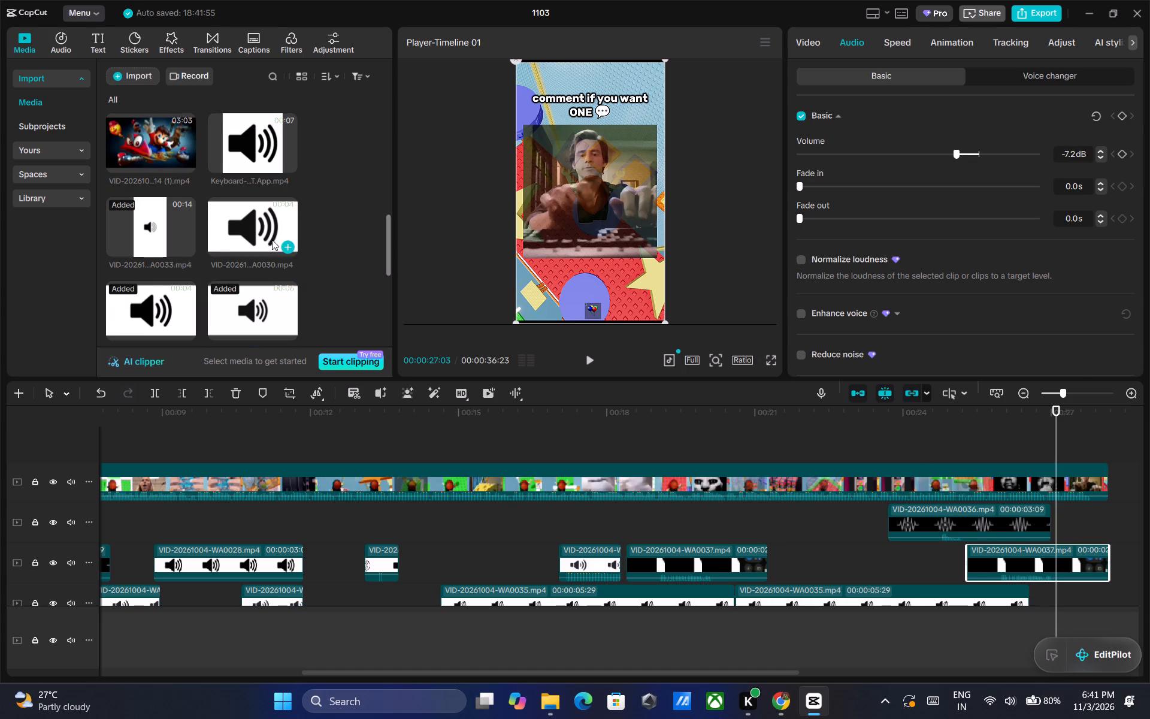
Place the Keyboard-typing-sound-SnapYT.App.mp4 clip directly after VID-20261004-WA0036.mp4 on the track beneath the video, from about 27.0 s.
scroll(208, 229, "down", 1)
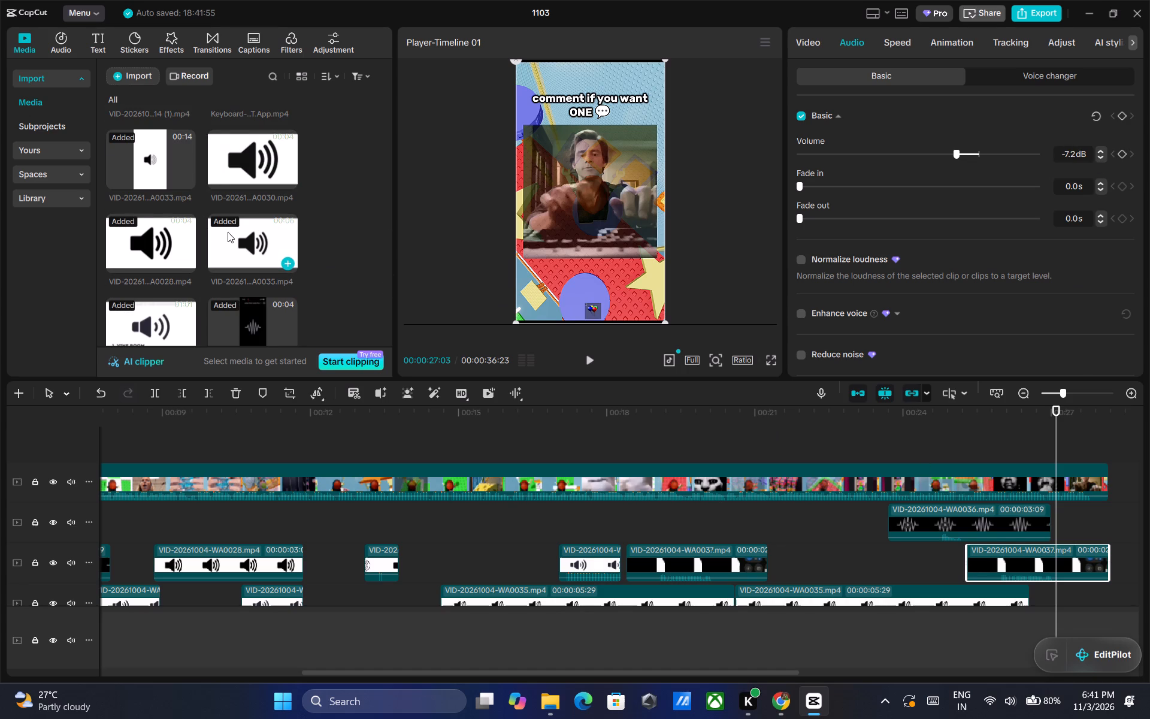
scroll(226, 232, "down", 1)
scroll(226, 232, "up", 3)
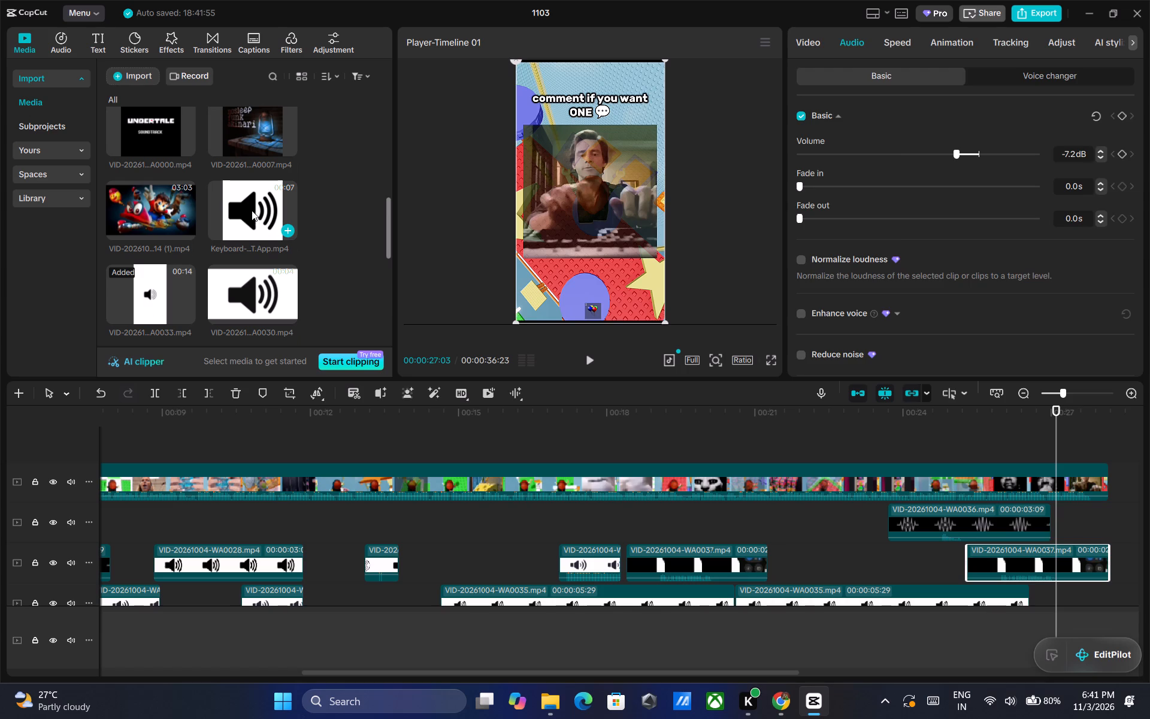
left_click_drag(252, 210, 1050, 522)
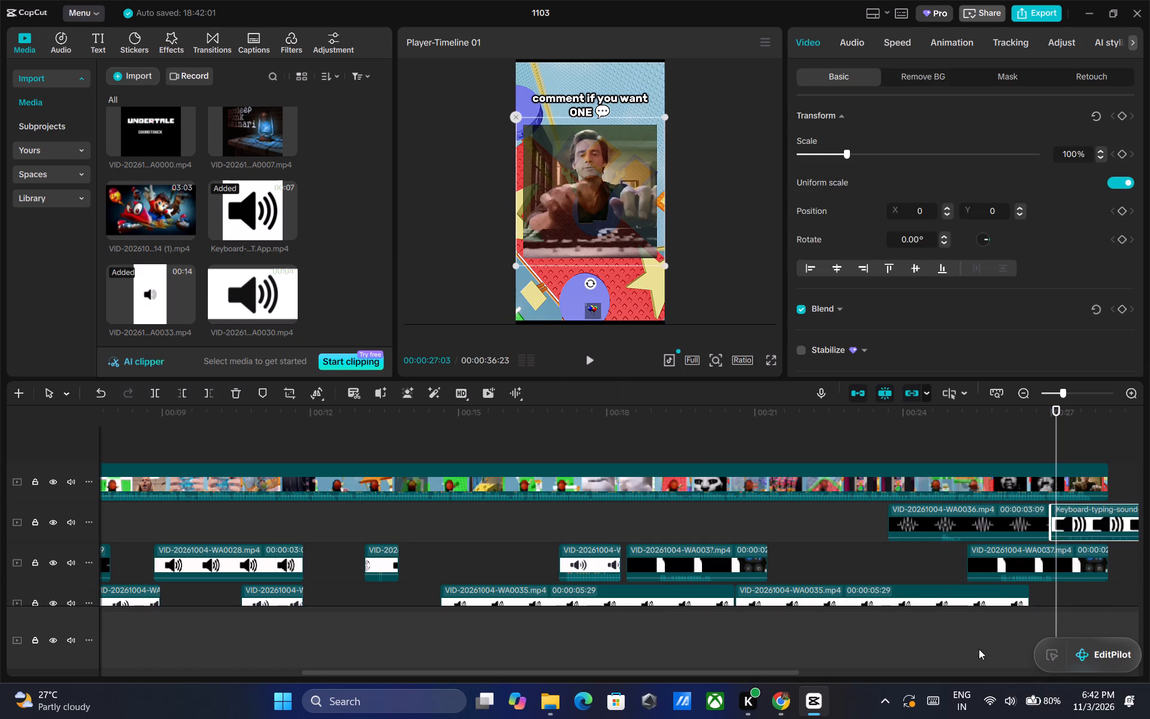
Delete only the leftover VID-20261004-WA0035.mp4 clip beyond the end of the video, from about 28.9 s on the third track beneath it.
left_click_drag(623, 672, 778, 669)
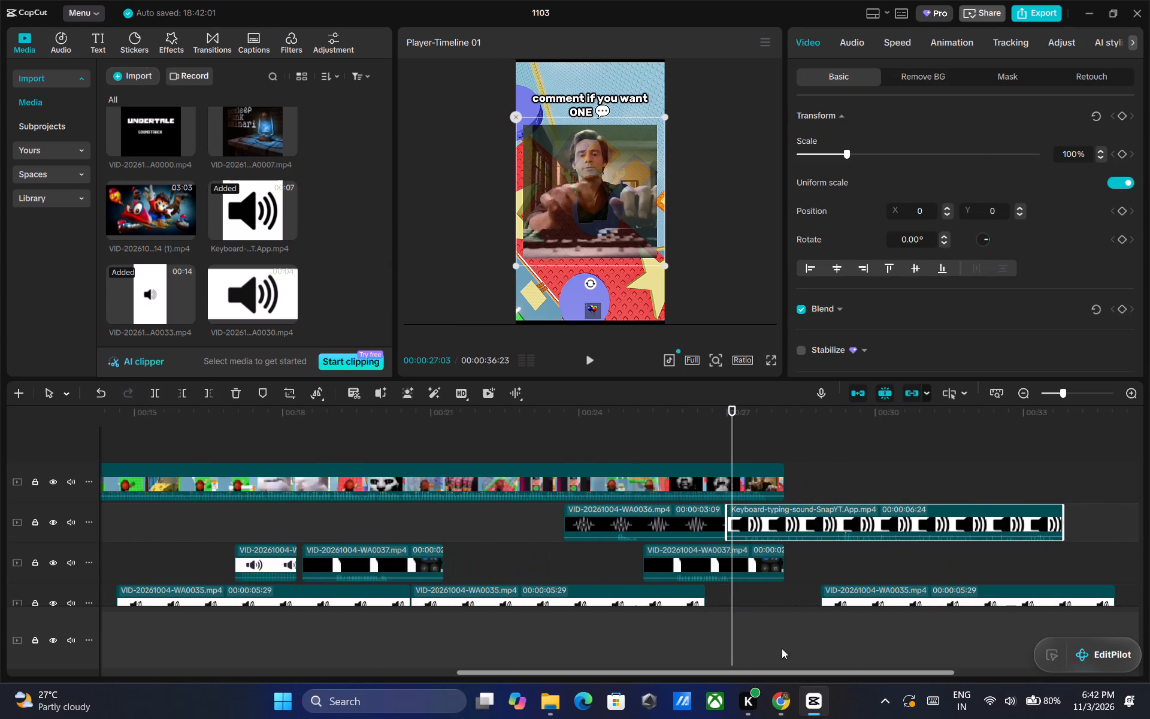
scroll(907, 446, "down", 2)
left_click(864, 566)
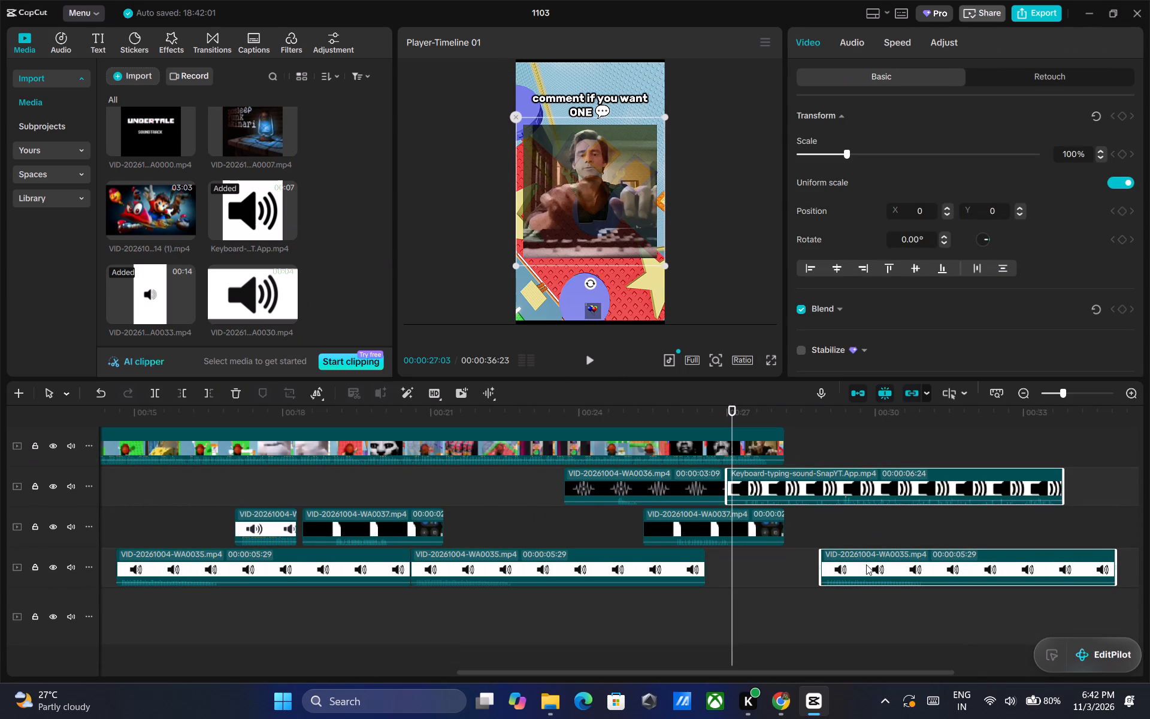
key("Delete")
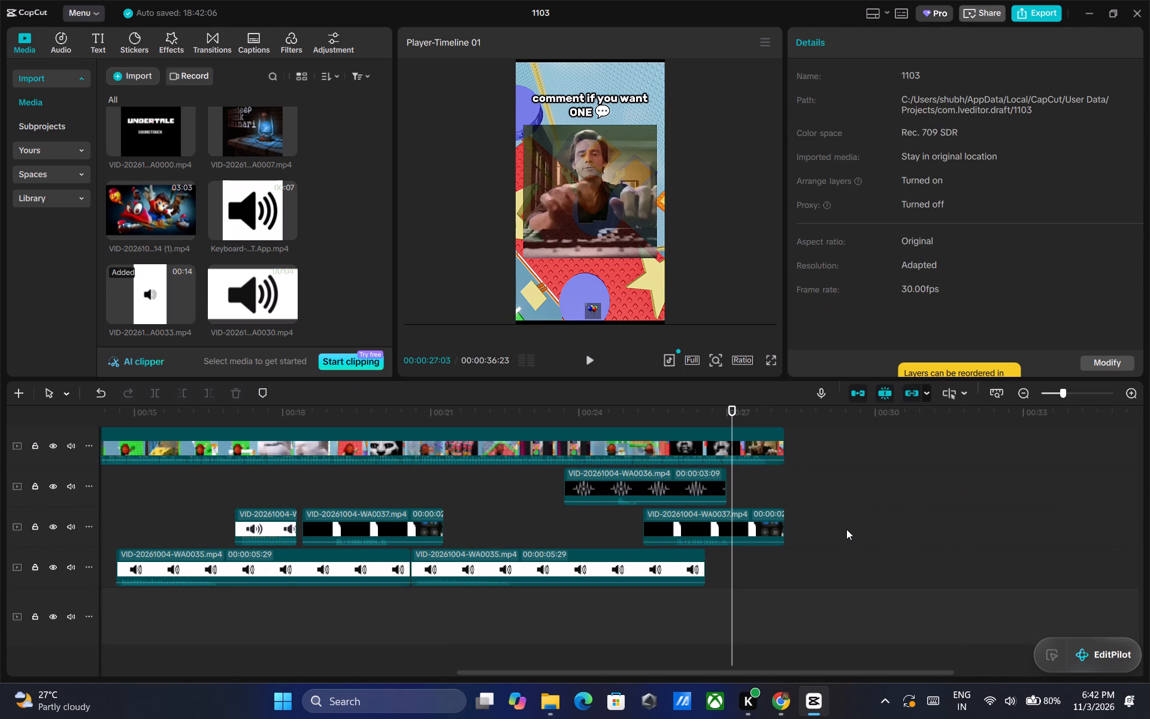
key("ctrl+z")
left_click(846, 551)
left_click(851, 558)
left_click(851, 558)
left_click(851, 558)
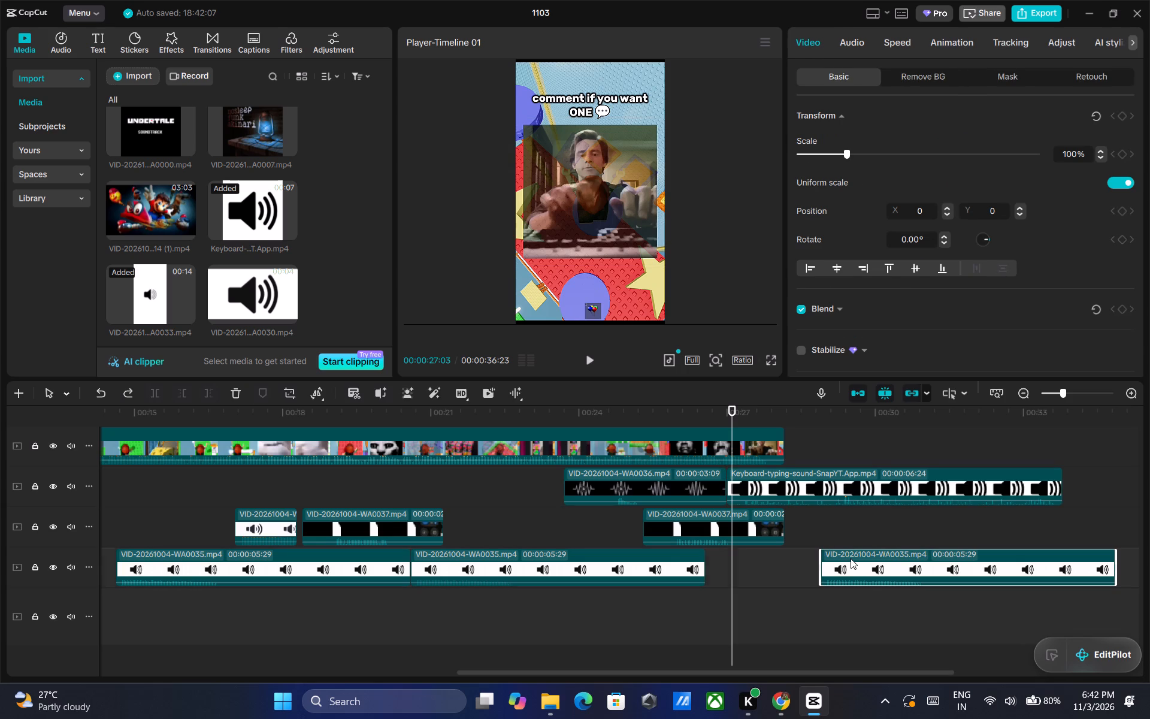
key("Delete")
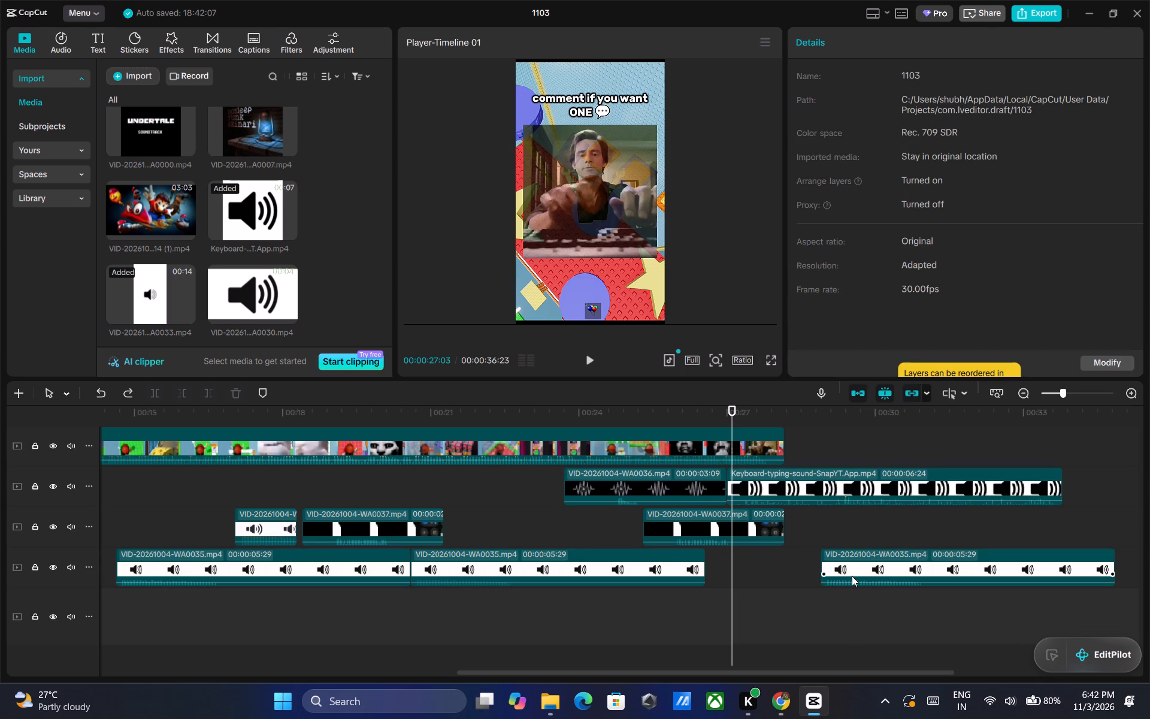
left_click(856, 566)
key("Delete")
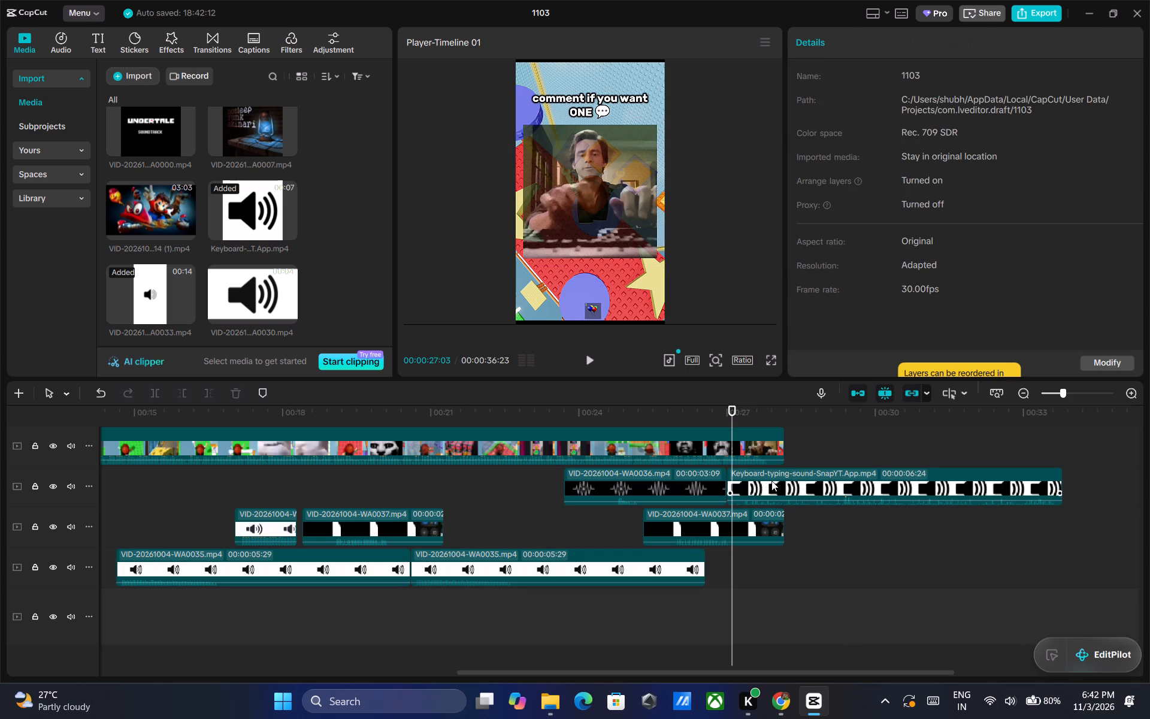
Move the keyboard-typing clip directly after the VID-20261004-WA0035.mp4 clips, split it at 00:00:27:03 and delete only the short leading piece.
left_click_drag(772, 480, 753, 558)
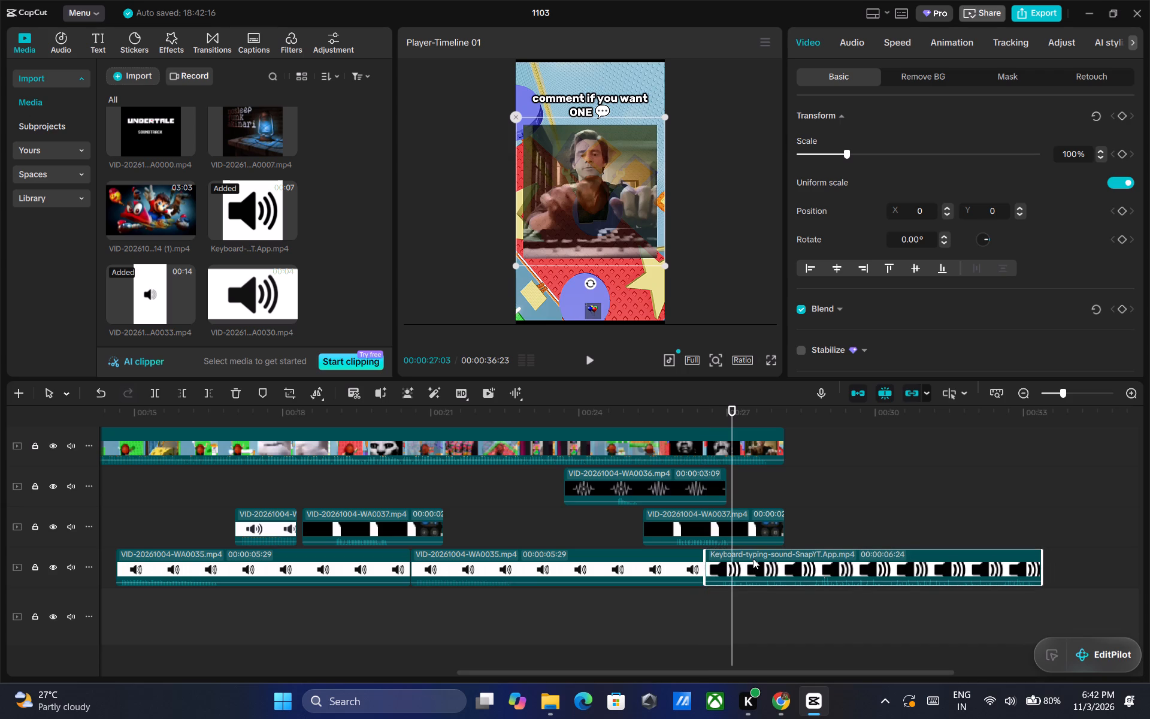
key("ctrl+b")
left_click(721, 567)
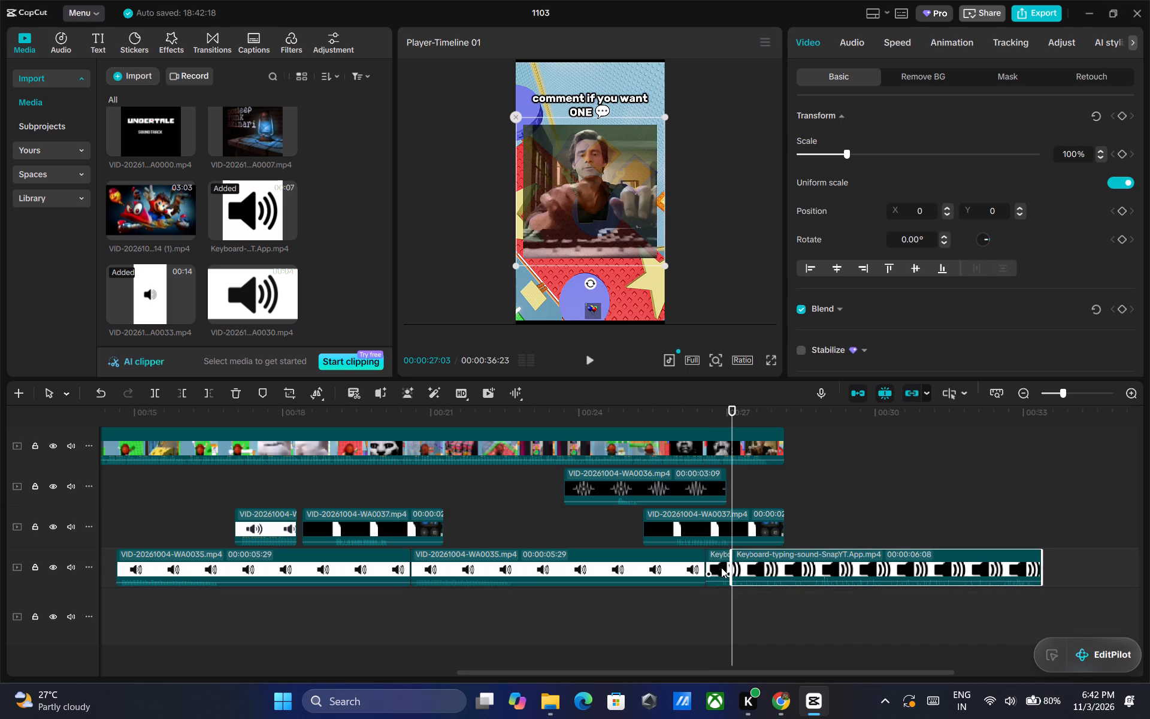
key("Delete")
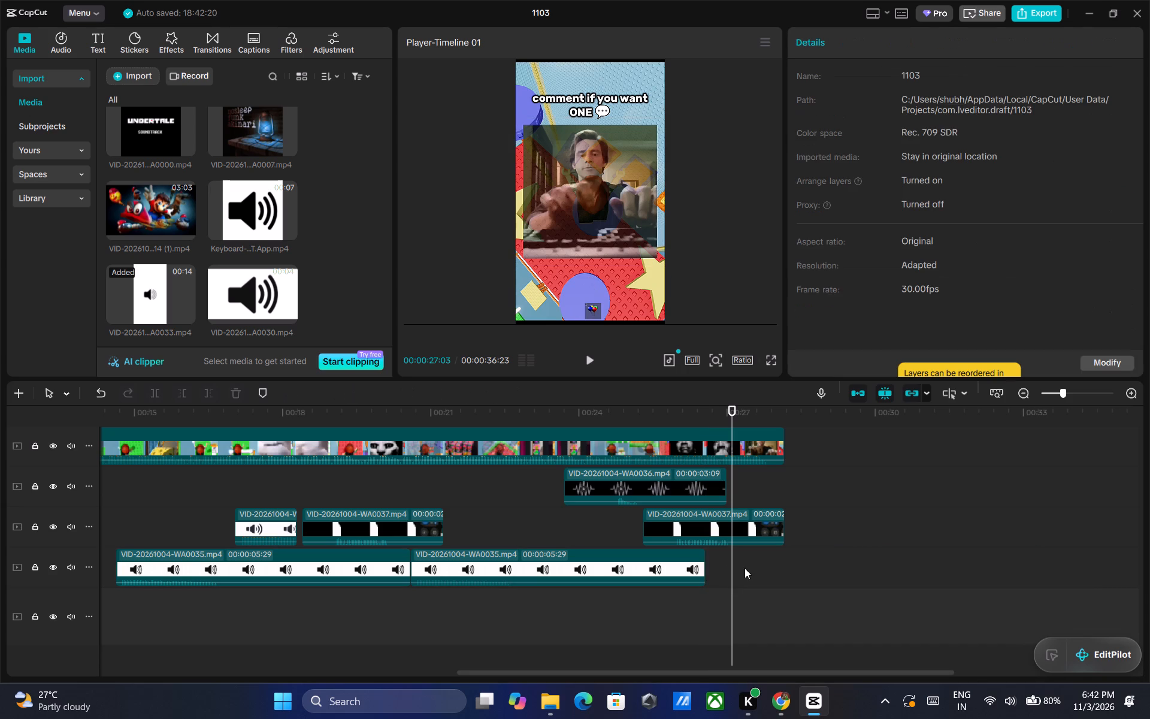
key("ctrl+z")
left_click(727, 569)
triple_click(720, 567)
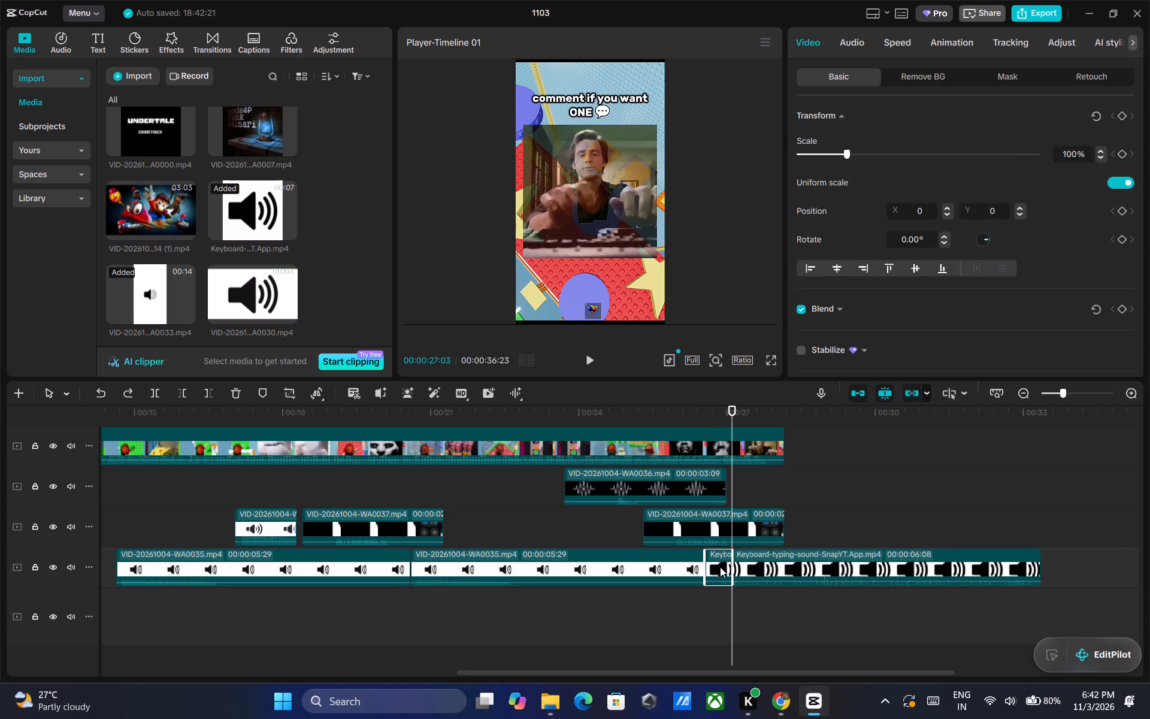
left_click(720, 567)
key("Delete")
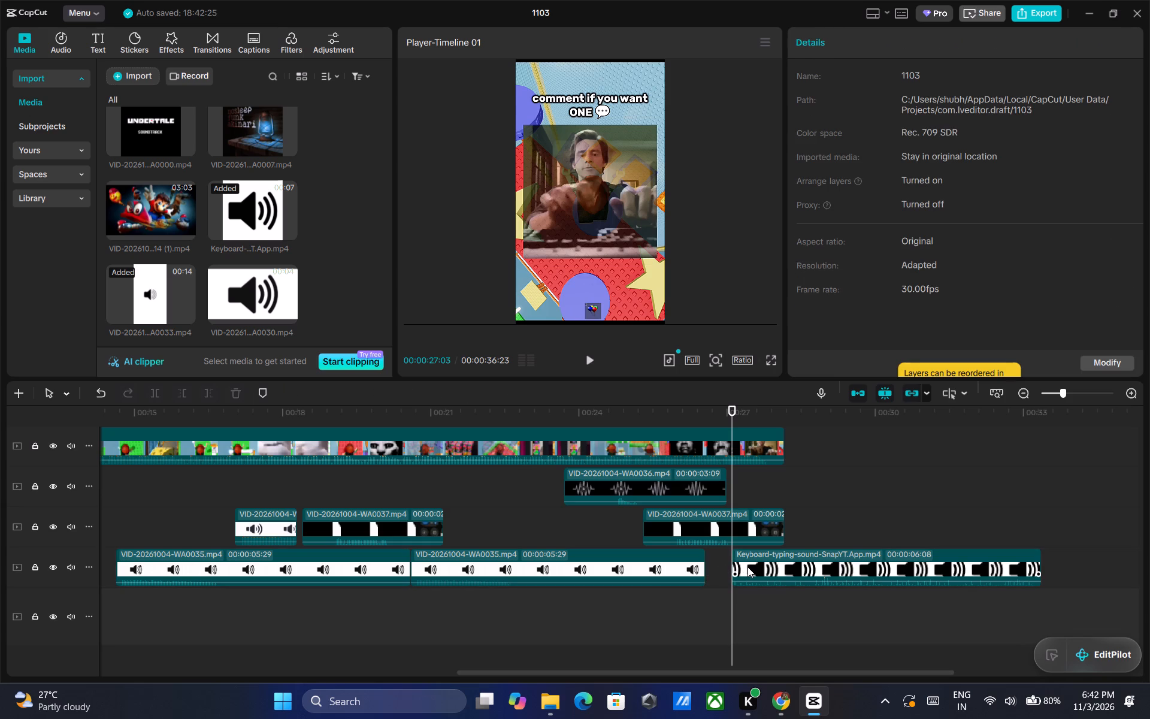
Move the trimmed keyboard-typing clip up to the track directly beneath the video, from about 27.9 s.
left_click_drag(748, 567, 746, 568)
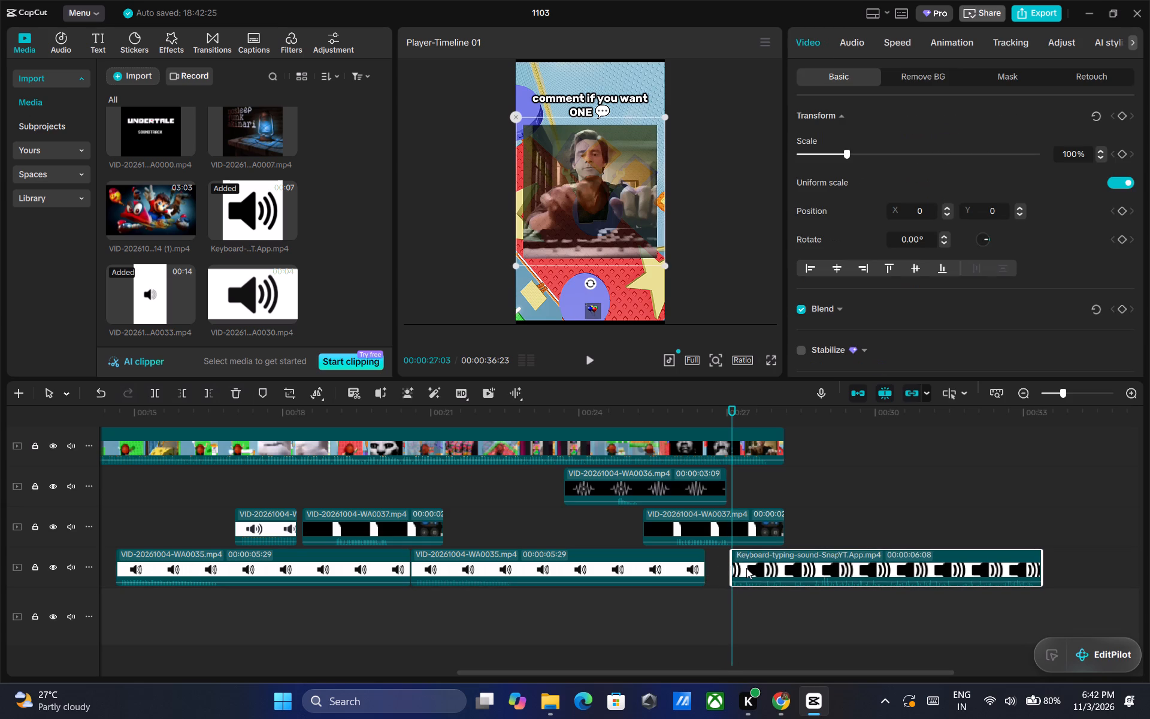
left_click_drag(746, 568, 720, 570)
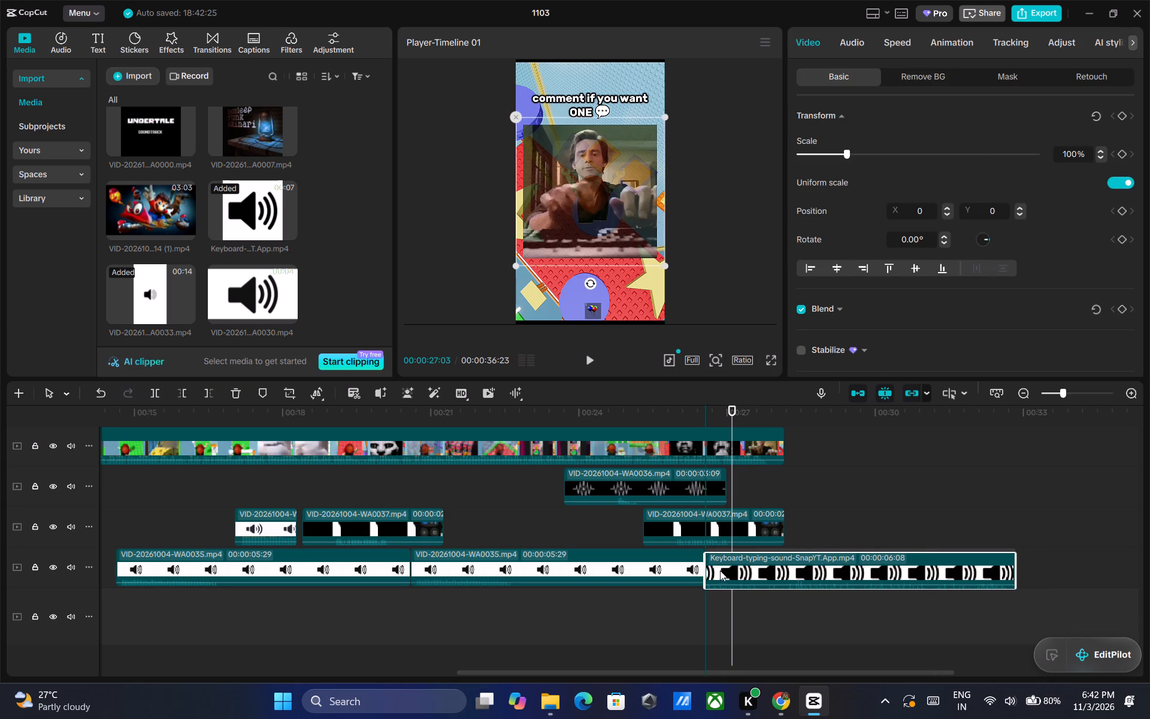
left_click_drag(720, 570, 804, 539)
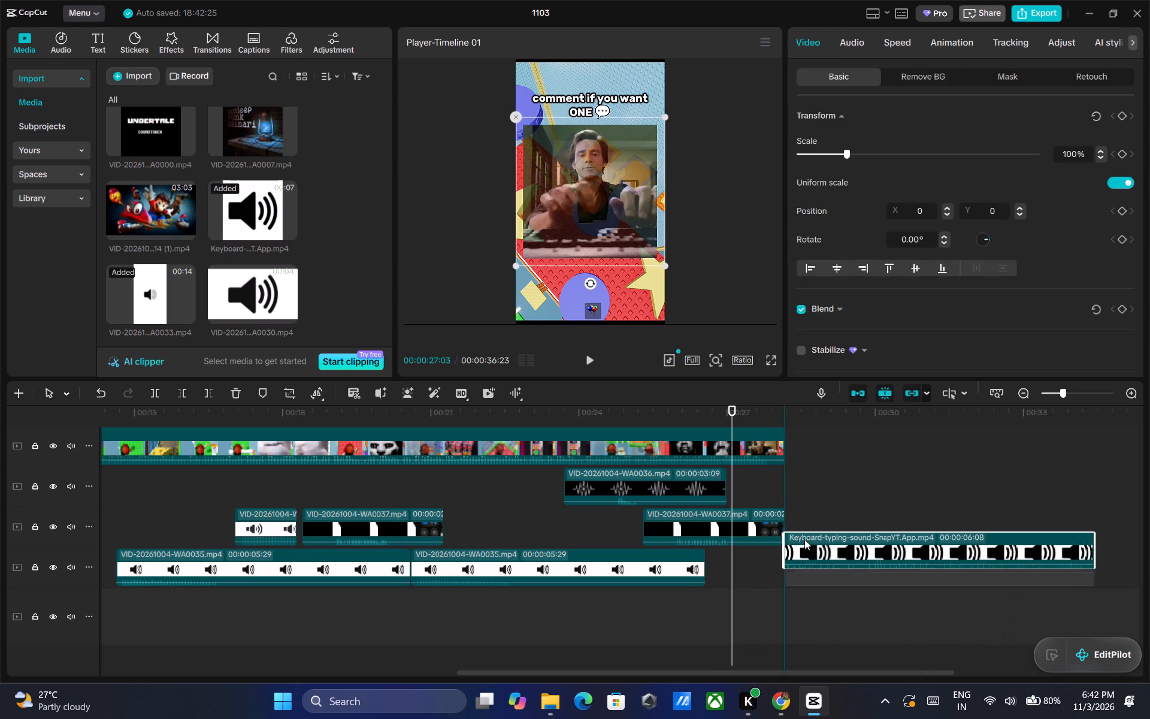
left_click_drag(804, 539, 787, 494)
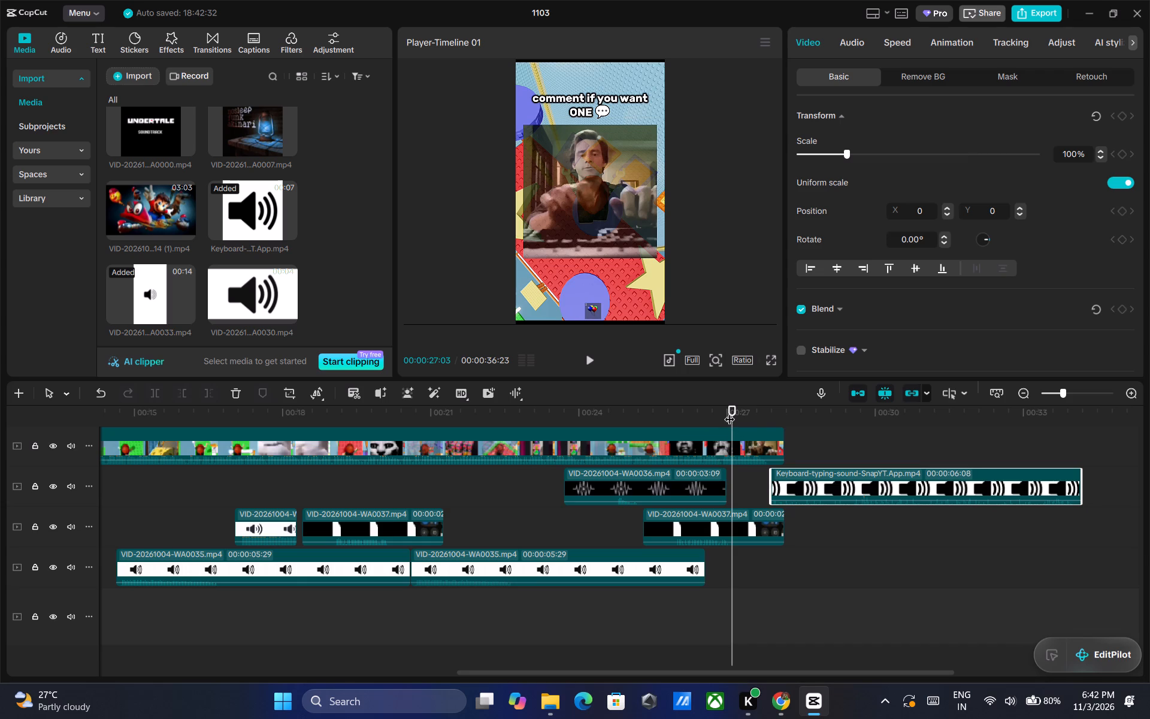
Split the keyboard-typing clip at 00:00:29:16 and delete its leading piece.
left_click_drag(730, 411, 852, 421)
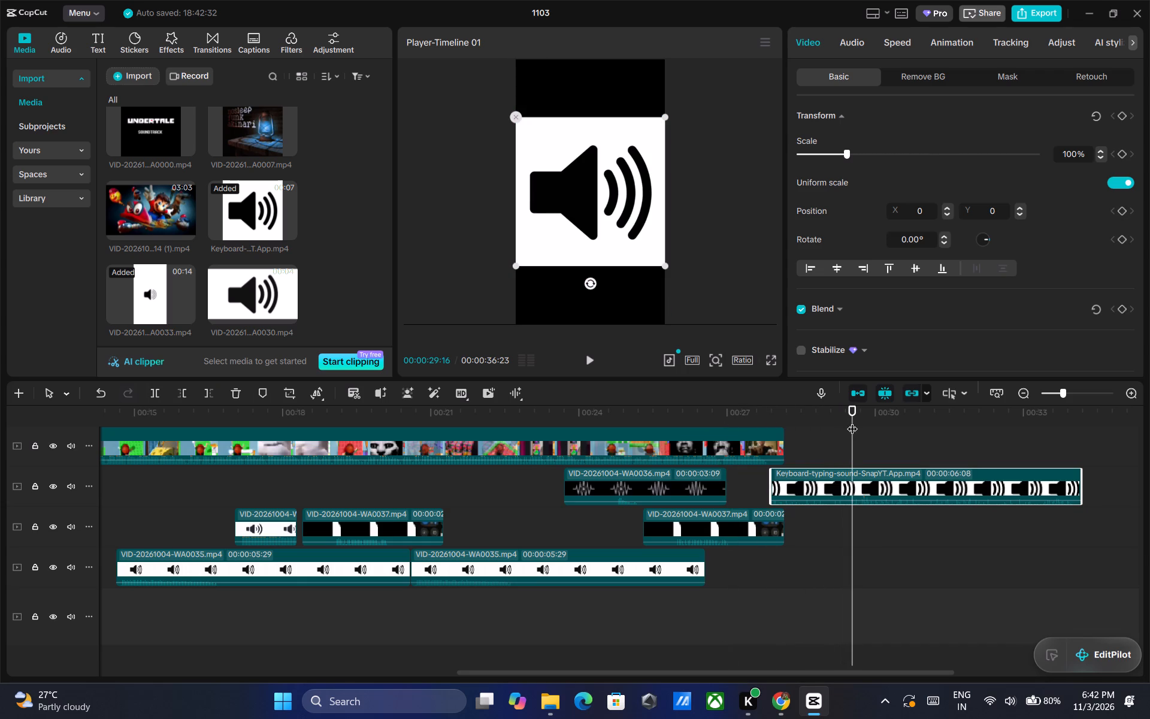
key("ctrl+b")
left_click(800, 475)
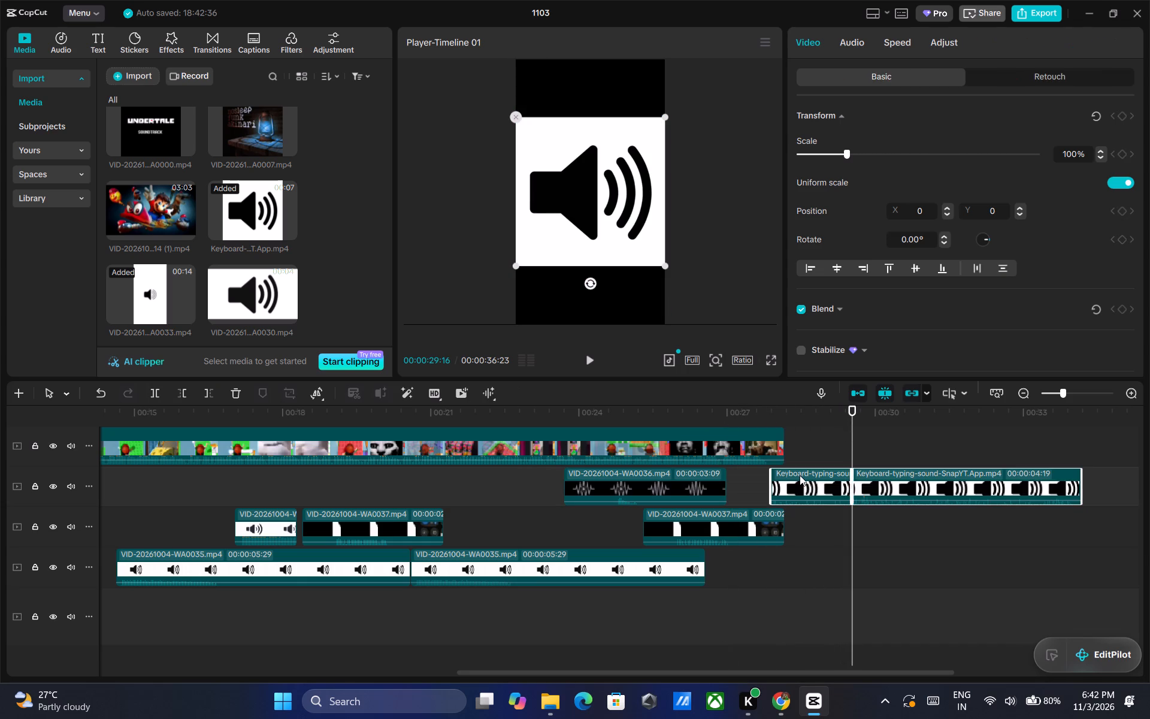
double_click(800, 477)
left_click(800, 479)
key("Delete")
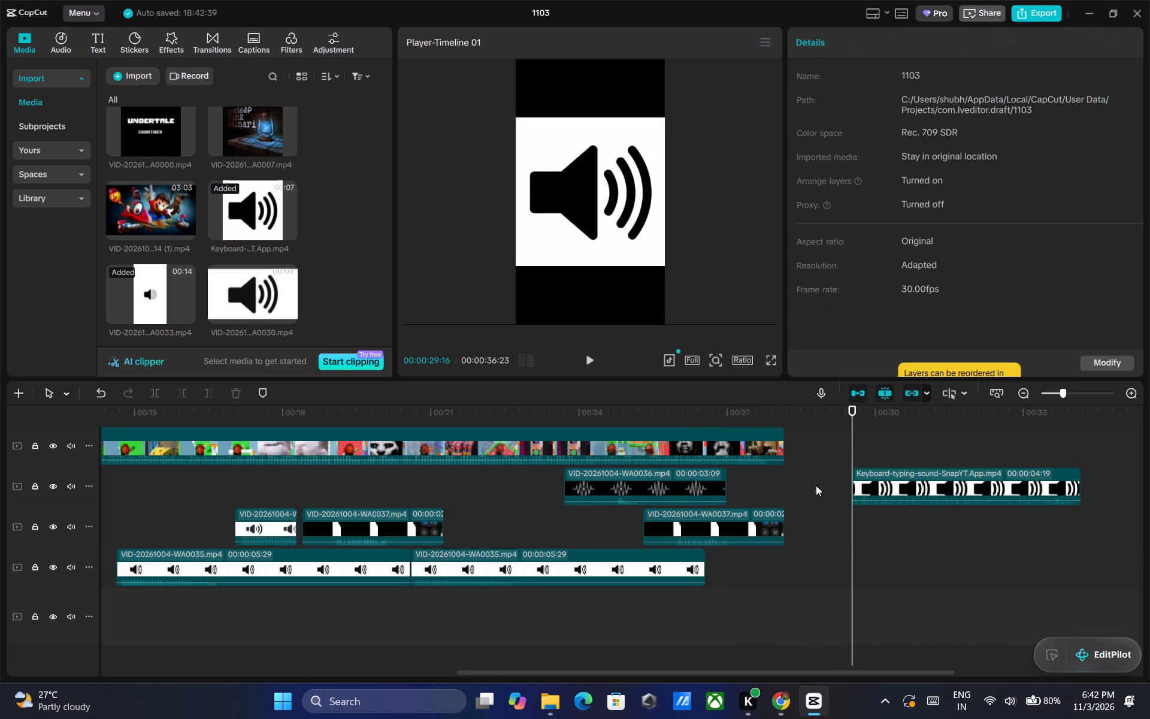
Move the remaining keyboard-typing clip to the VID-20261004-WA0035.mp4 track from about 27.0 s and set the playhead to 00:00:27:00.
left_click_drag(884, 481, 762, 564)
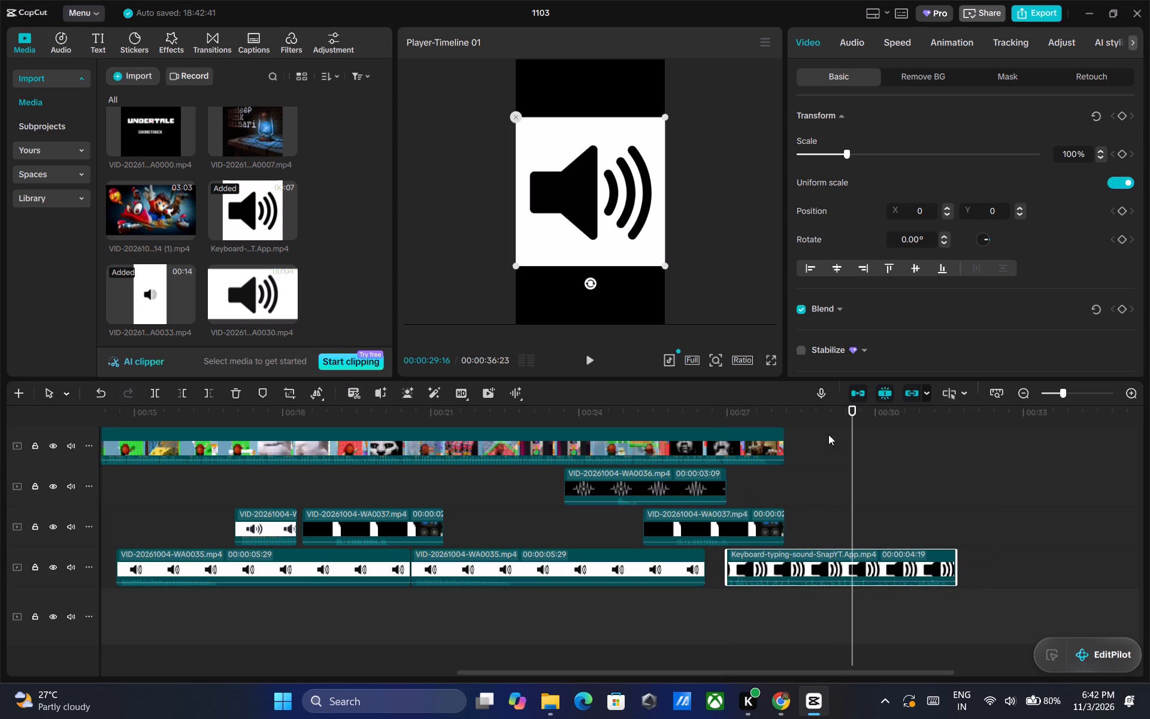
left_click_drag(852, 414, 736, 413)
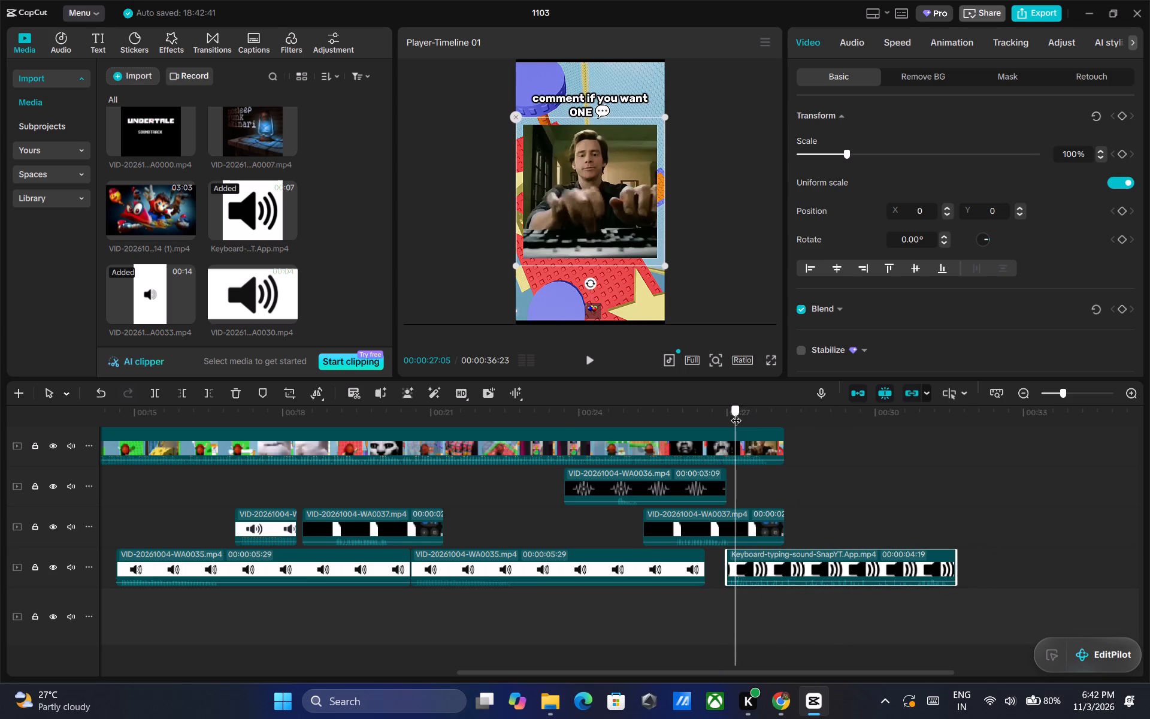
left_click_drag(736, 413, 731, 413)
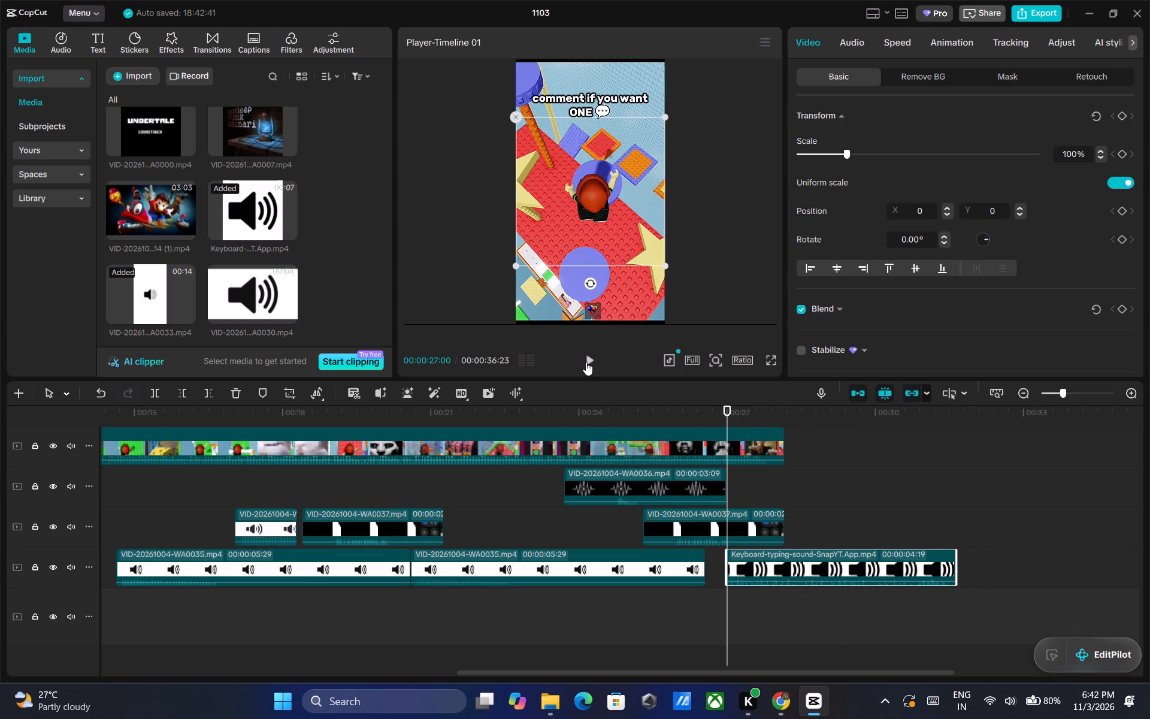
Set the keyboard-typing clip's volume to 13.1 dB.
double_click(586, 362)
left_click(848, 43)
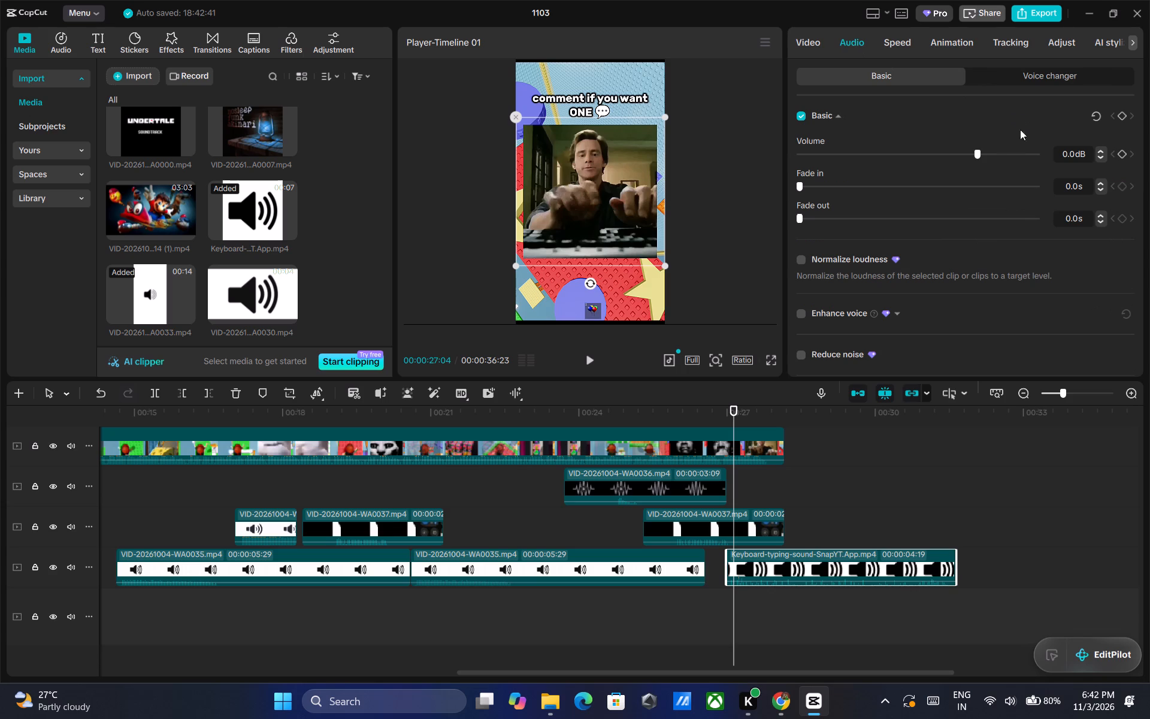
left_click(1013, 154)
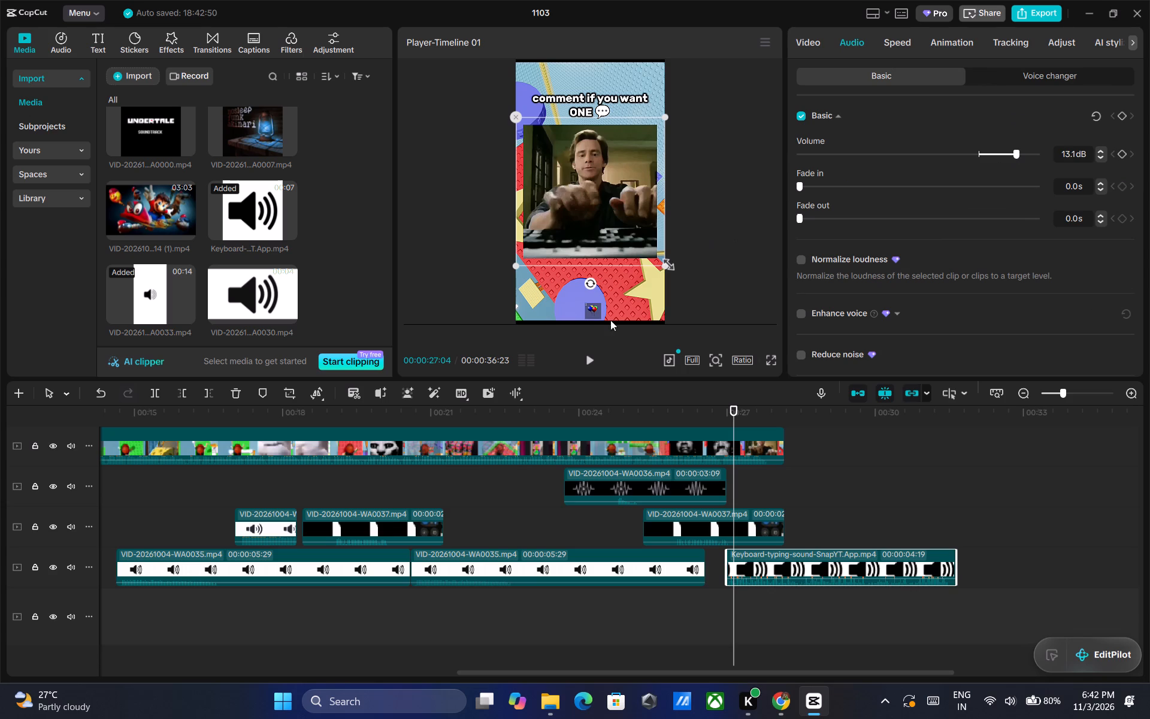
Split the keyboard-typing clip at 00:00:28:03, near the end of the gameplay video, and delete the trailing piece.
left_click(584, 359)
left_click(584, 359)
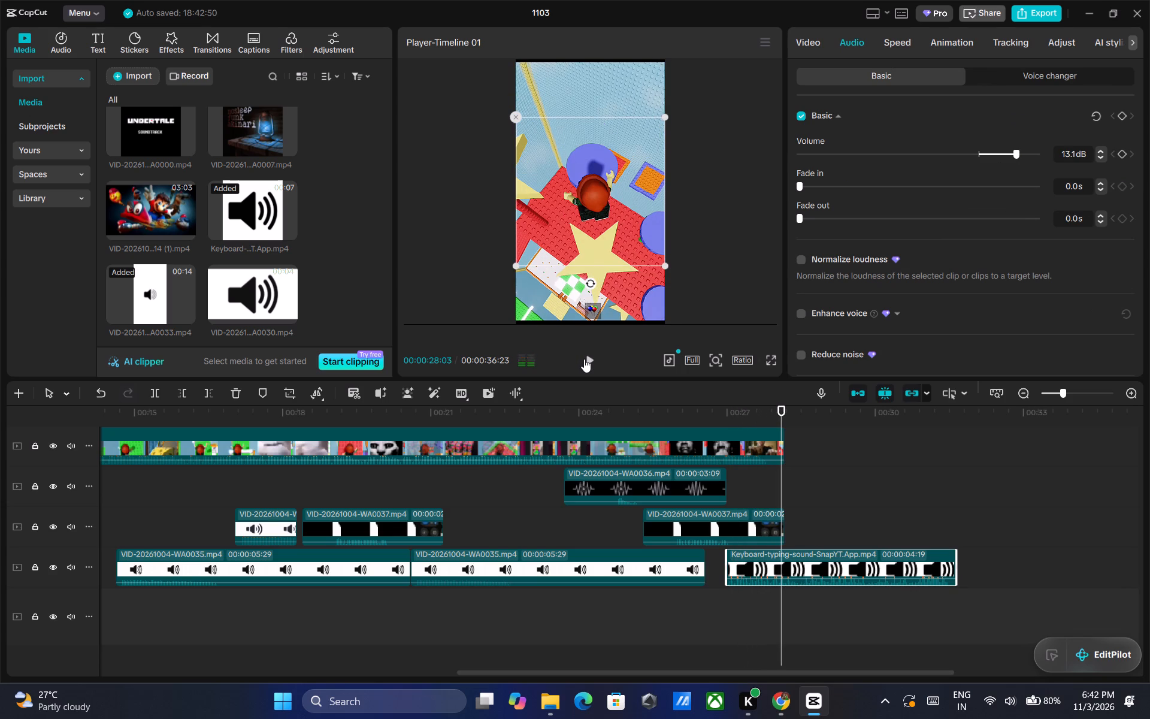
key("ctrl+b")
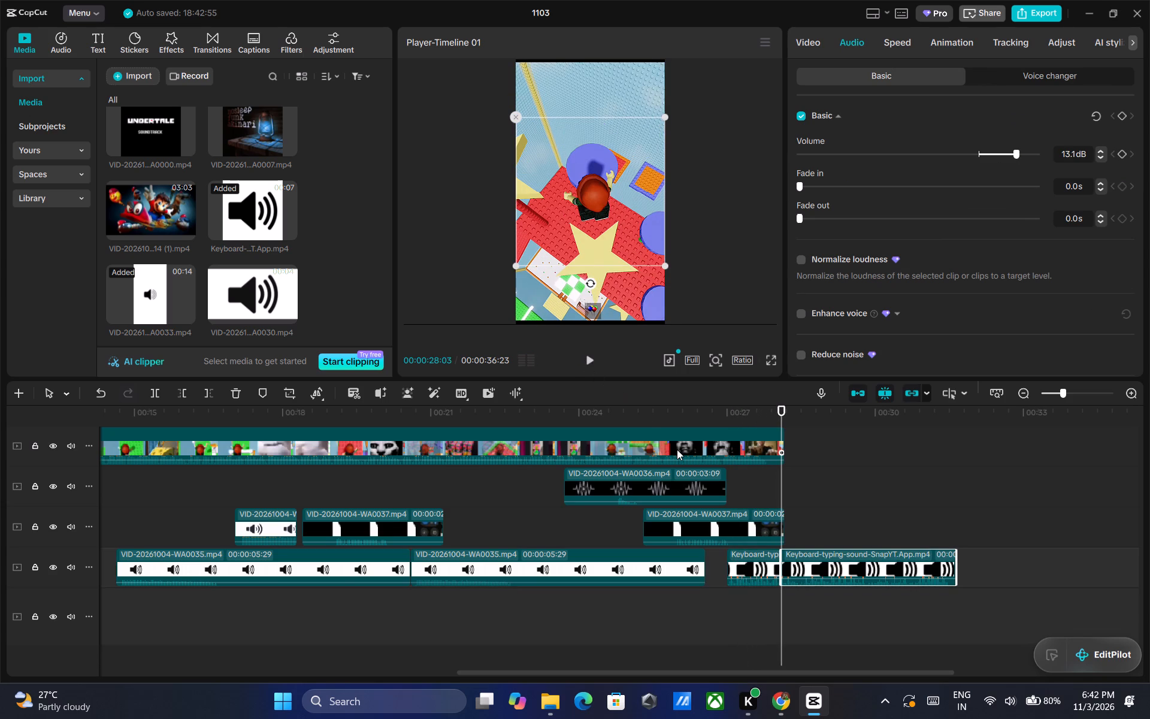
key("Delete")
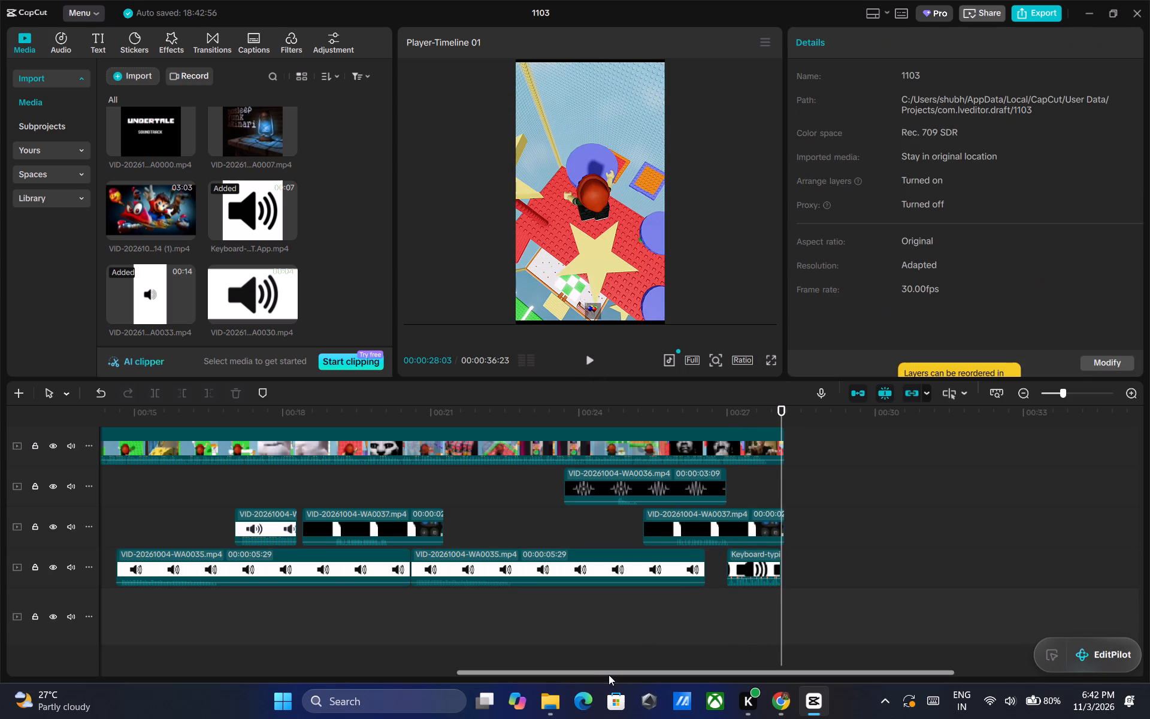
Preview the imported music clips and place VID-20261004-WA0019.mp4 on the empty bottom track from the start of the timeline.
left_click_drag(609, 675, 95, 672)
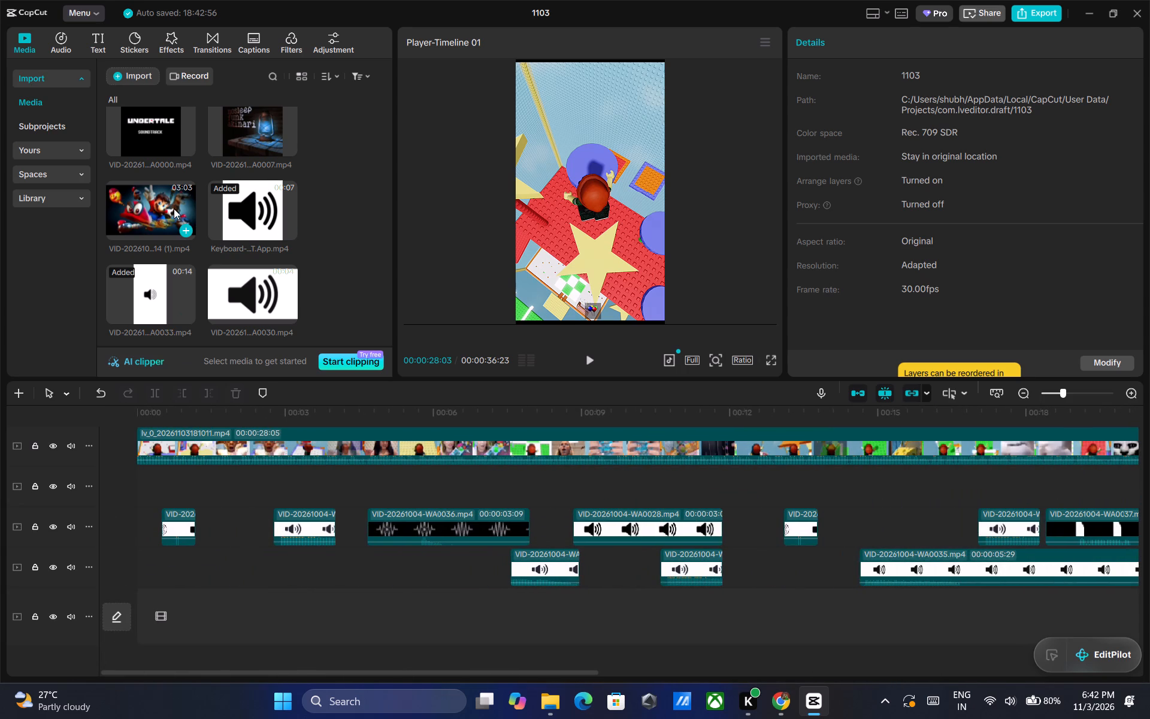
left_click(174, 209)
scroll(174, 209, "up", 1)
left_click(231, 177)
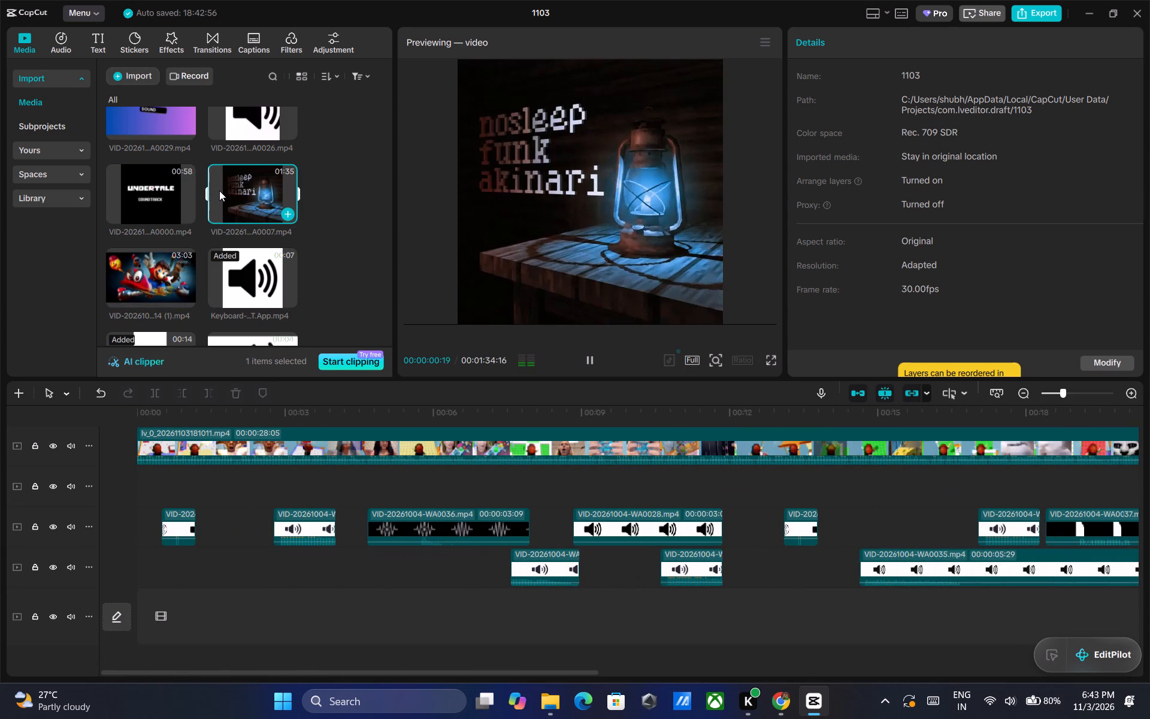
left_click(170, 197)
scroll(172, 195, "up", 6)
left_click(243, 143)
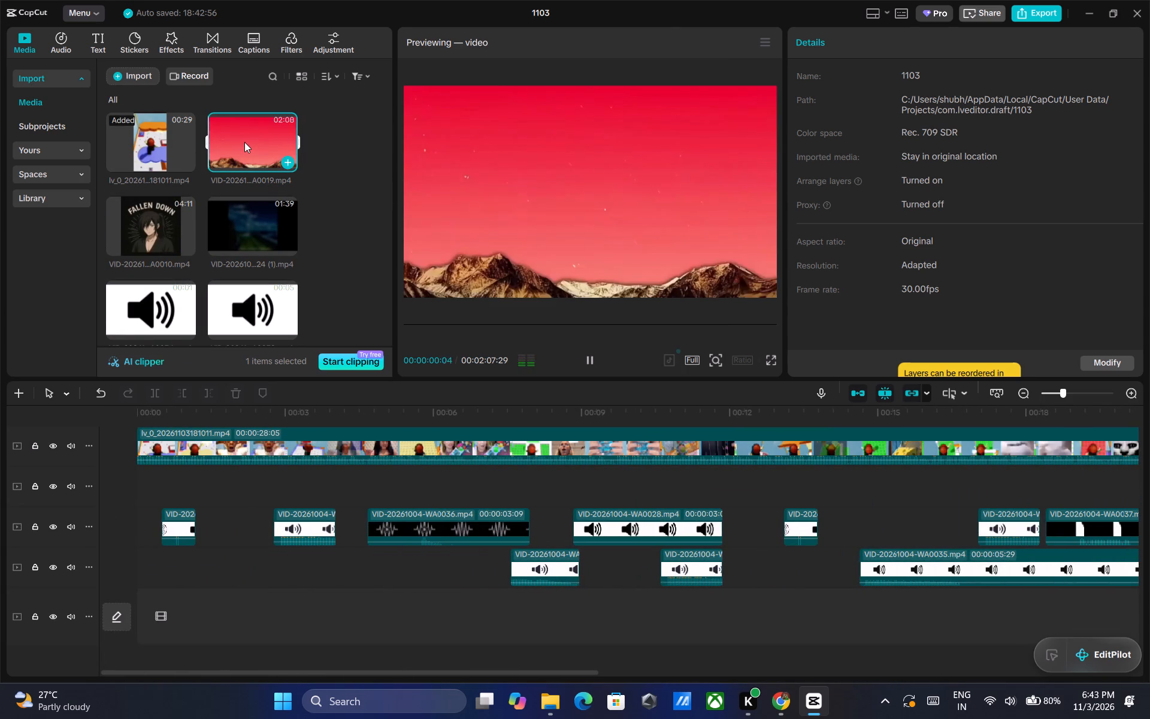
left_click_drag(244, 142, 126, 624)
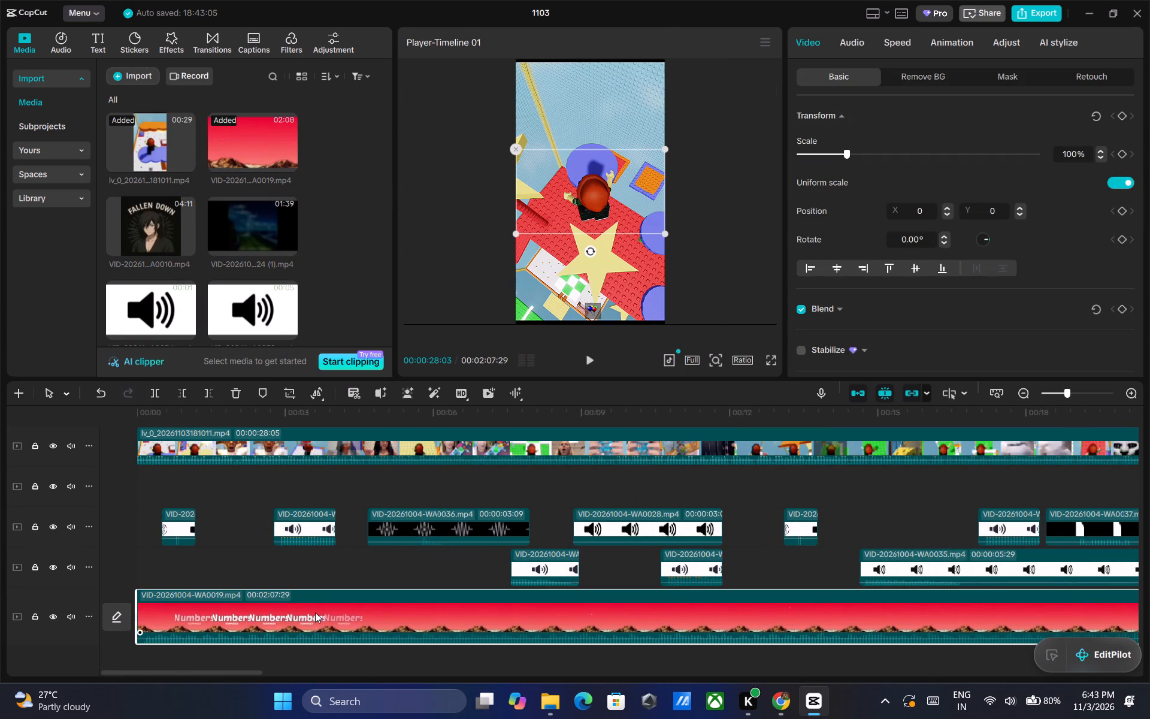
Lower the VID-20261004-WA0019.mp4 clip's volume to -10.0 dB.
left_click(858, 35)
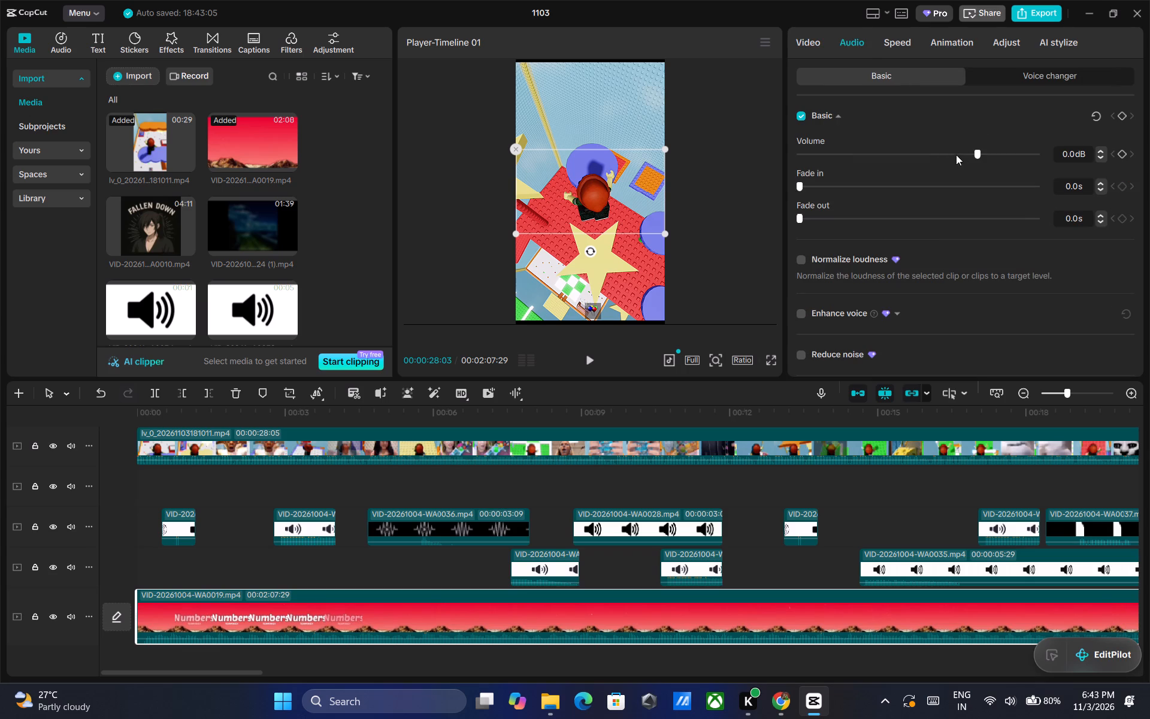
left_click(947, 155)
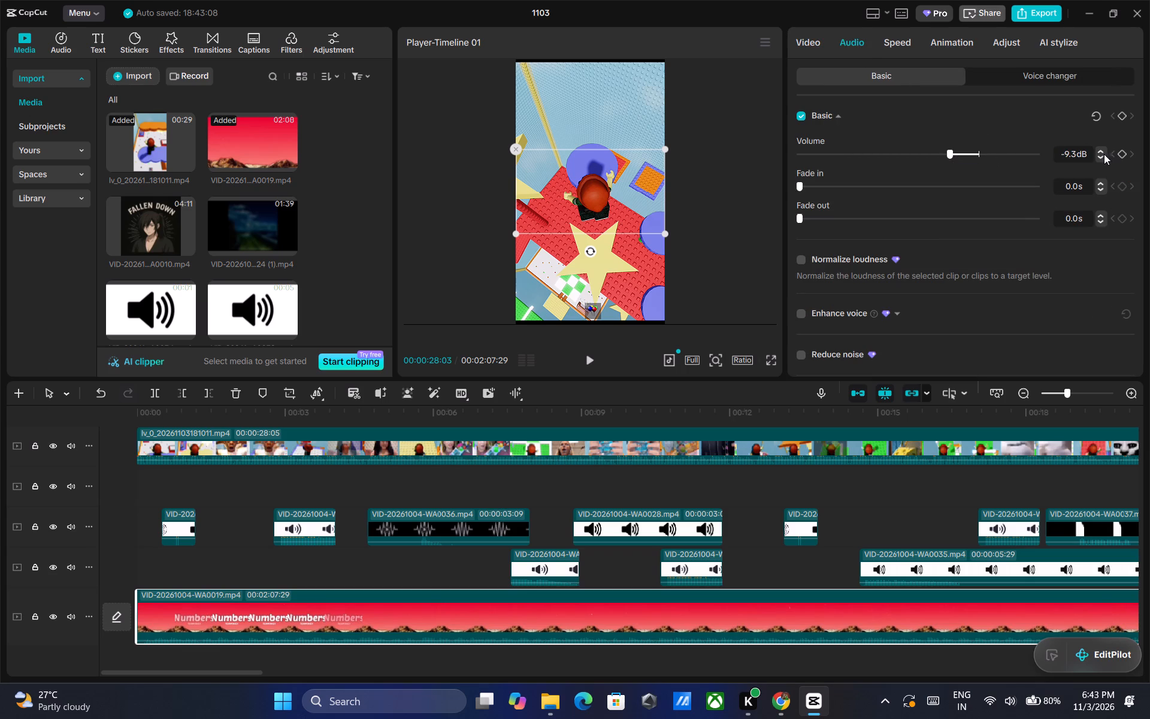
triple_click(1101, 155)
triple_click(1101, 155)
left_click(1101, 155)
Add the gameplay video to the selection and set Exposure to 2 and Contrast, Highlight, Shadow and Whites to 1.
left_click(559, 437)
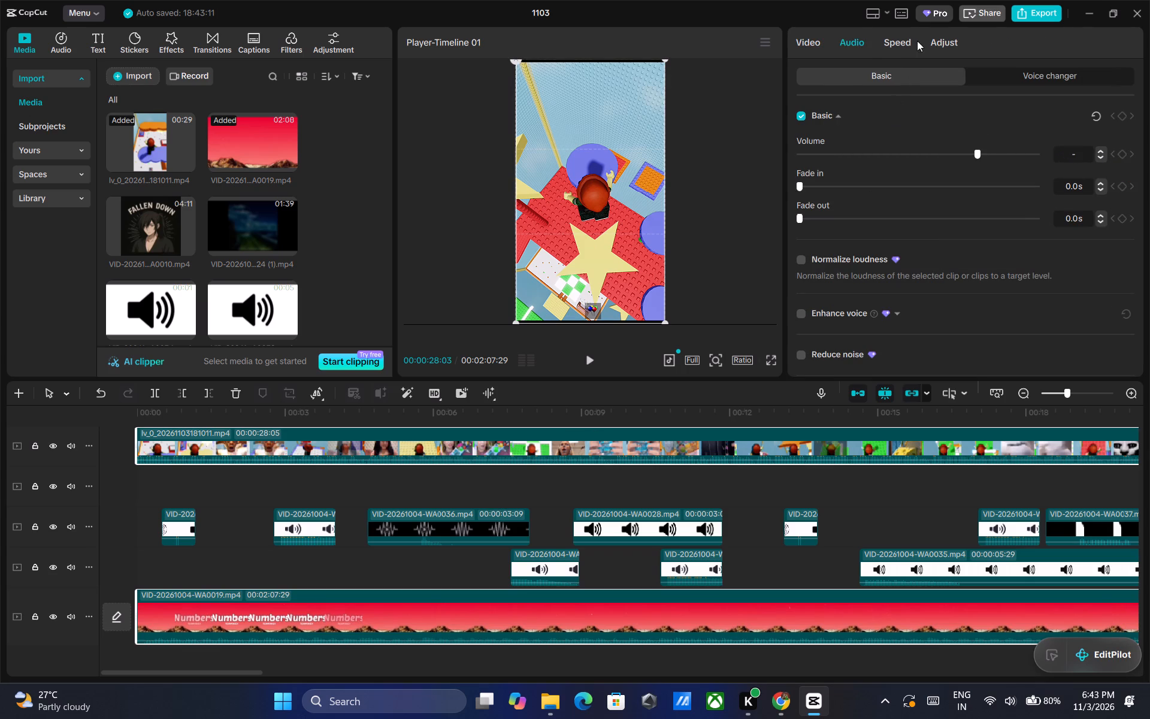
left_click(937, 46)
scroll(942, 161, "down", 5)
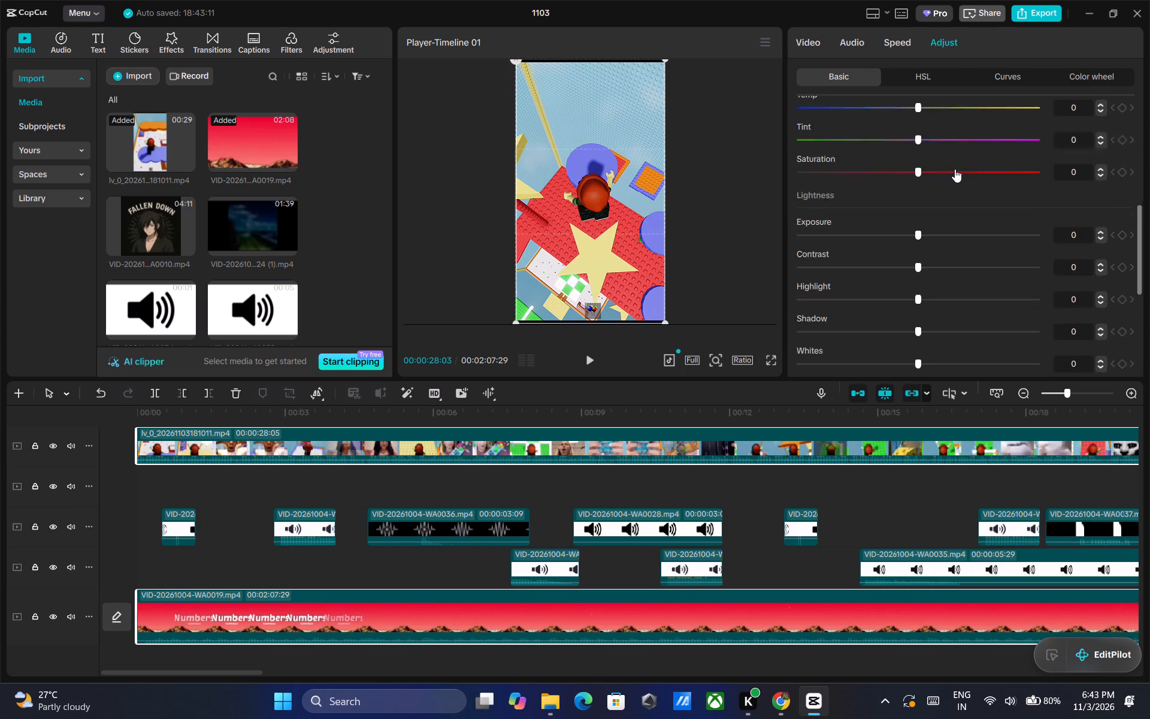
scroll(955, 169, "down", 1)
double_click(1100, 163)
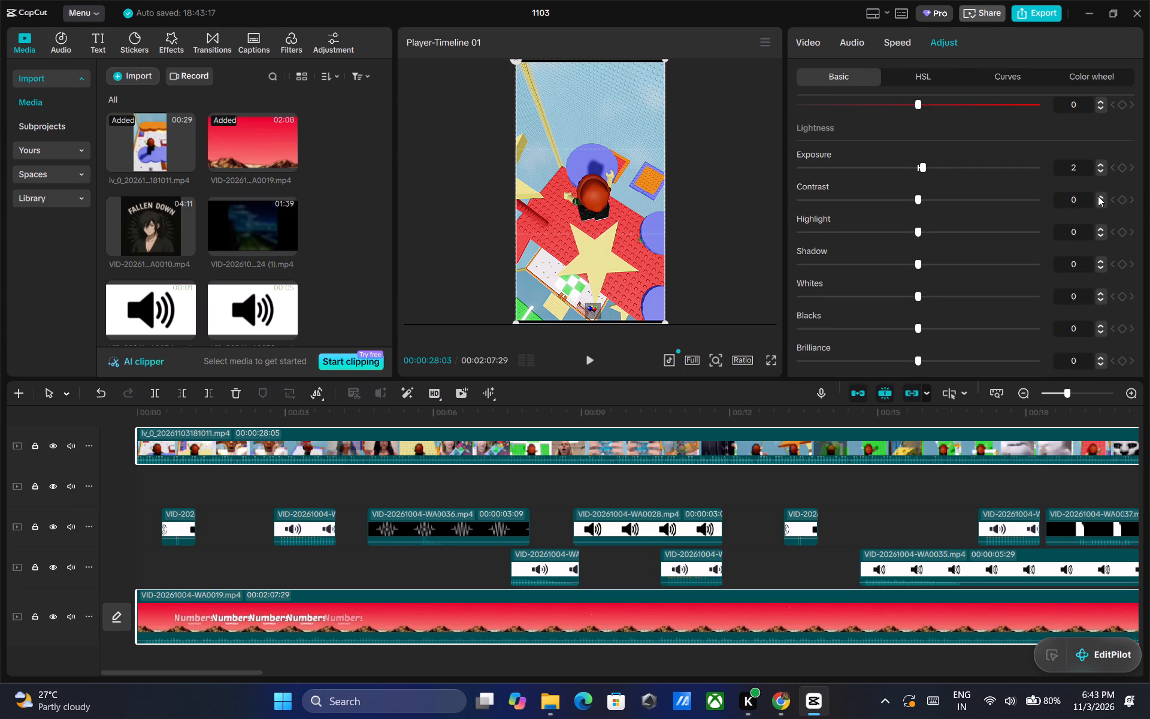
left_click(1099, 197)
left_click(1102, 228)
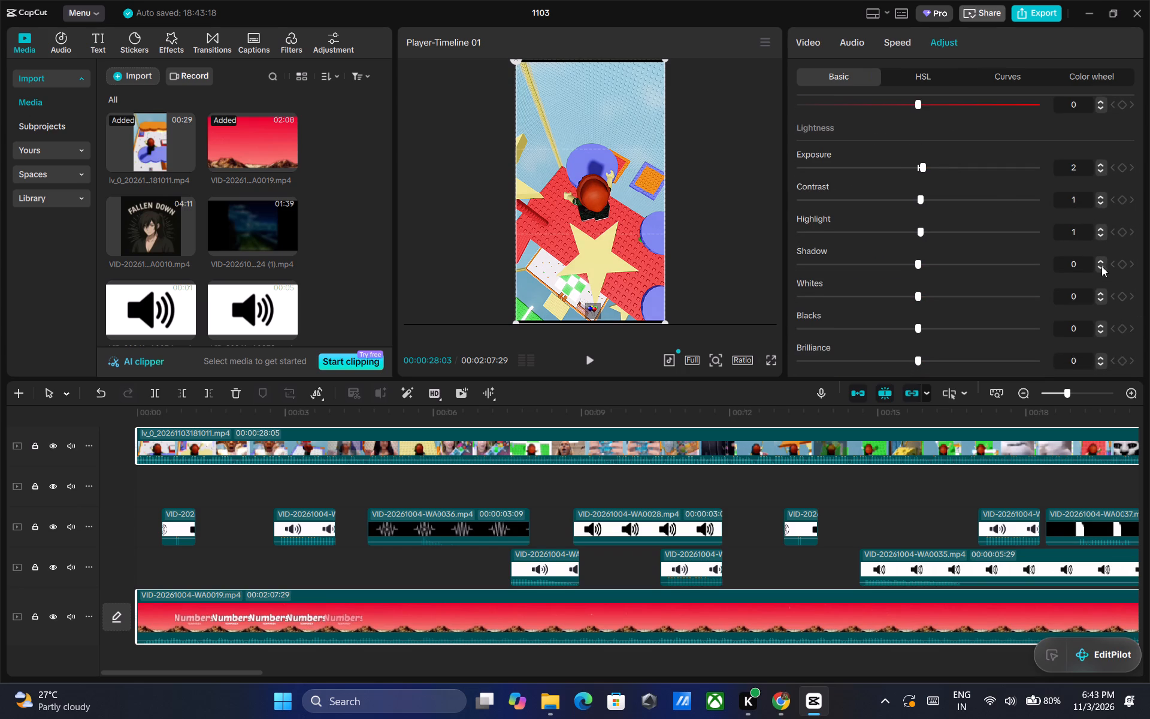
left_click(1101, 259)
left_click(1103, 290)
left_click(1103, 291)
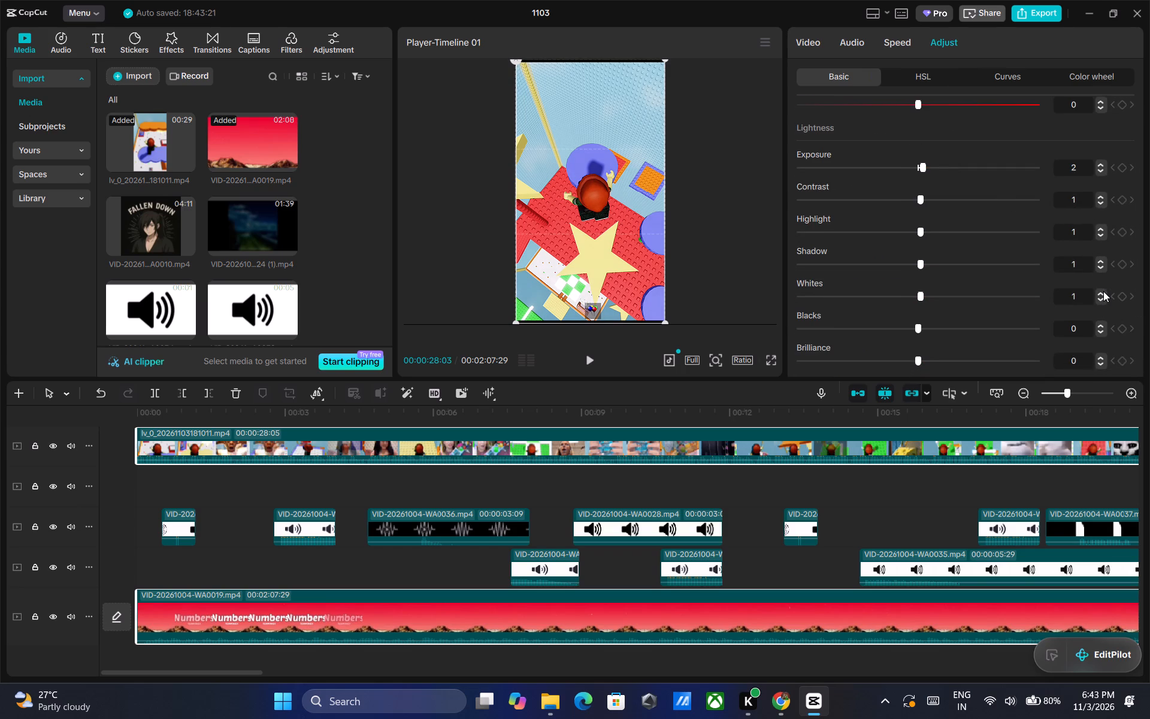
Set the selected clips' effect adjustments to Sharpen 3, Clarity 2, Particles 1 and Fade 1.
scroll(1010, 271, "down", 2)
triple_click(1100, 280)
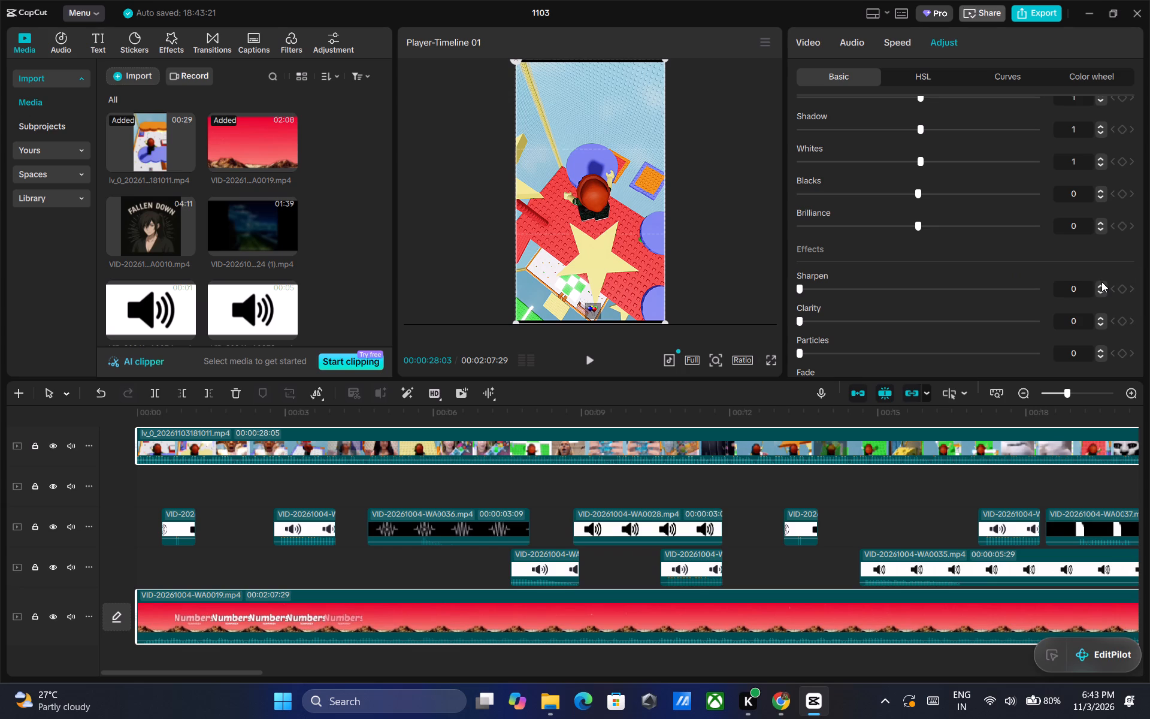
triple_click(1101, 283)
double_click(1101, 316)
scroll(1057, 300, "down", 2)
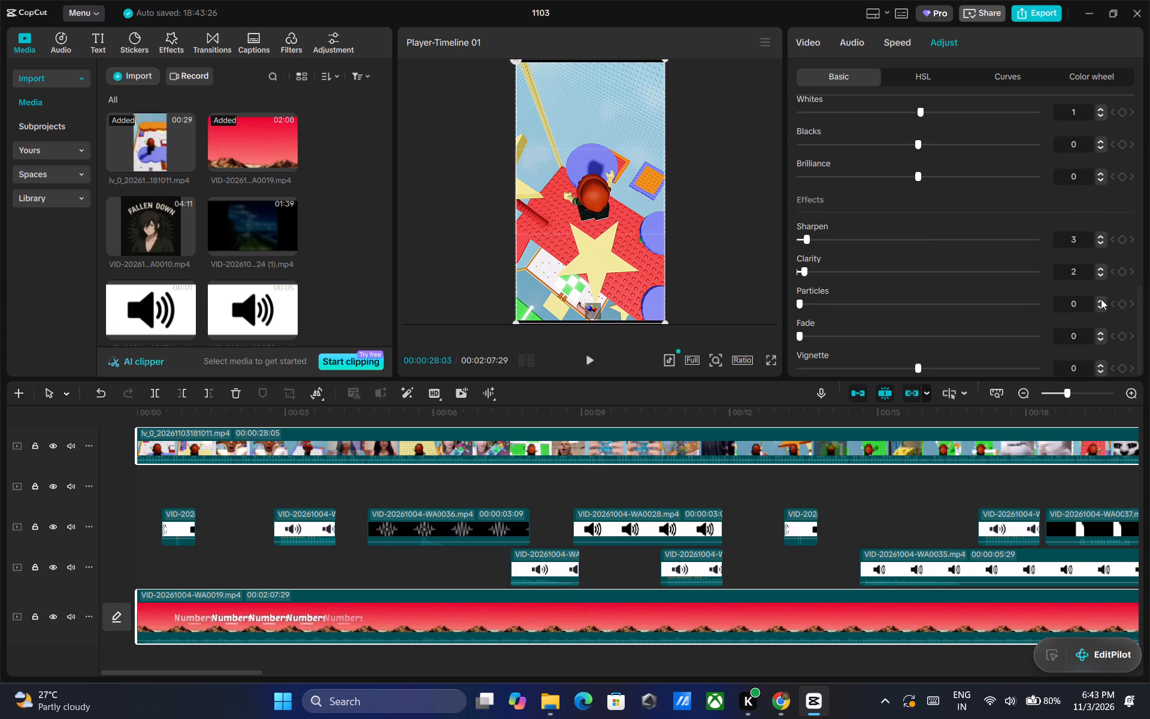
left_click(1101, 299)
scroll(1082, 298, "down", 4)
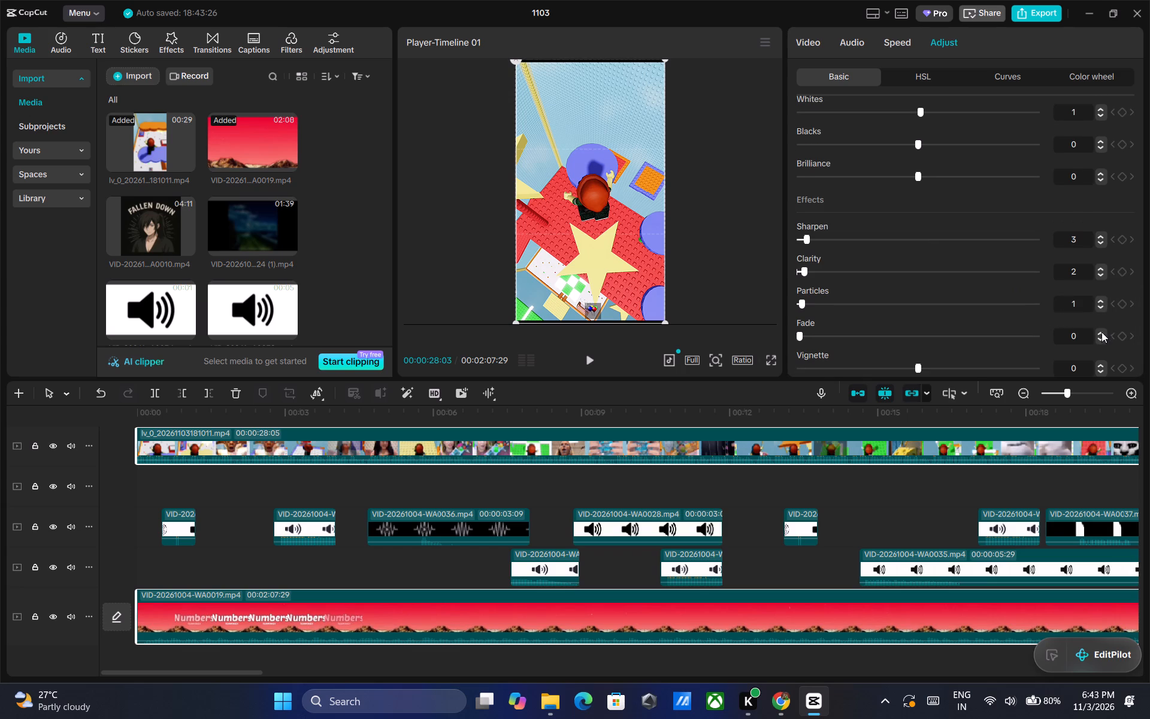
left_click(1101, 335)
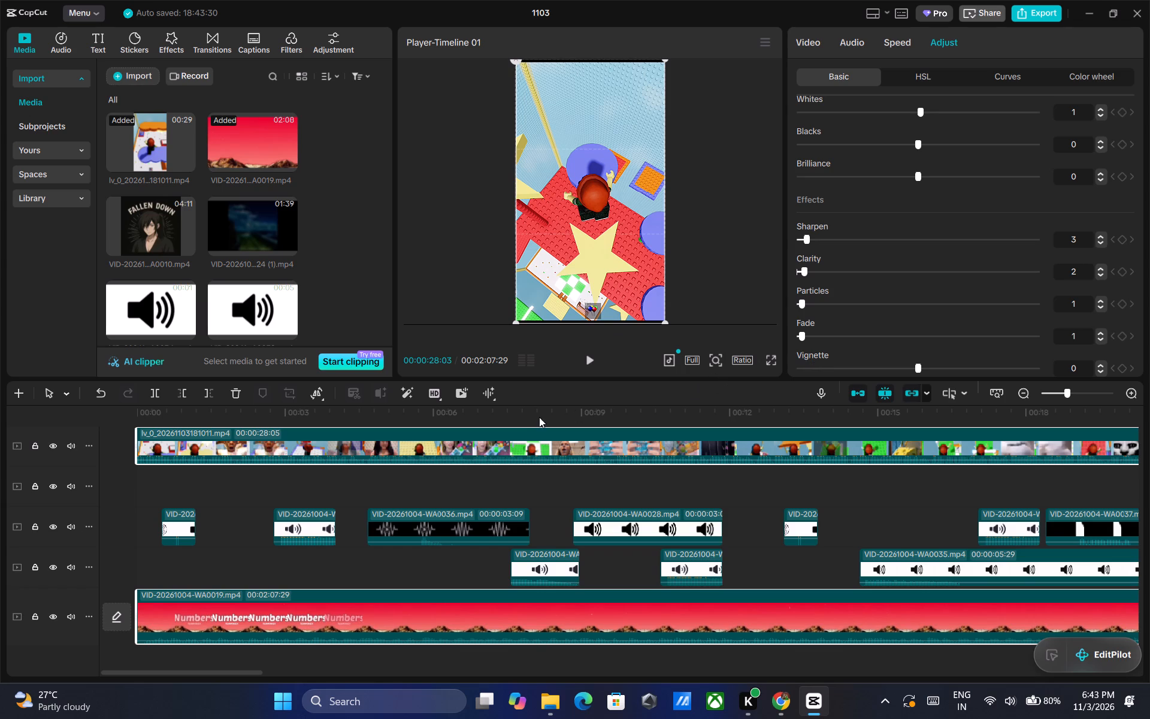
Play the edit full screen from the beginning to check the sound effects, background music and picture adjustments.
left_click(536, 407)
left_click_drag(538, 407, 0, 416)
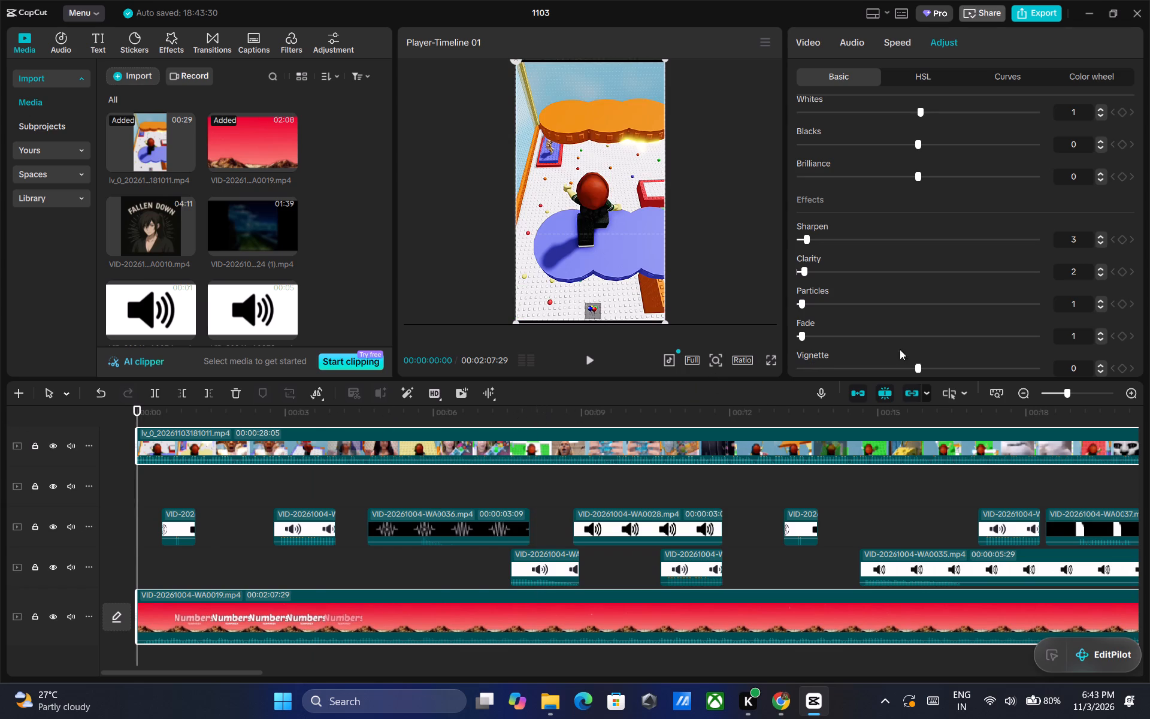
left_click(771, 359)
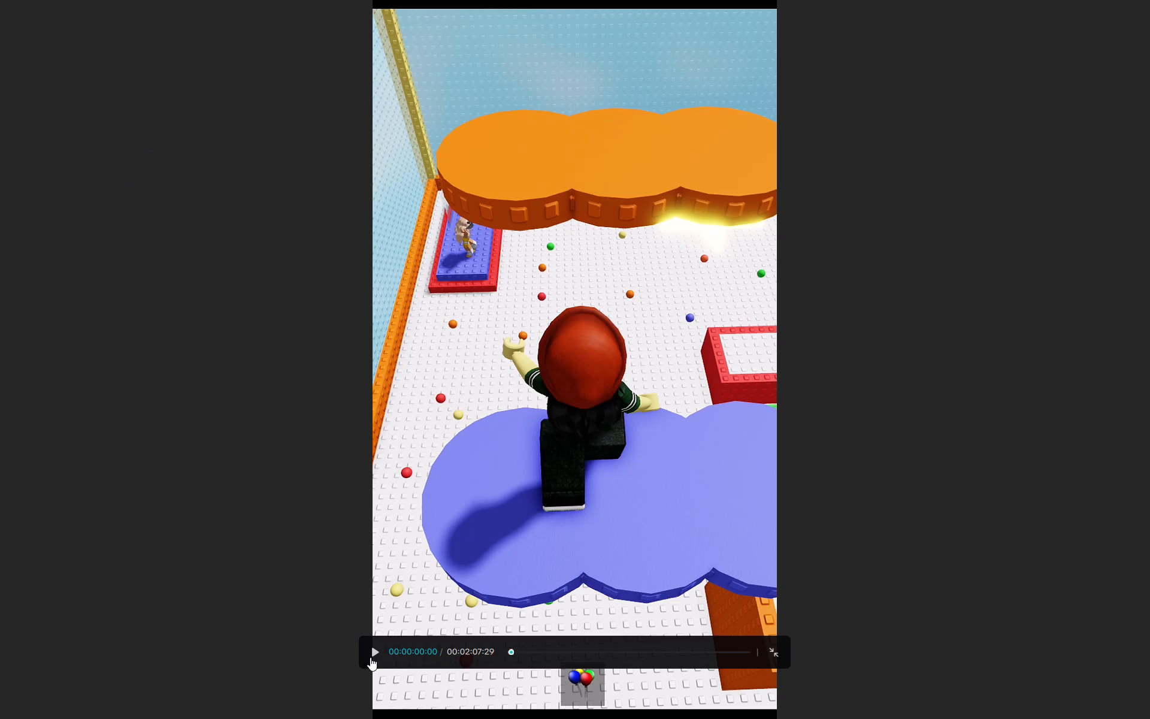
left_click(373, 651)
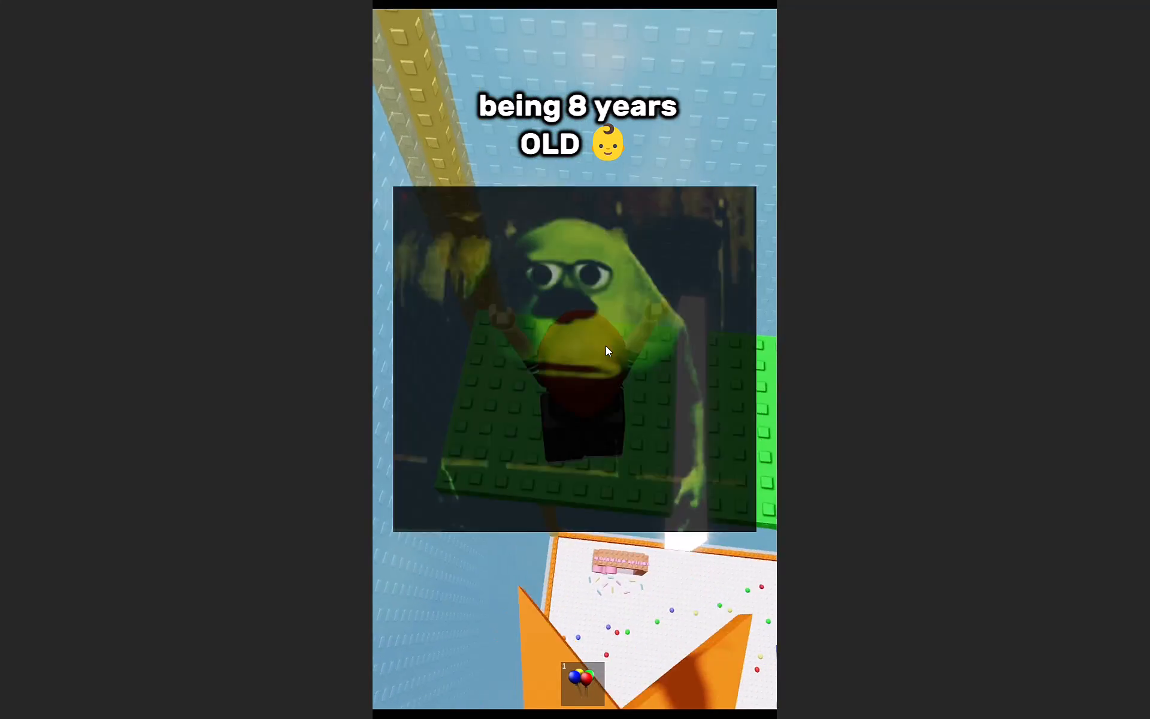
left_click(579, 364)
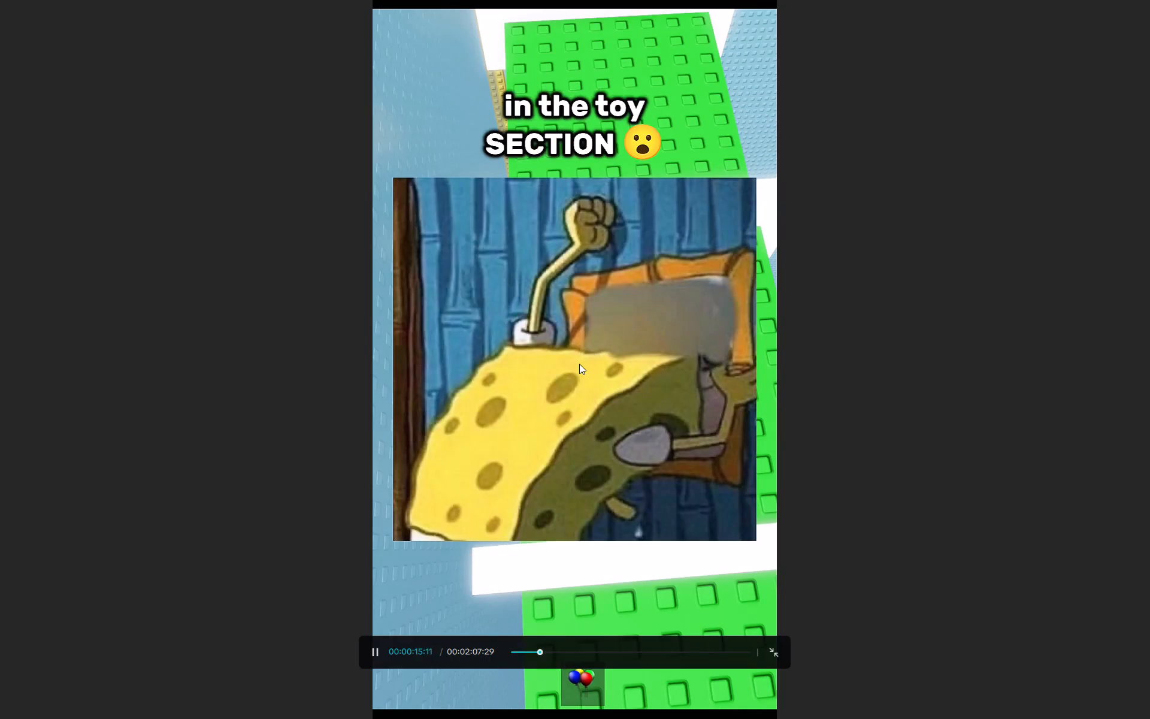
left_click(368, 654)
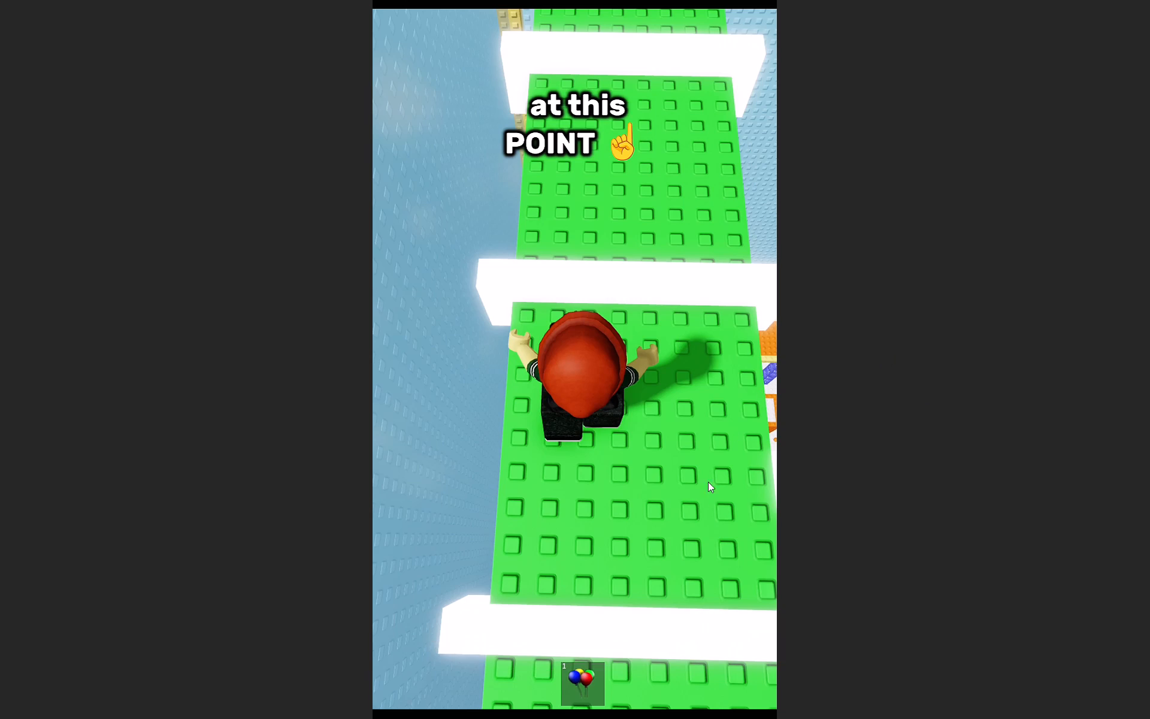
key("space")
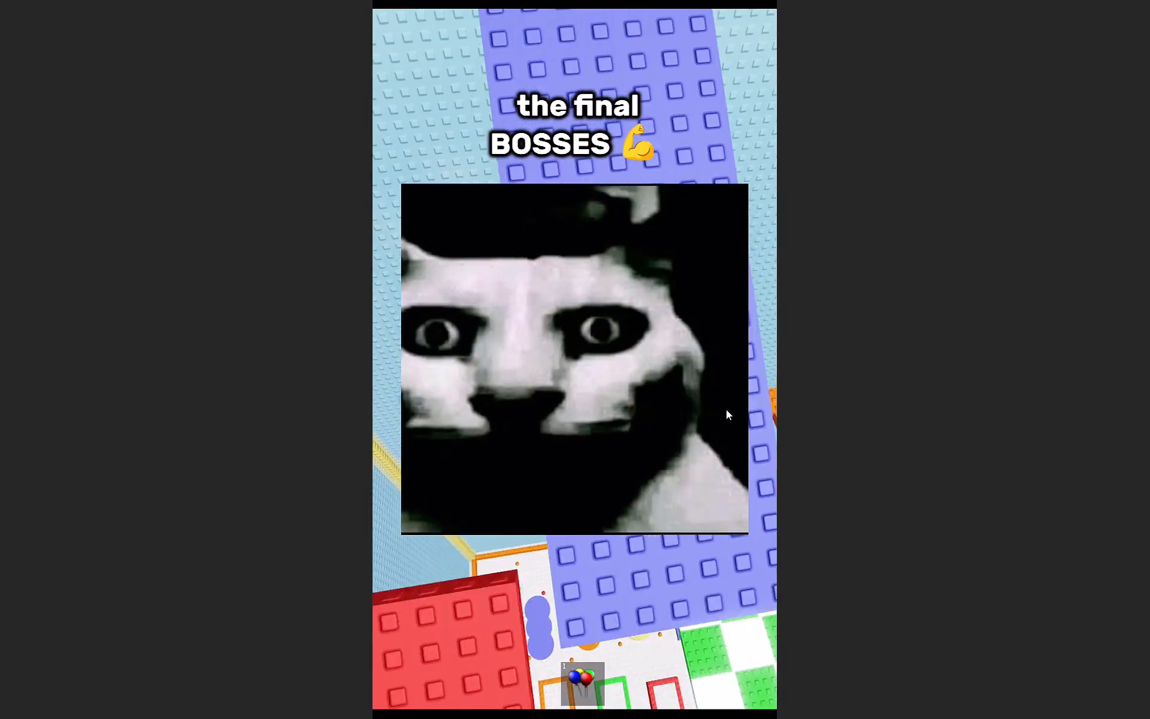
key("space")
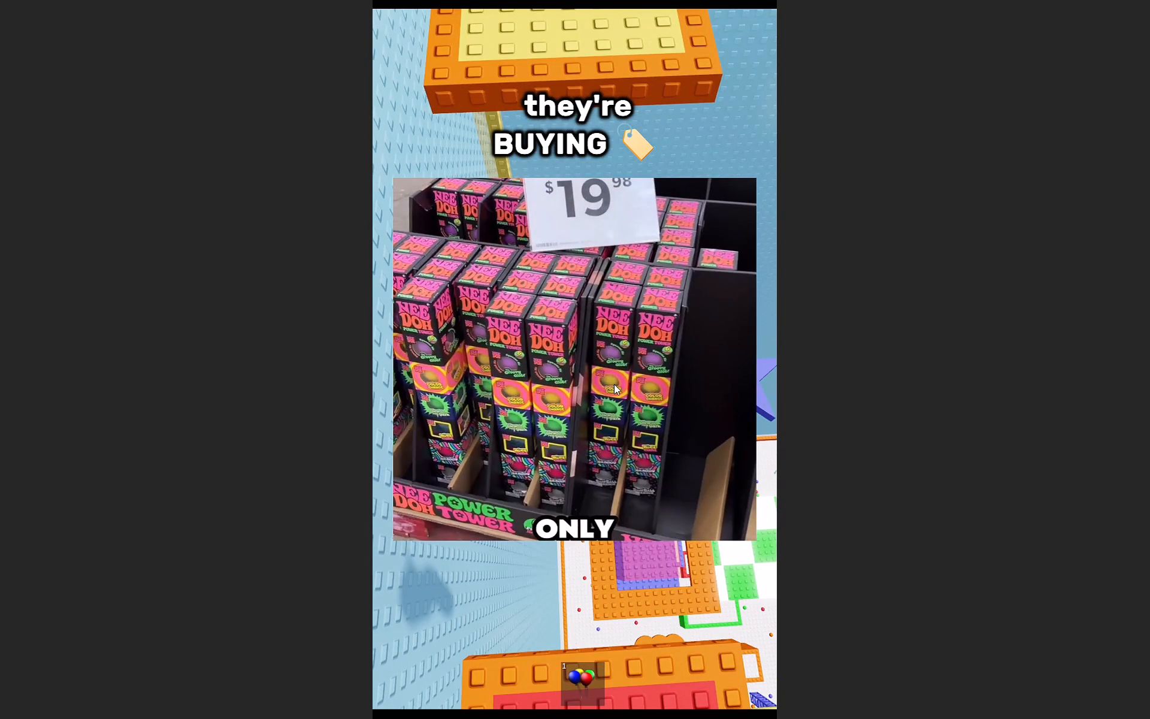
key("space")
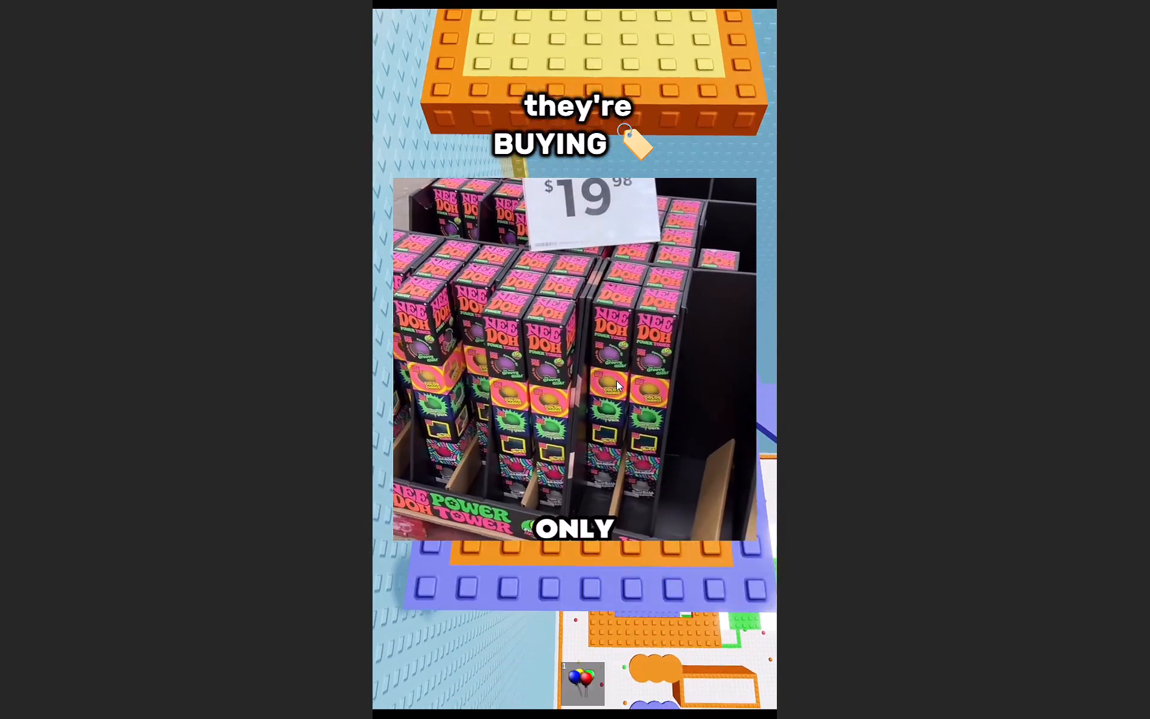
key("space")
key("space")
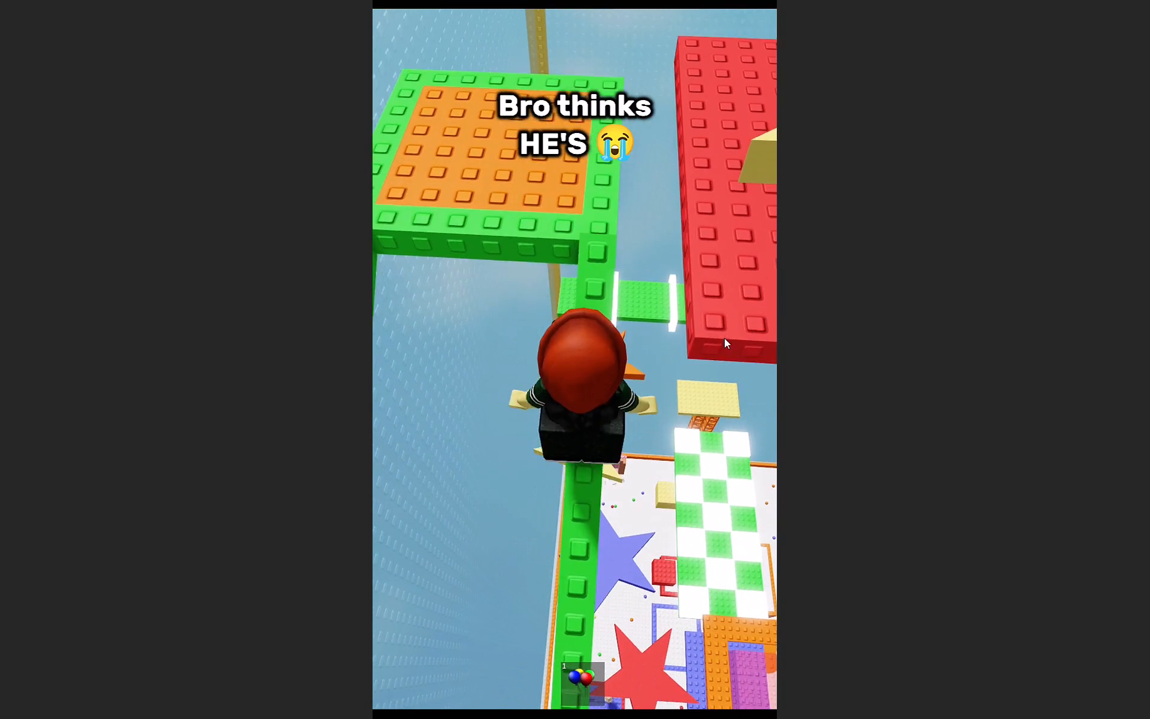
key("space")
left_click(652, 327)
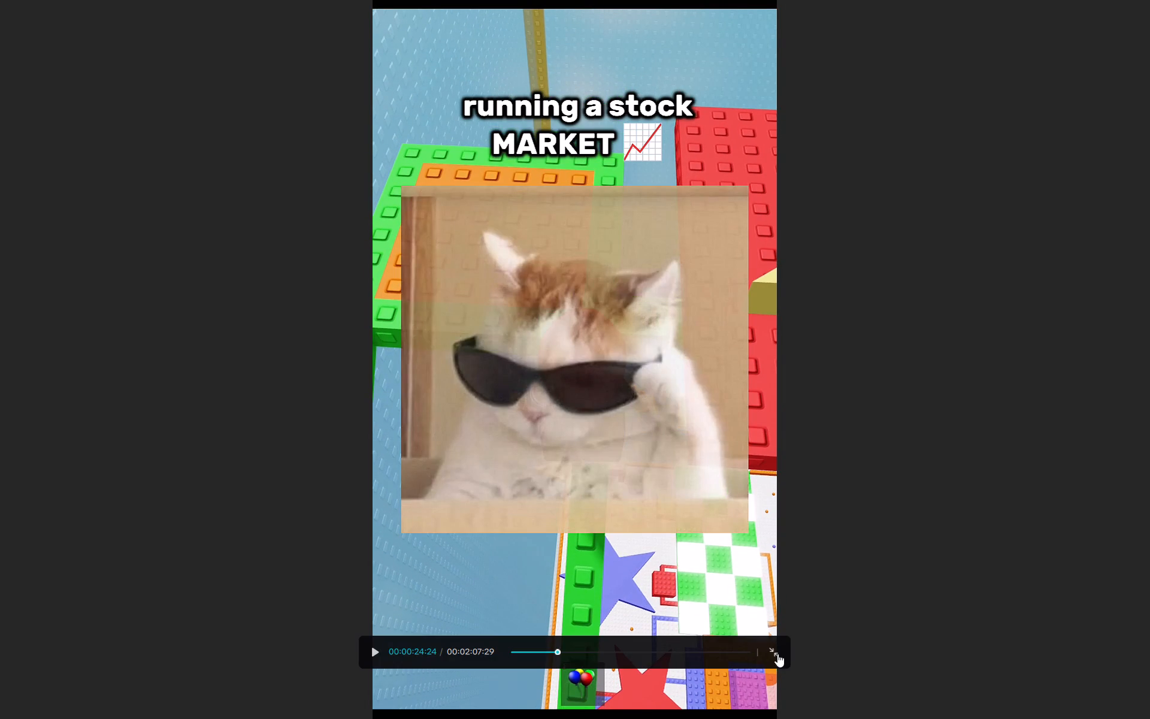
left_click(777, 654)
Split the selected gameplay video and VID-20261004-WA0019.mp4 clips at 00:00:21:11 and delete both trailing pieces.
left_click_drag(426, 410, 276, 412)
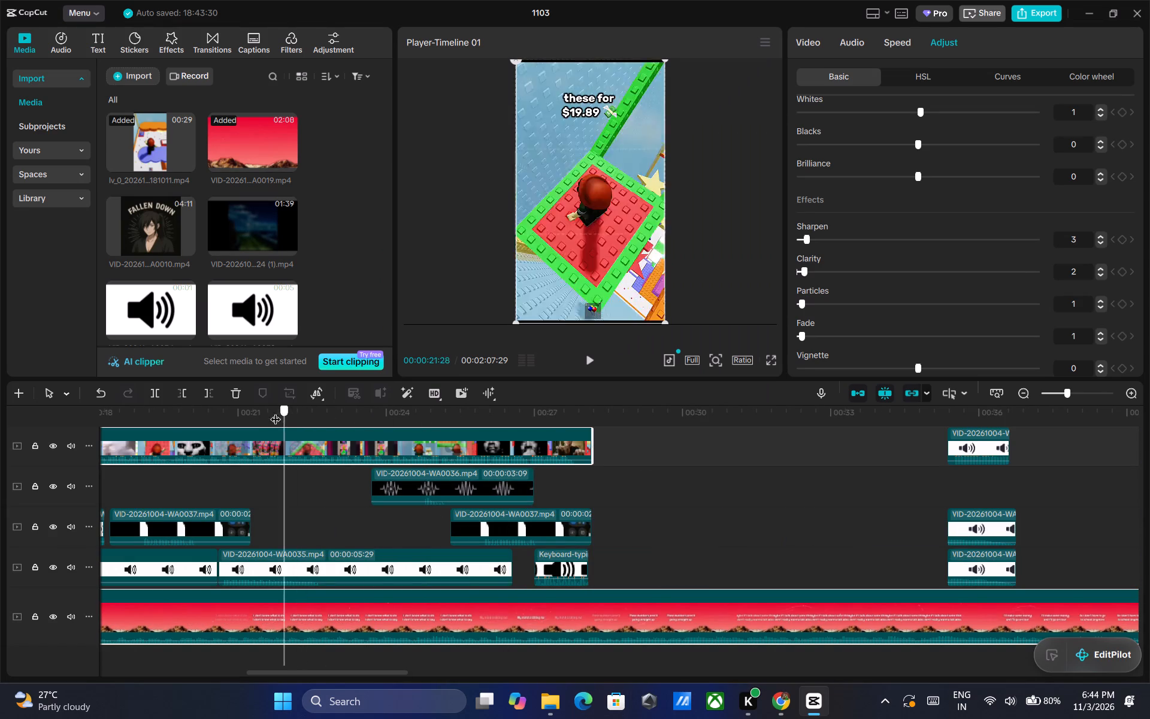
left_click_drag(276, 412, 256, 415)
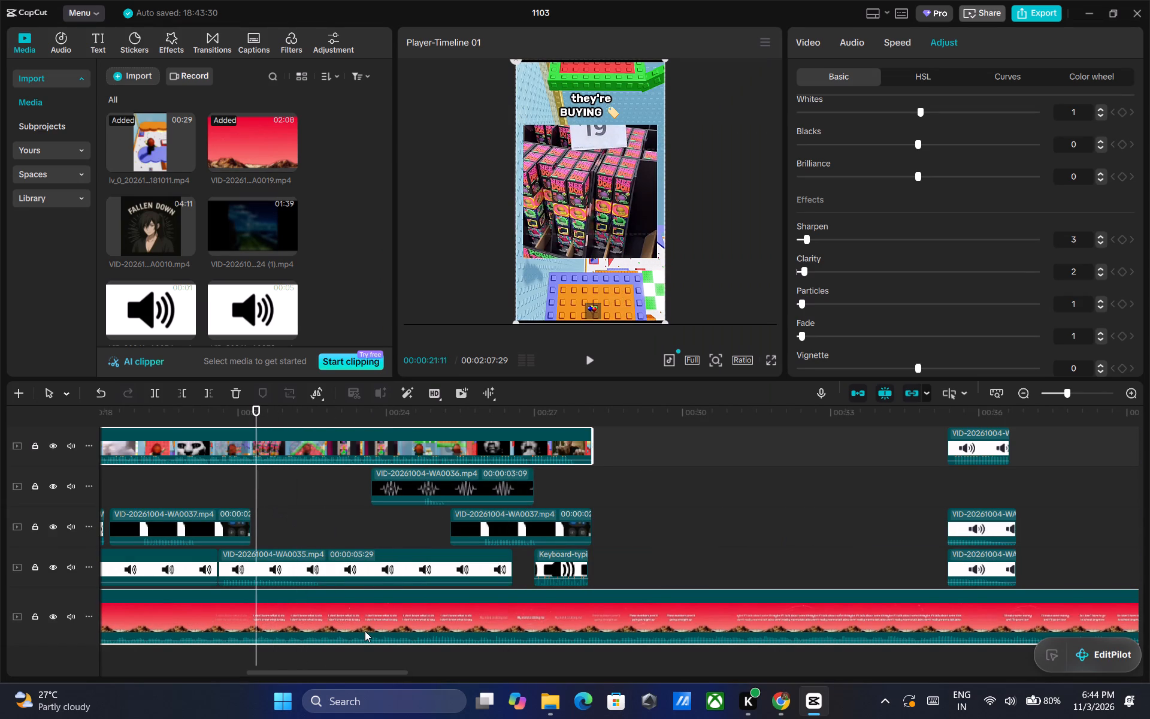
key("ctrl+b")
key("Delete")
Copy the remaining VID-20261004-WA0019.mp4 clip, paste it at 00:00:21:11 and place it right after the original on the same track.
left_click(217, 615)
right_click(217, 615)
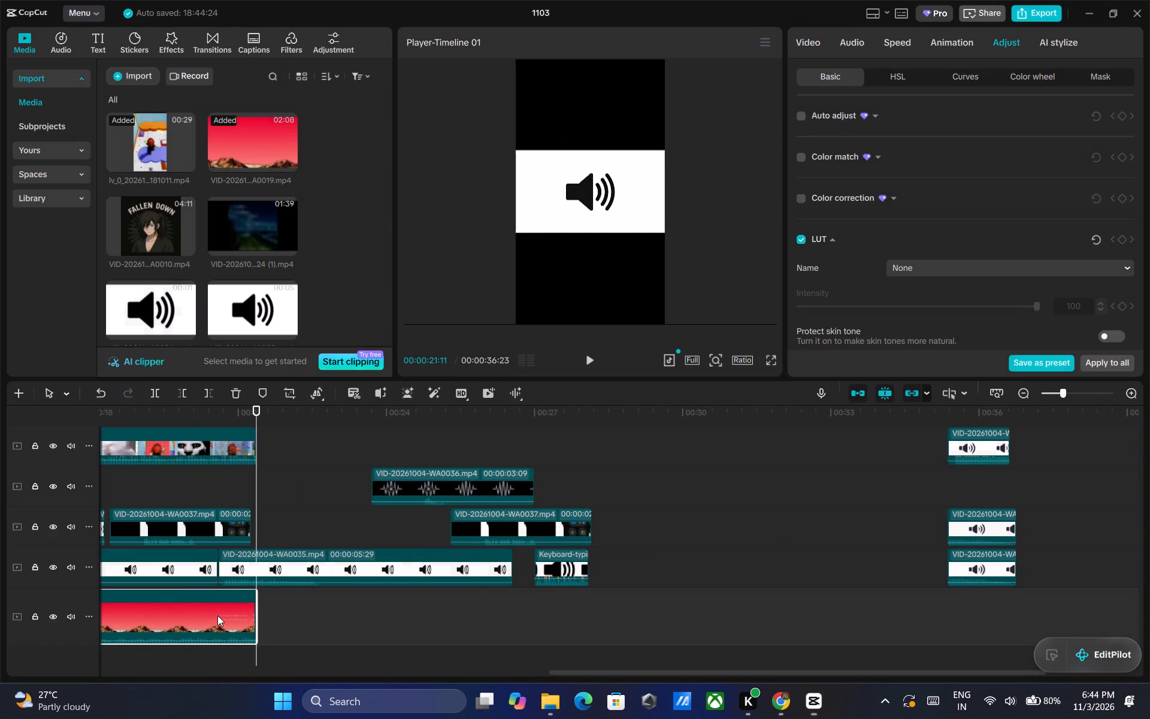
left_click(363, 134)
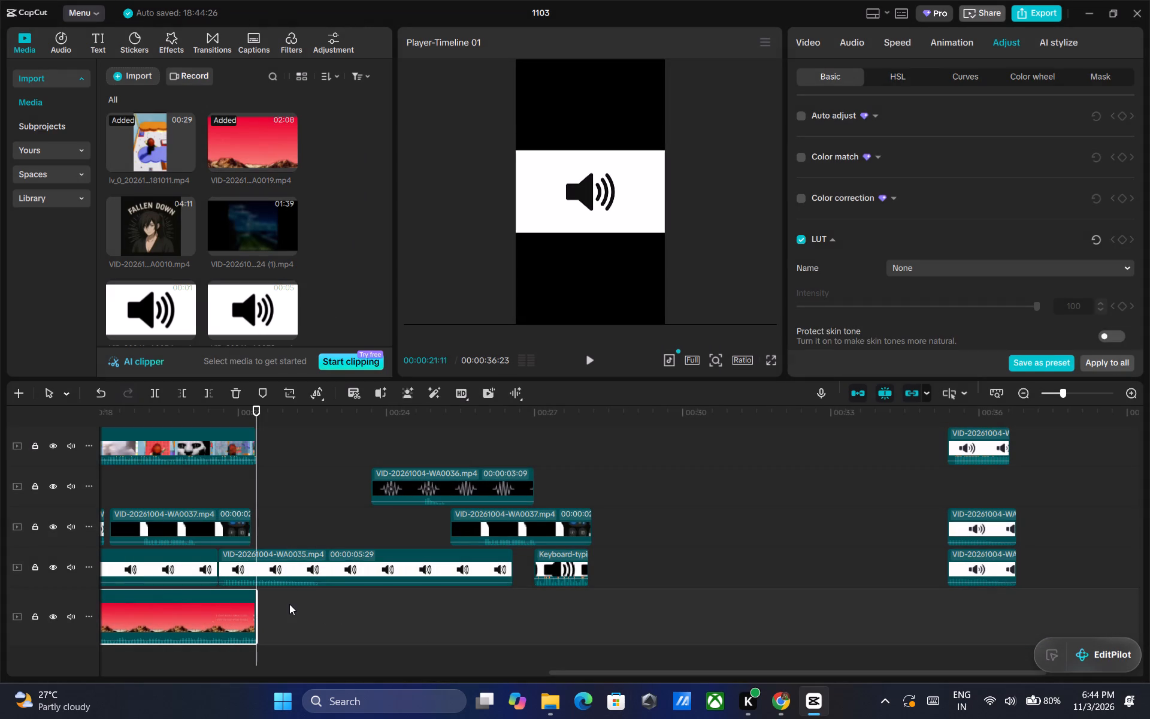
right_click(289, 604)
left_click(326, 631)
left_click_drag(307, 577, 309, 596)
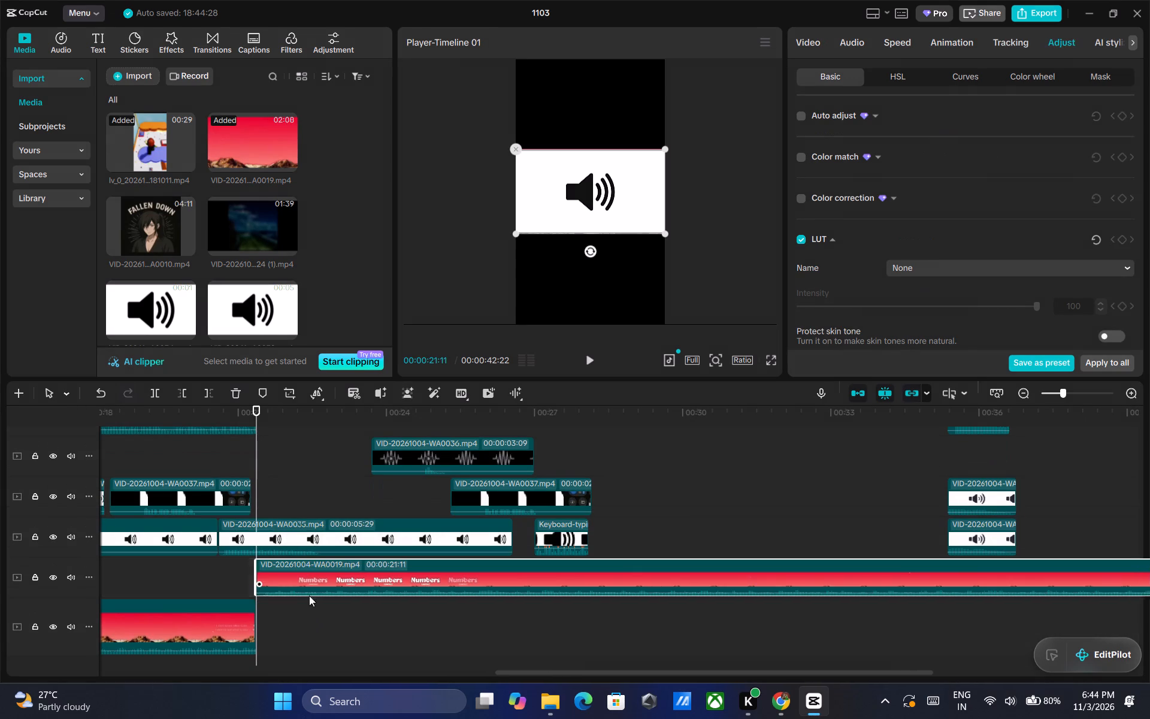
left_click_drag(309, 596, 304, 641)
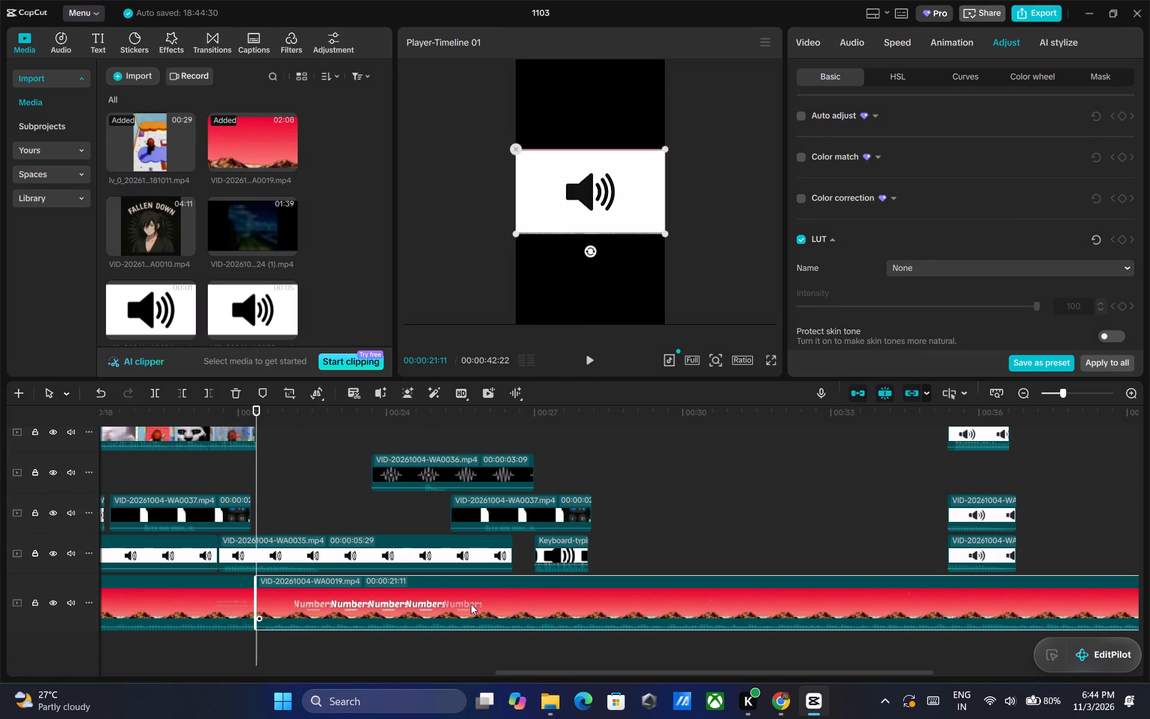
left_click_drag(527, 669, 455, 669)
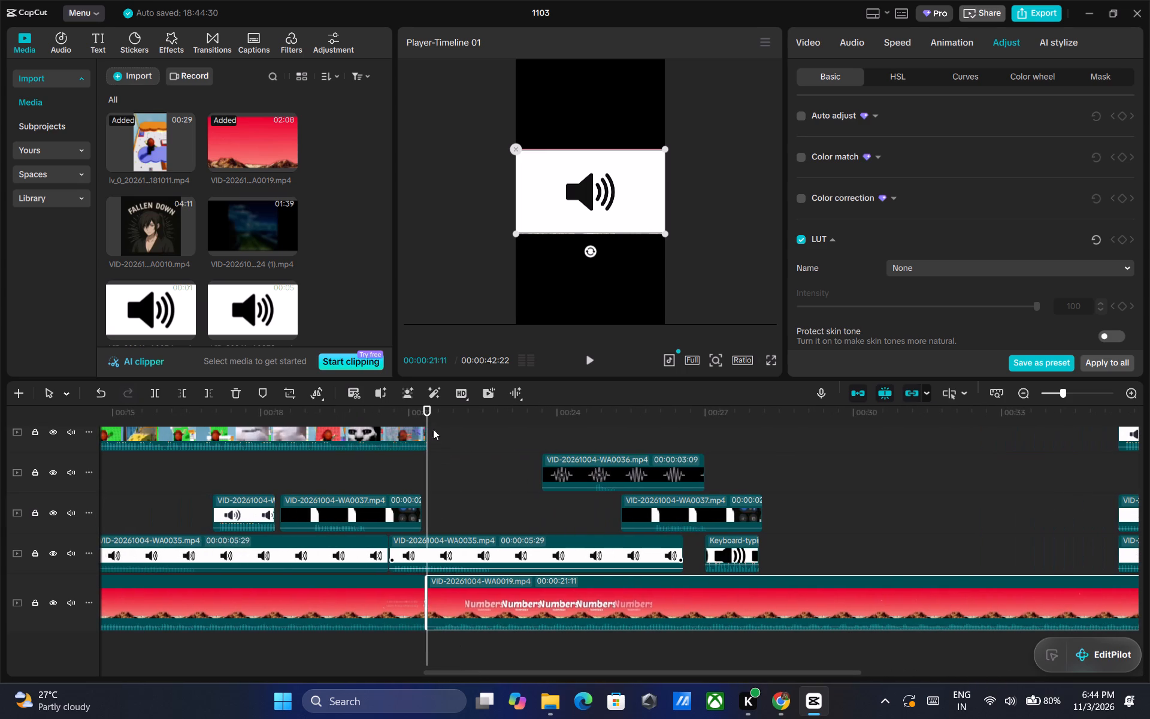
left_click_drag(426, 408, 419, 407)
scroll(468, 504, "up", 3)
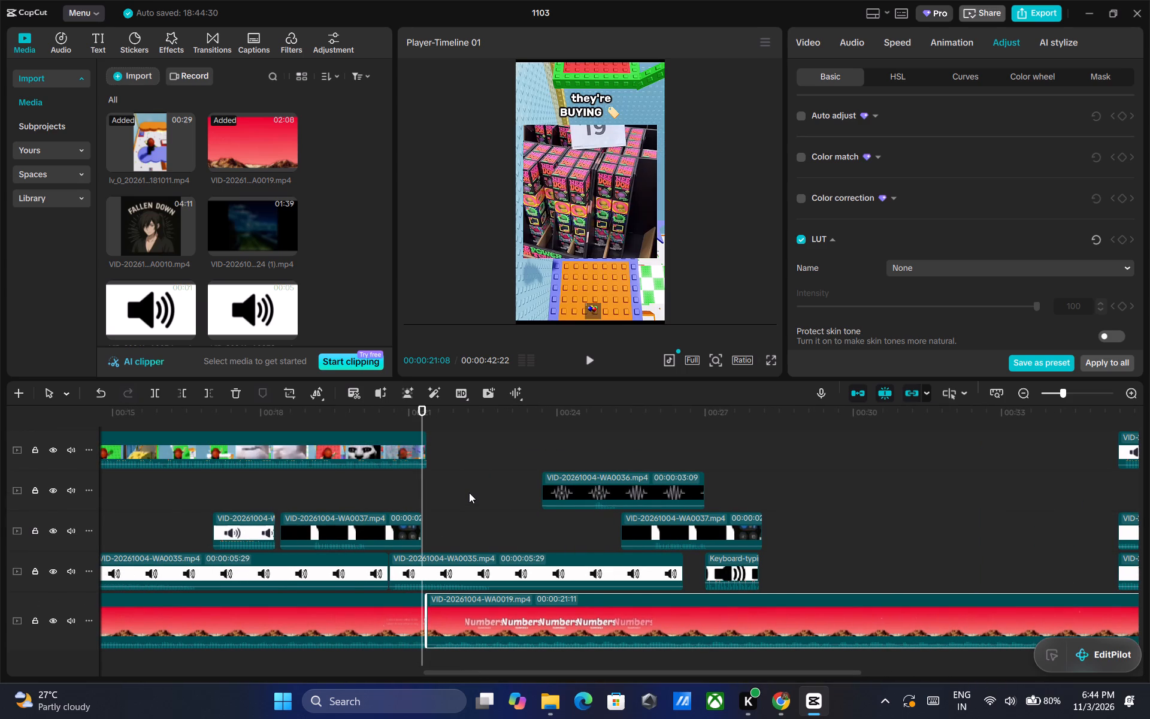
Undo the music copy and the trailing-piece deletions, and delete only the VID-20261004-WA0019.mp4 piece after 00:00:21:11.
key("ctrl+z")
key("ctrl+z")
key("ctrl+z")
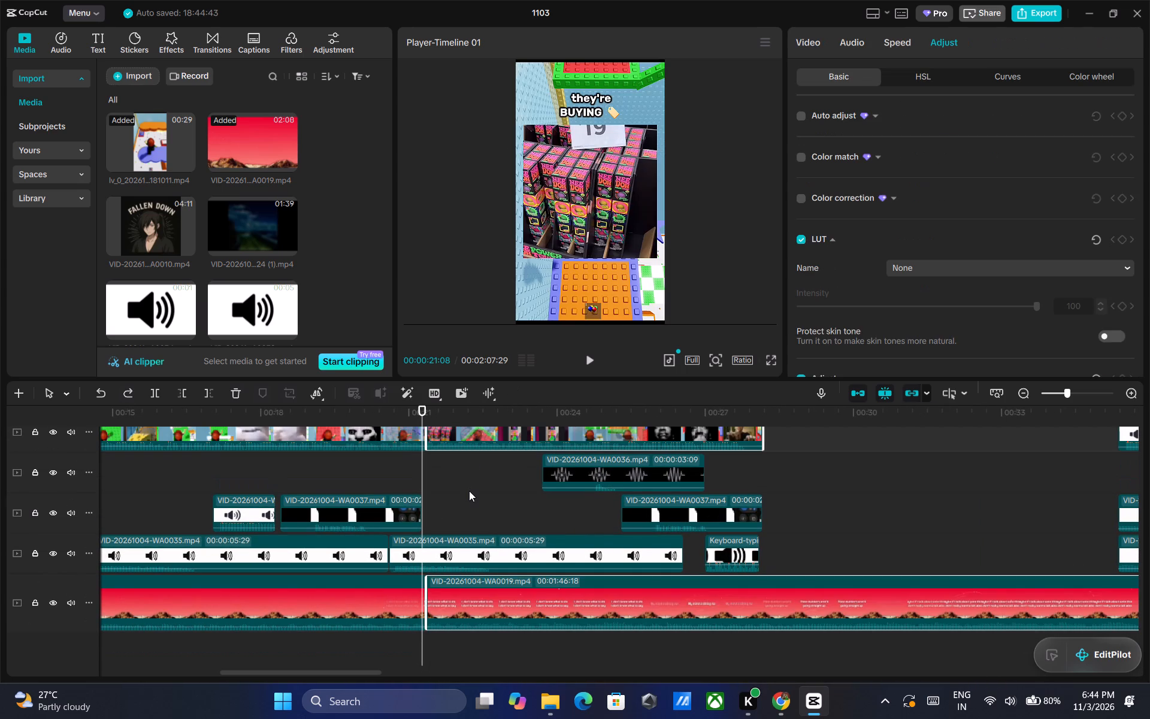
scroll(470, 488, "up", 2)
scroll(470, 488, "down", 3)
double_click(468, 590)
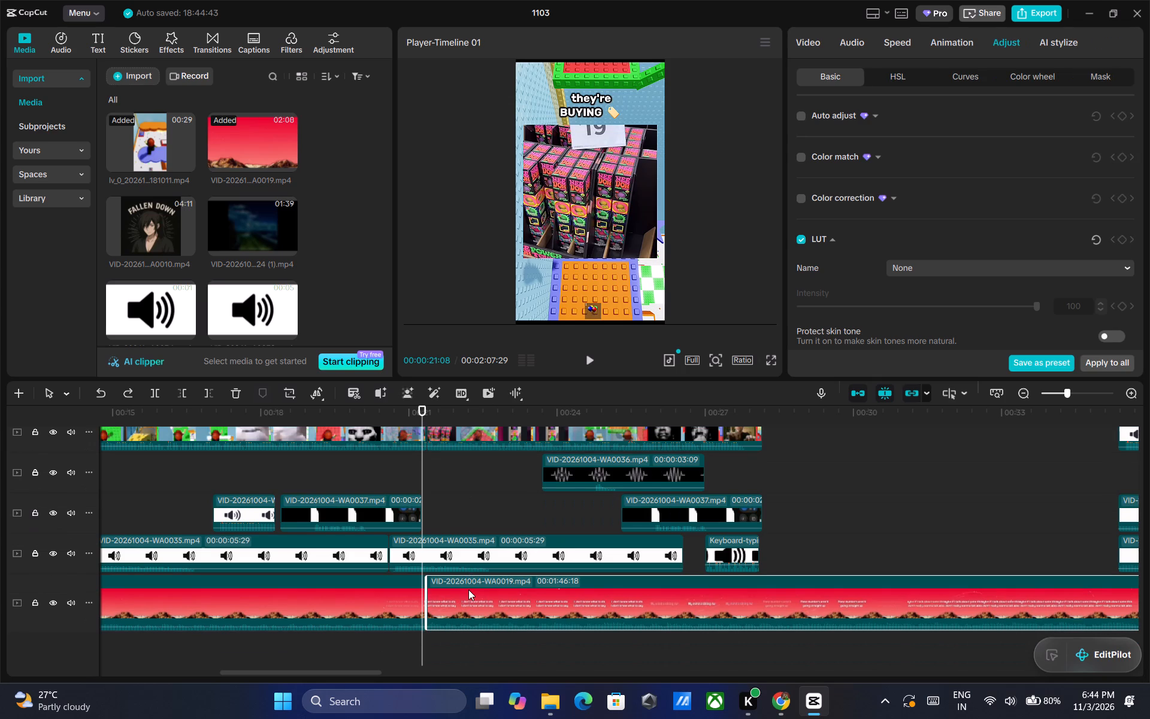
key("Delete")
Duplicate the remaining VID-20261004-WA0019.mp4 clip and place the copy directly after the original on the bottom track.
left_click(397, 588)
right_click(397, 588)
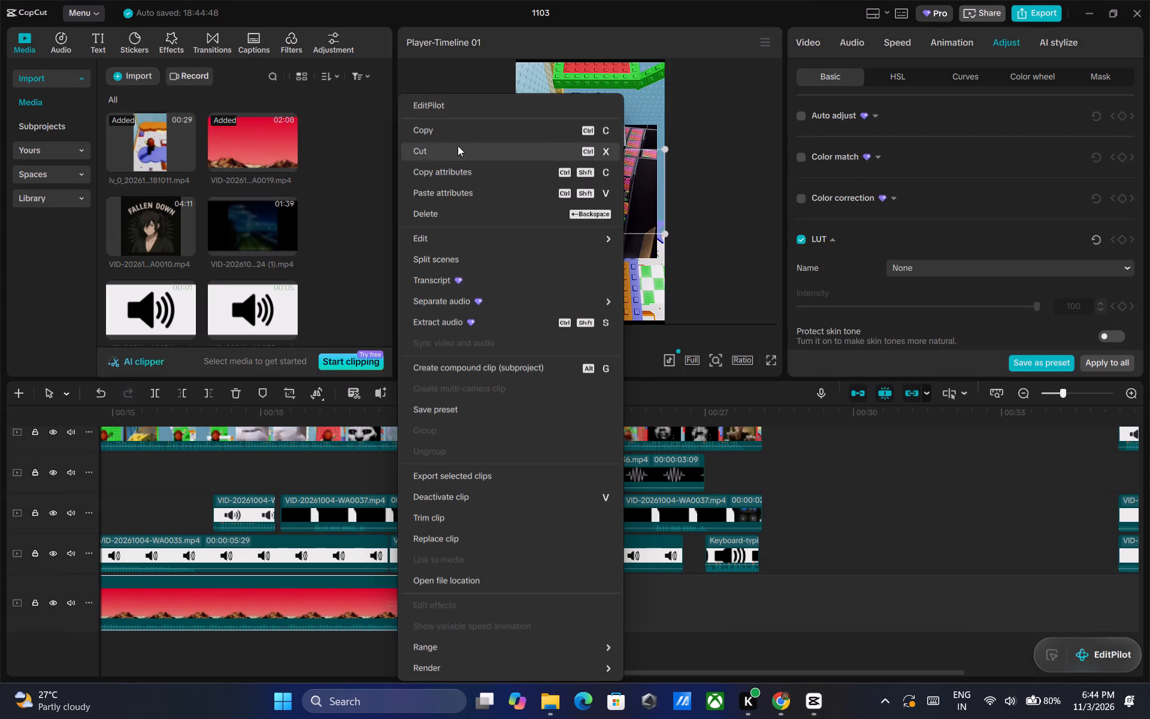
left_click(458, 134)
right_click(449, 596)
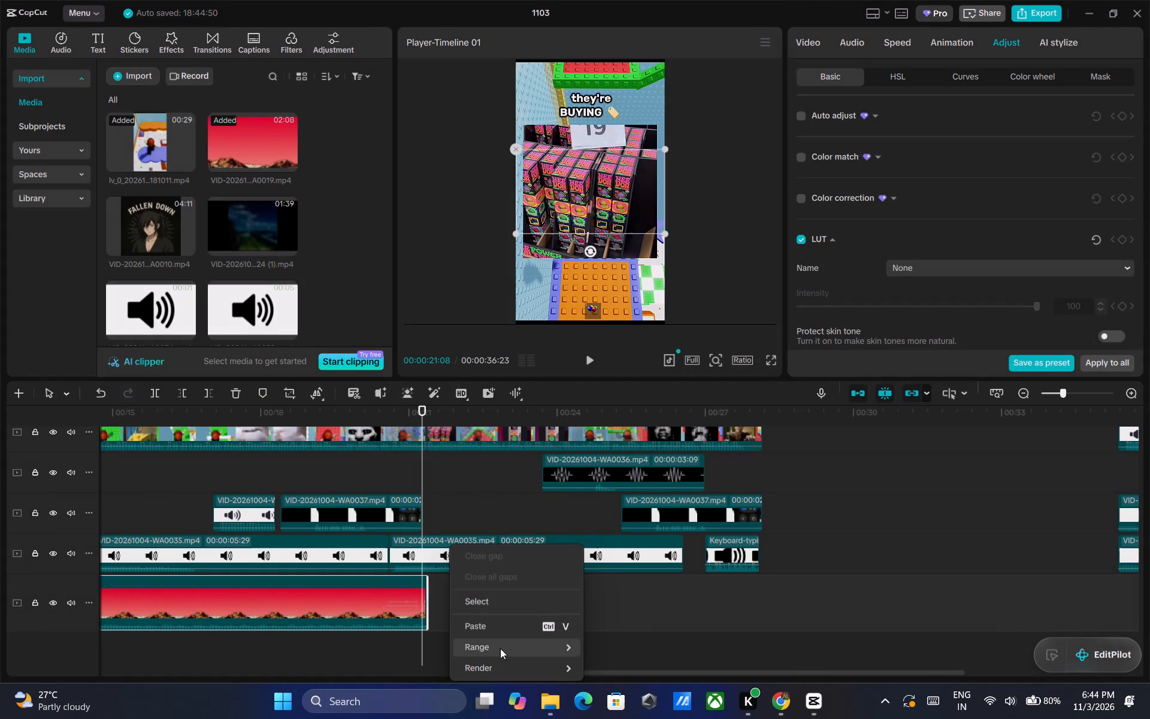
left_click(503, 631)
left_click_drag(467, 570, 464, 635)
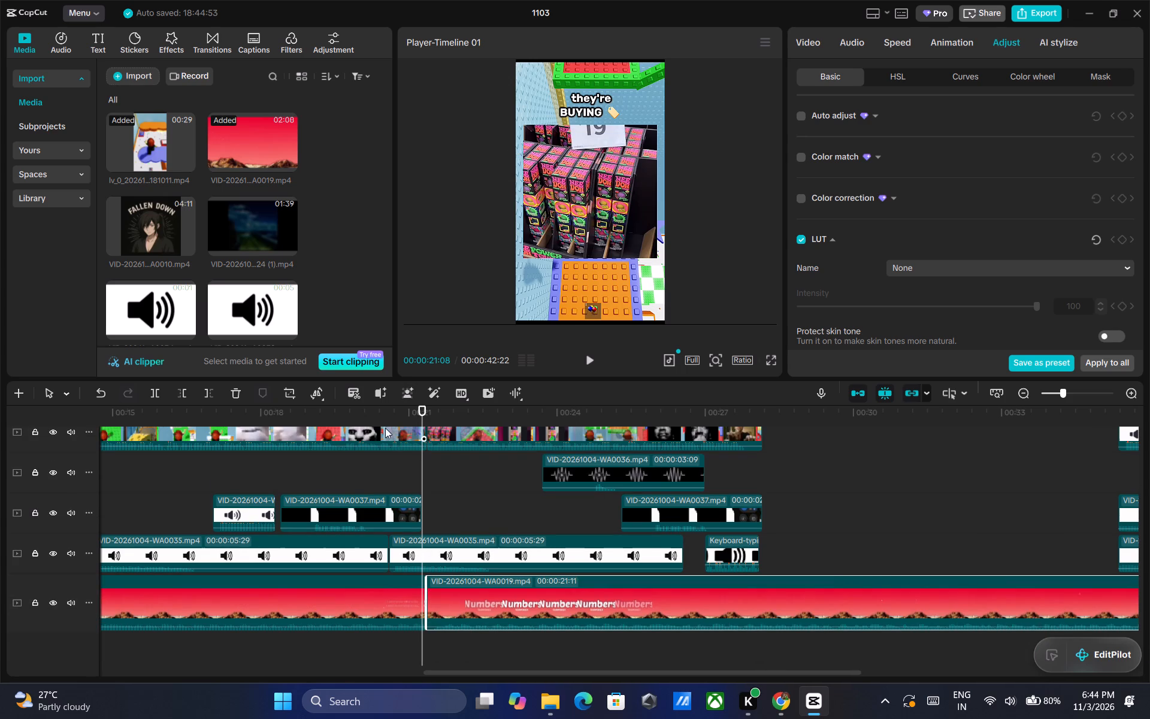
Split the copied VID-20261004-WA0019.mp4 clip at 00:00:21:15 and delete only its short leading piece.
left_click_drag(421, 409, 433, 410)
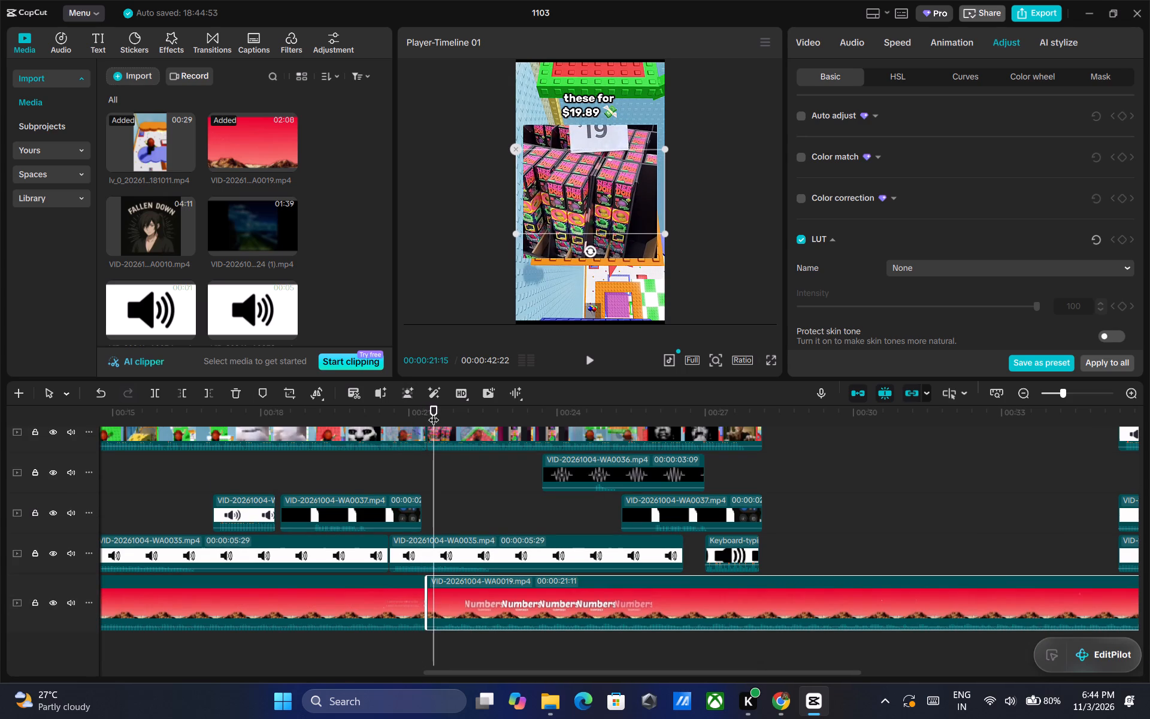
key("ctrl+b")
left_click(428, 584)
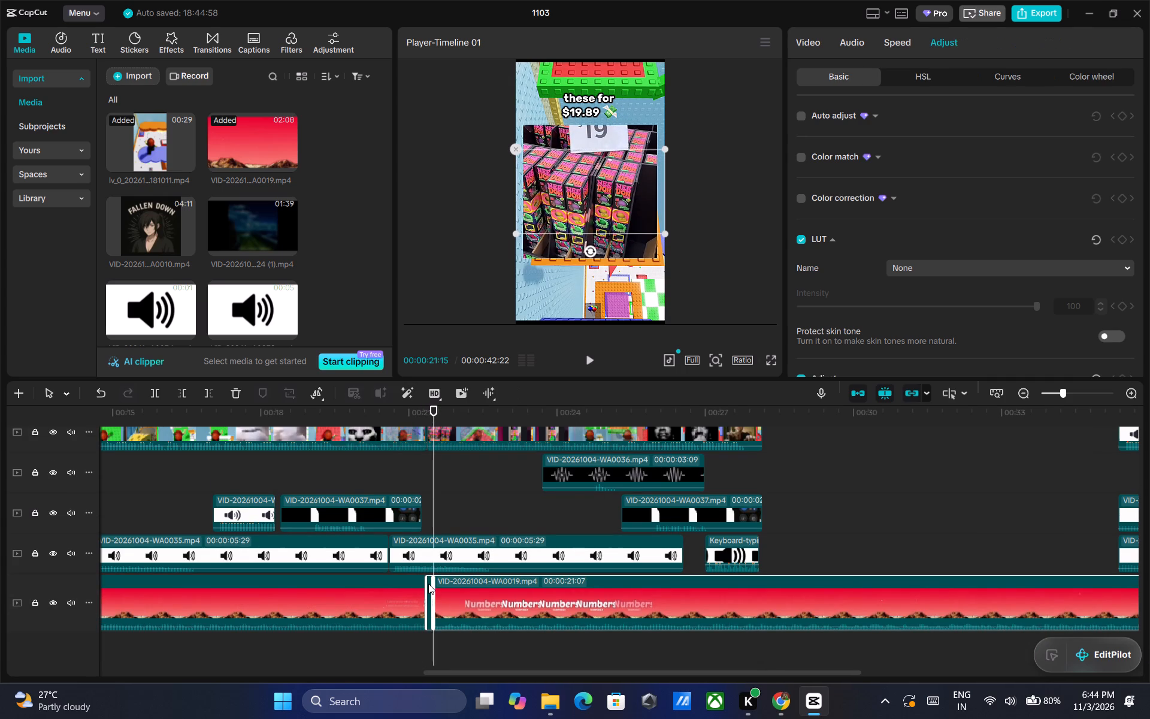
key("Delete")
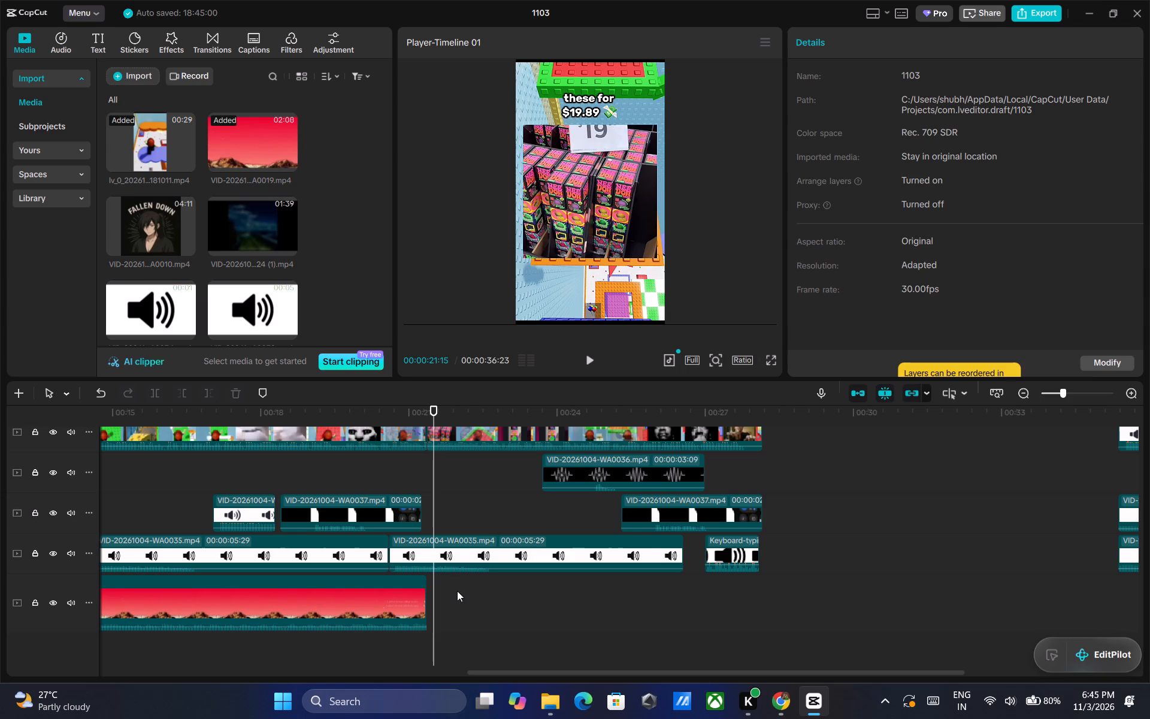
key("ctrl+z")
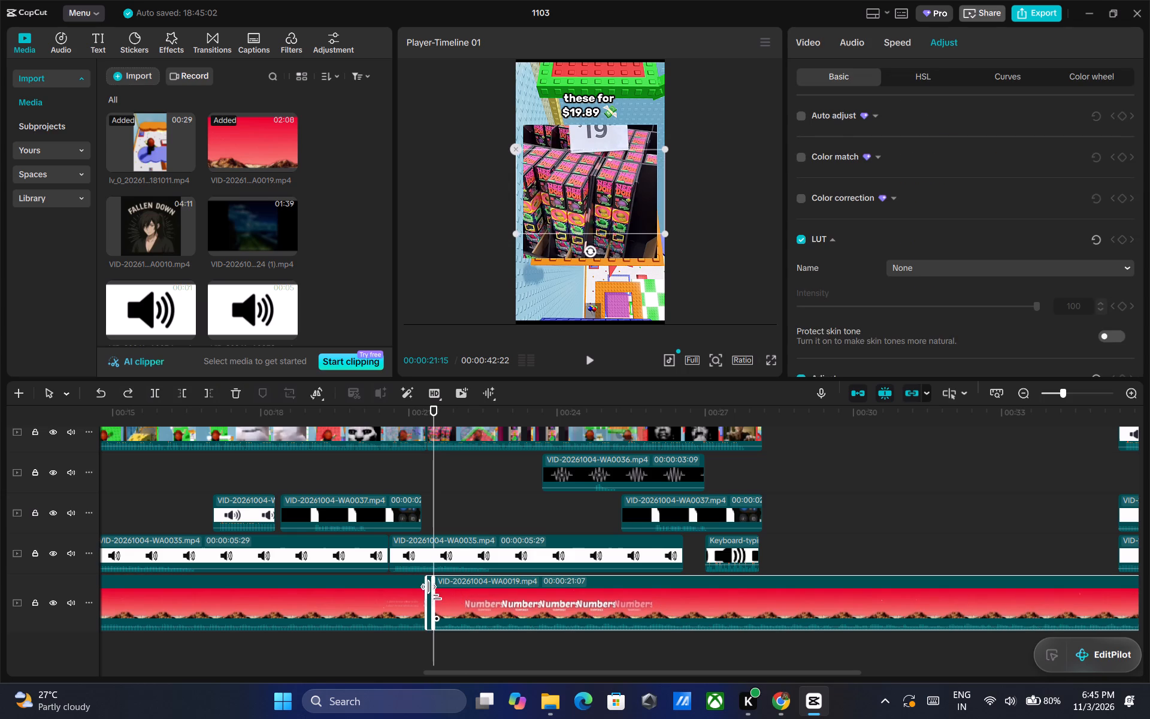
scroll(485, 596, "up", 19, "ctrl")
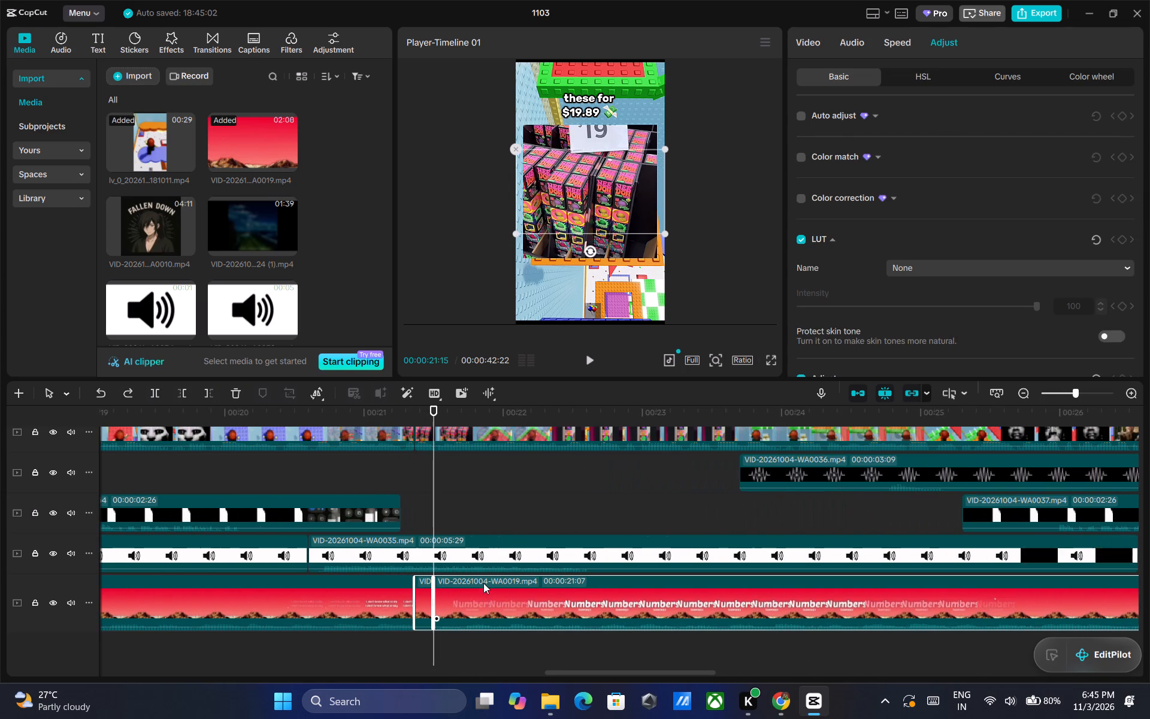
double_click(423, 593)
double_click(423, 593)
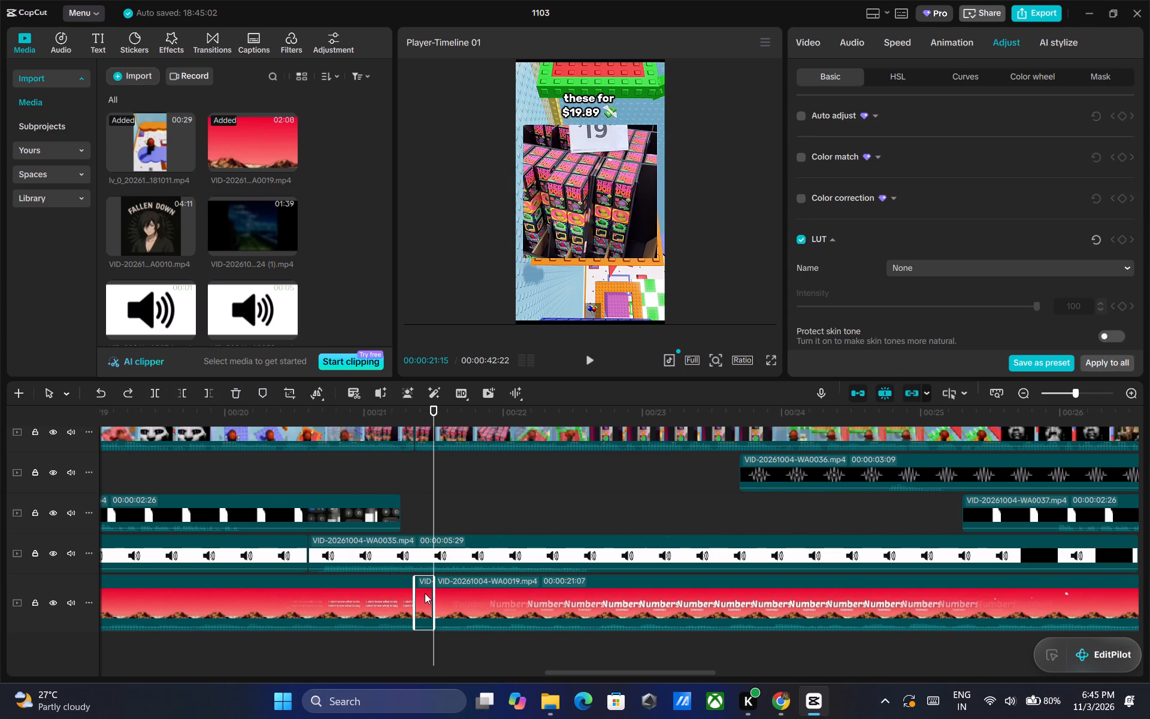
key("Delete")
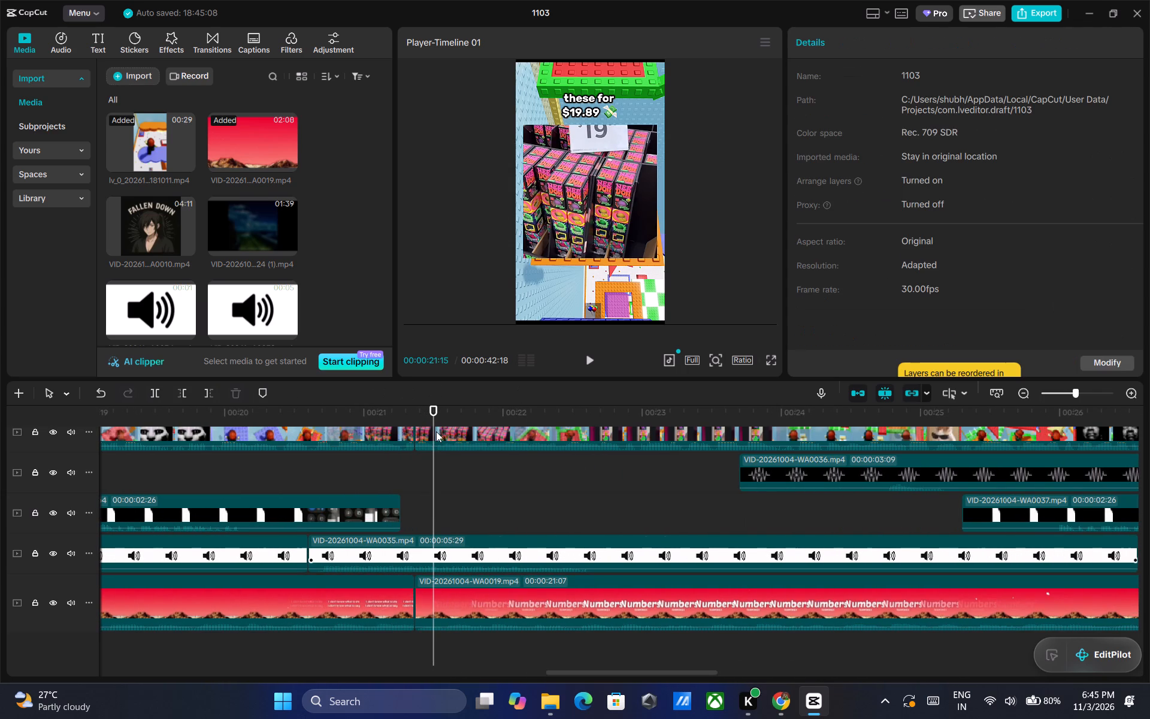
Set the volume of the VID-20261004-WA0035.mp4 clip spanning the music join to -6.0 dB and play that section back.
left_click_drag(432, 410, 323, 410)
left_click(595, 355)
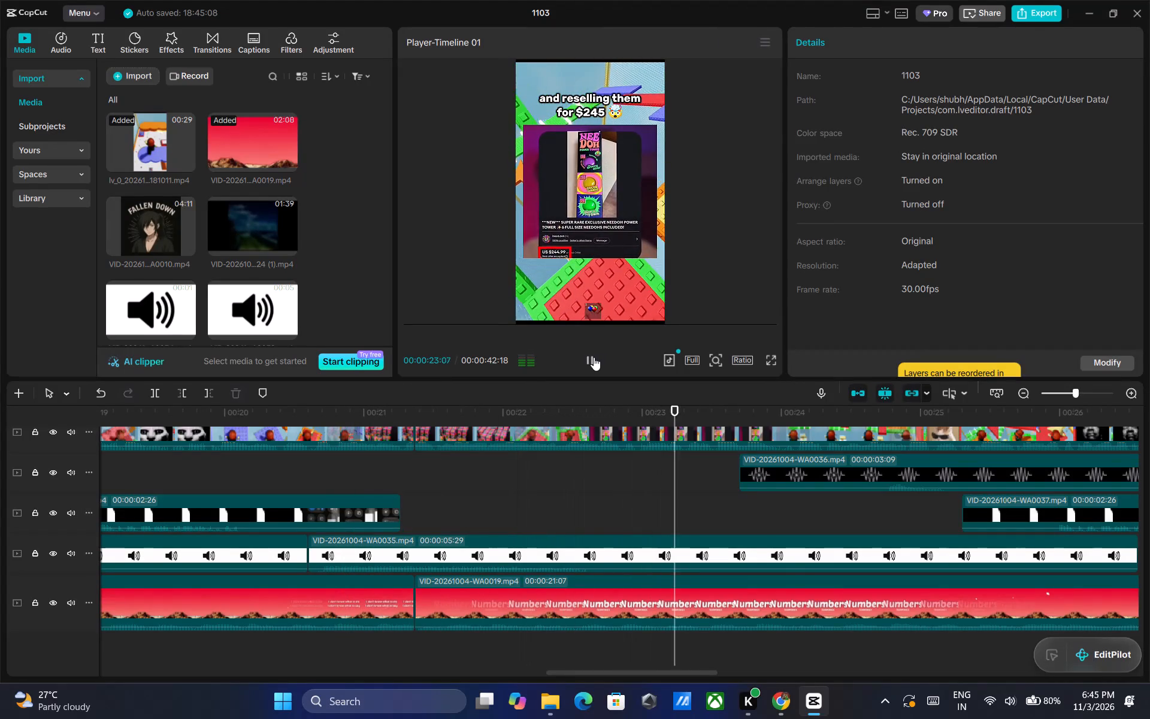
left_click(594, 357)
left_click(356, 543)
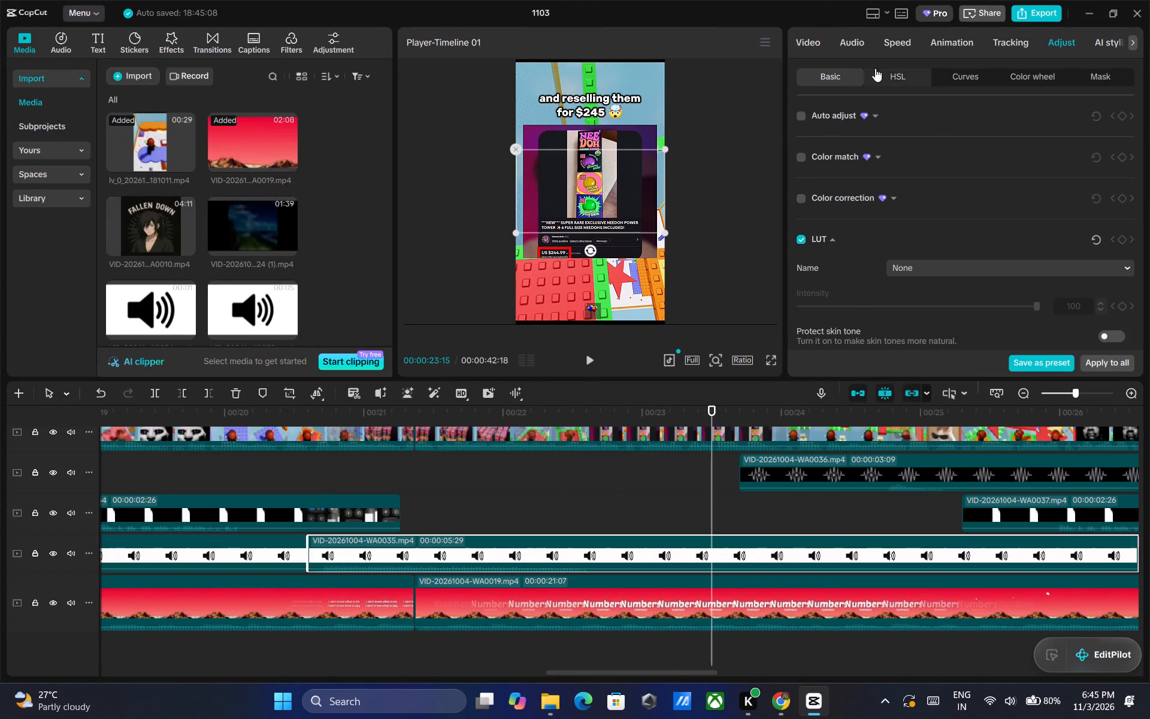
left_click(849, 43)
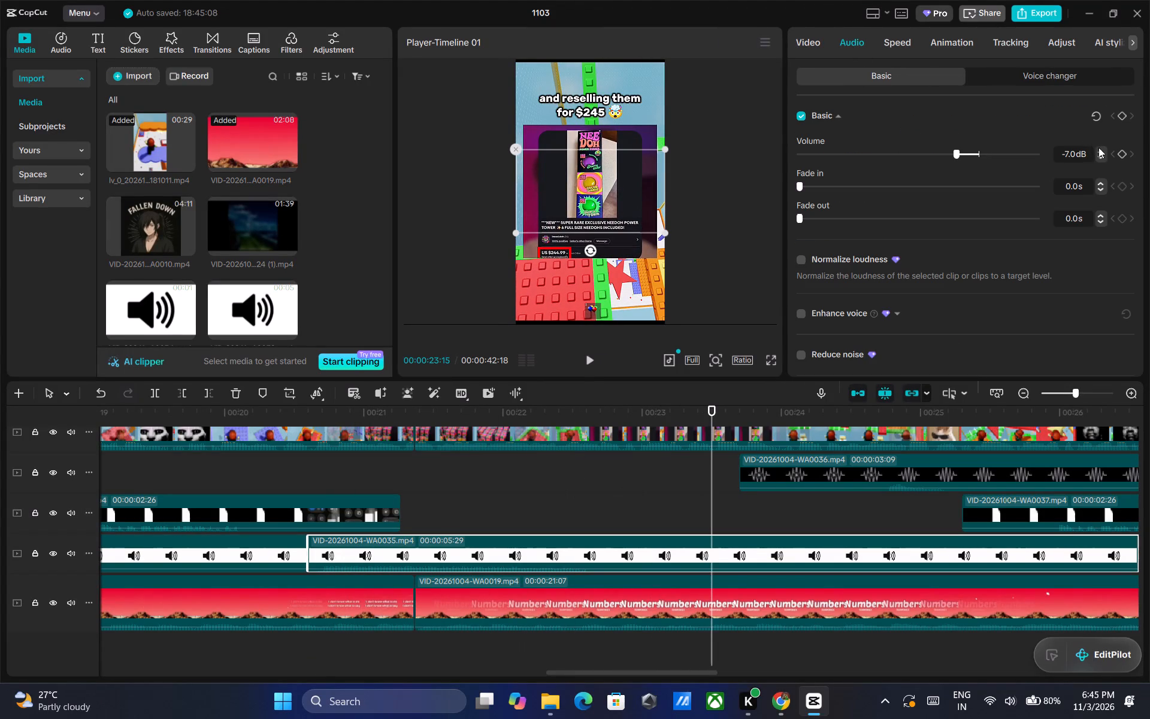
triple_click(1100, 147)
triple_click(1101, 150)
triple_click(1101, 150)
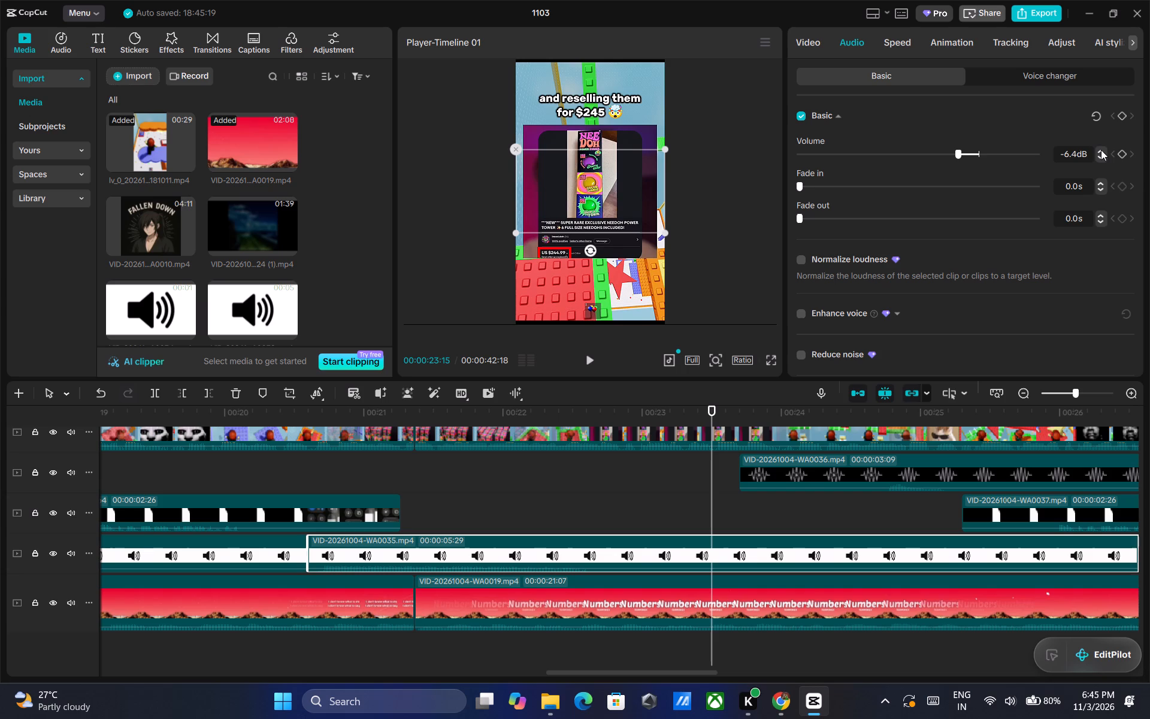
triple_click(1101, 150)
left_click(1101, 150)
left_click_drag(710, 410, 284, 410)
left_click(588, 361)
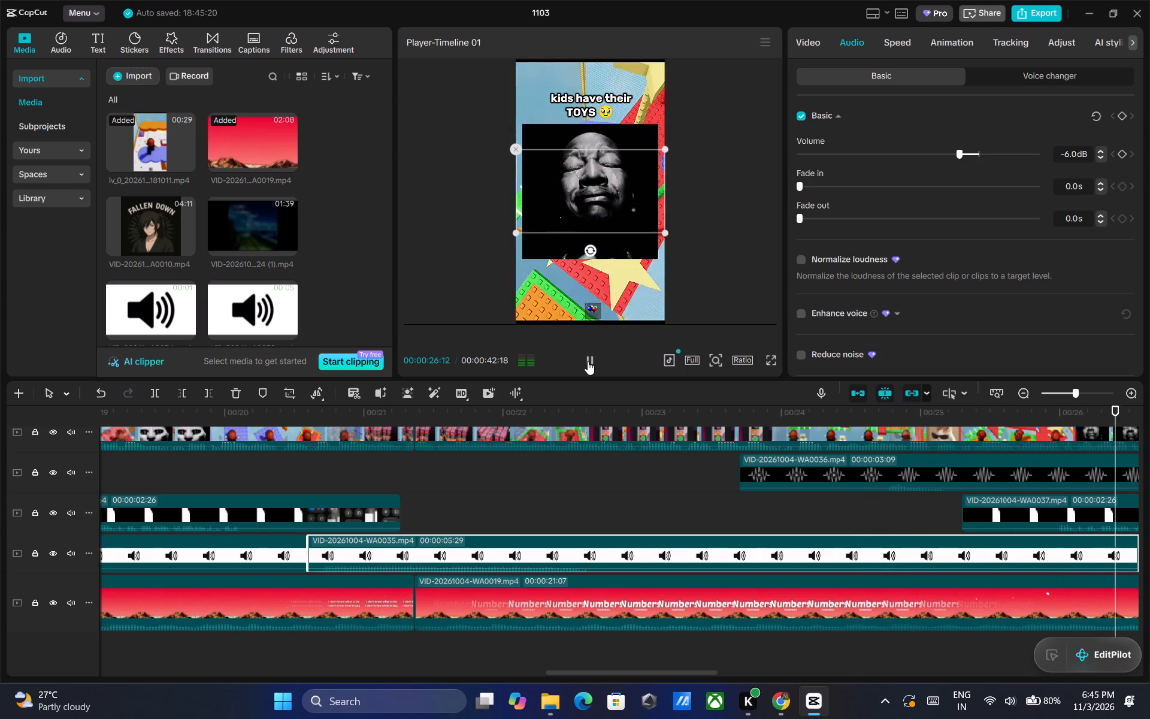
left_click(588, 361)
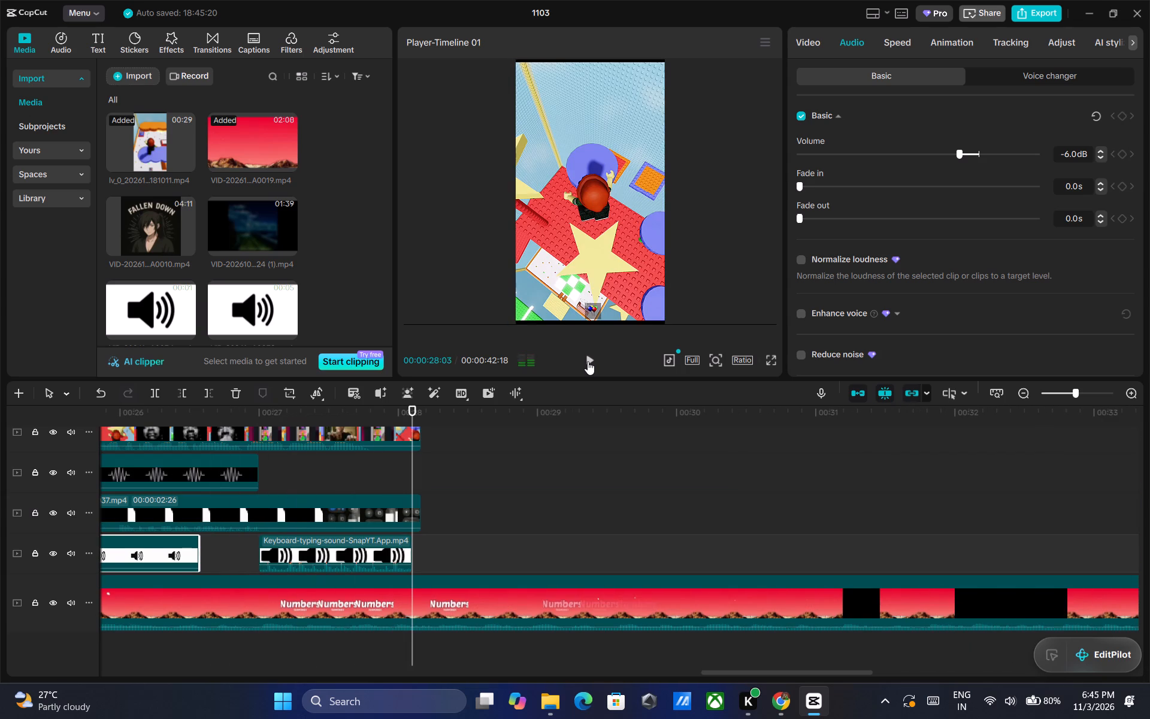
Select both VID-20261004-WA0019.mp4 music clips and set their volume to -11.3 dB.
left_click(426, 590)
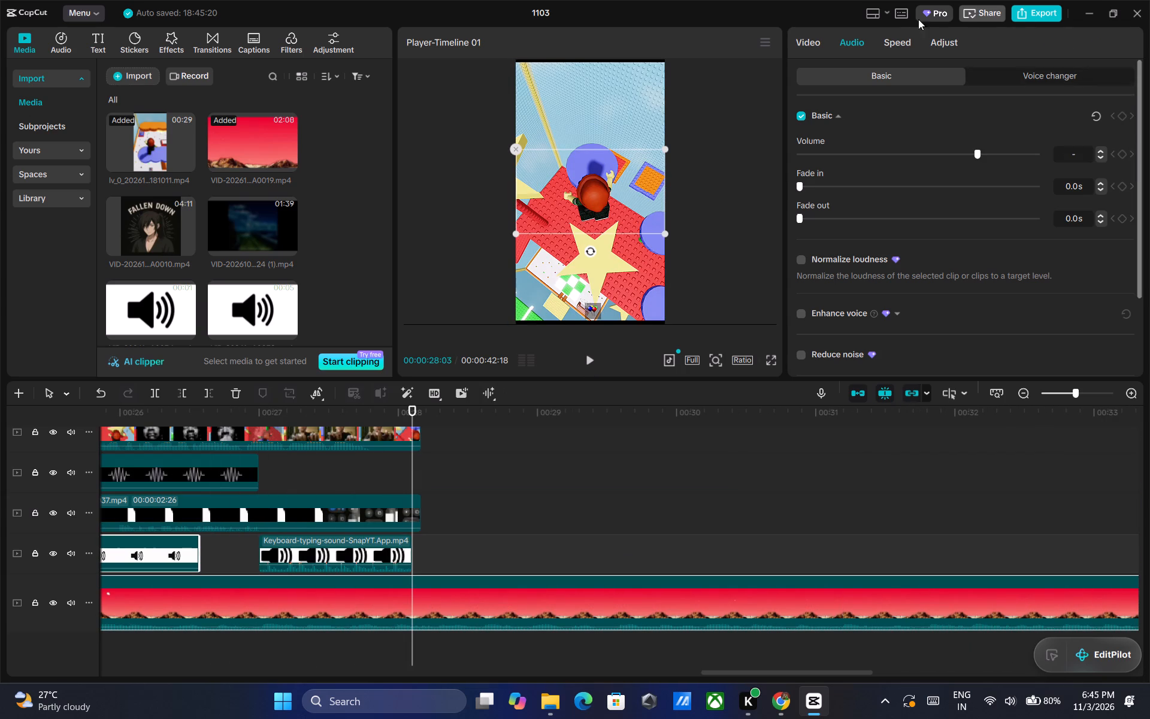
scroll(713, 509, "down", 4)
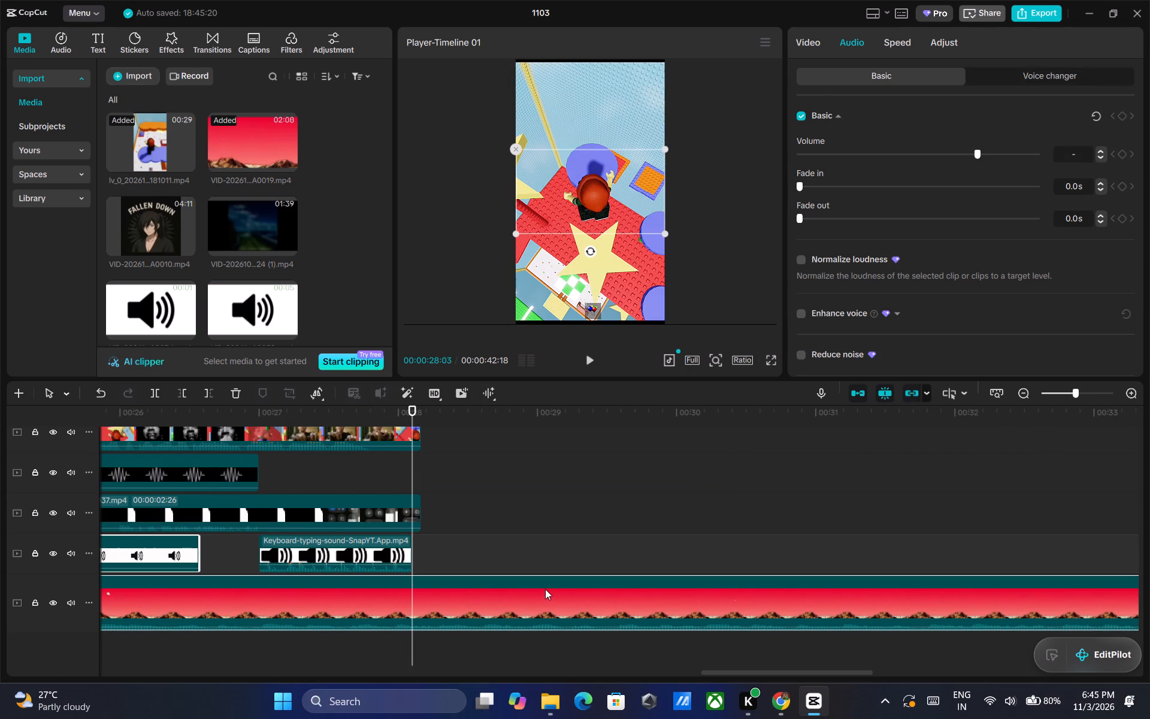
scroll(550, 585, "down", 20, "ctrl")
scroll(550, 585, "down", 8, "ctrl")
left_click(253, 652)
left_click_drag(255, 656, 174, 624)
left_click_drag(220, 655, 150, 617)
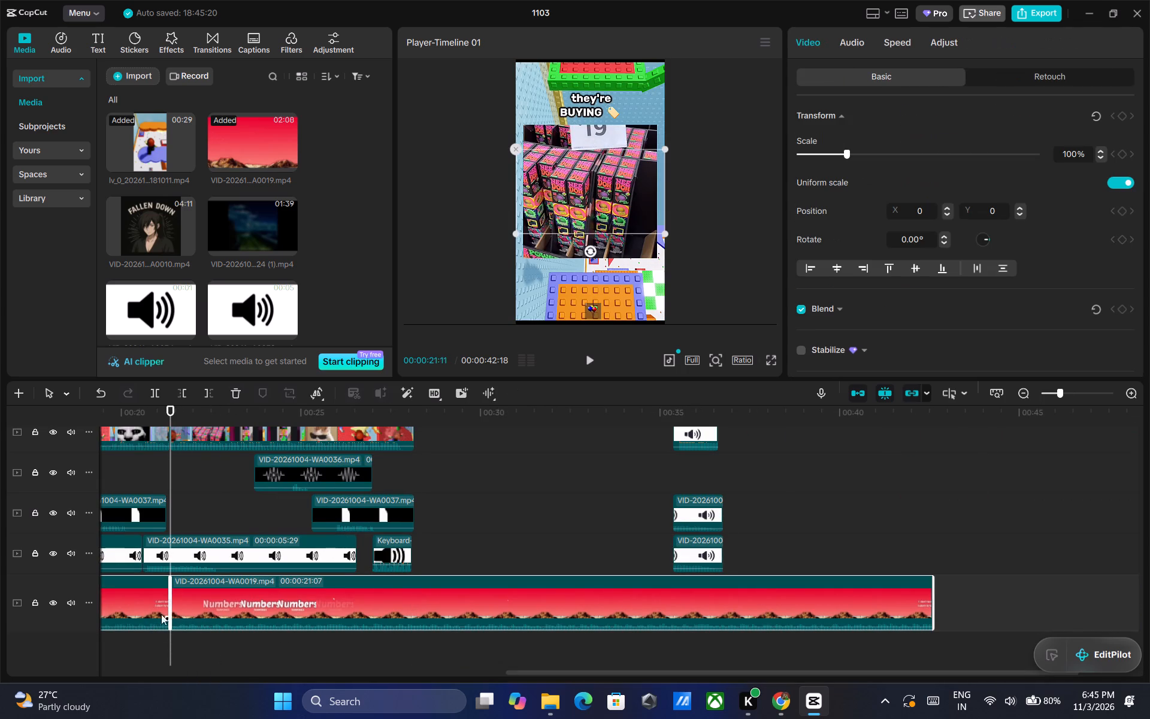
left_click(851, 38)
triple_click(1100, 158)
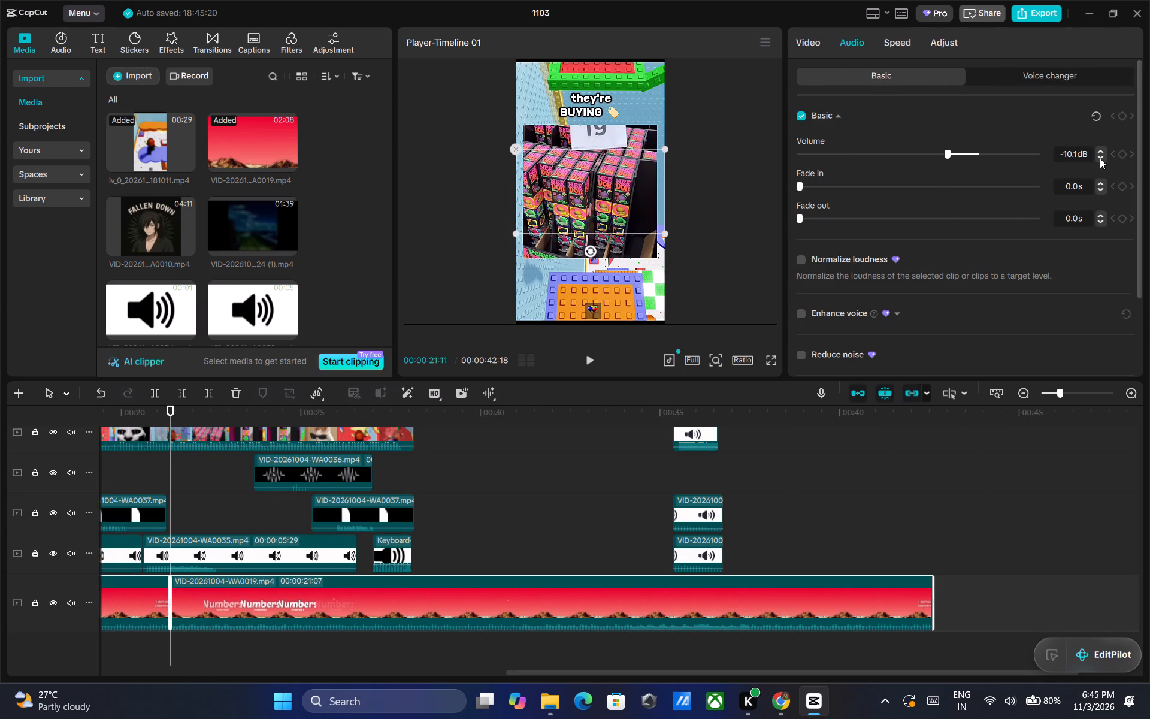
triple_click(1100, 158)
left_click(1100, 158)
triple_click(1100, 158)
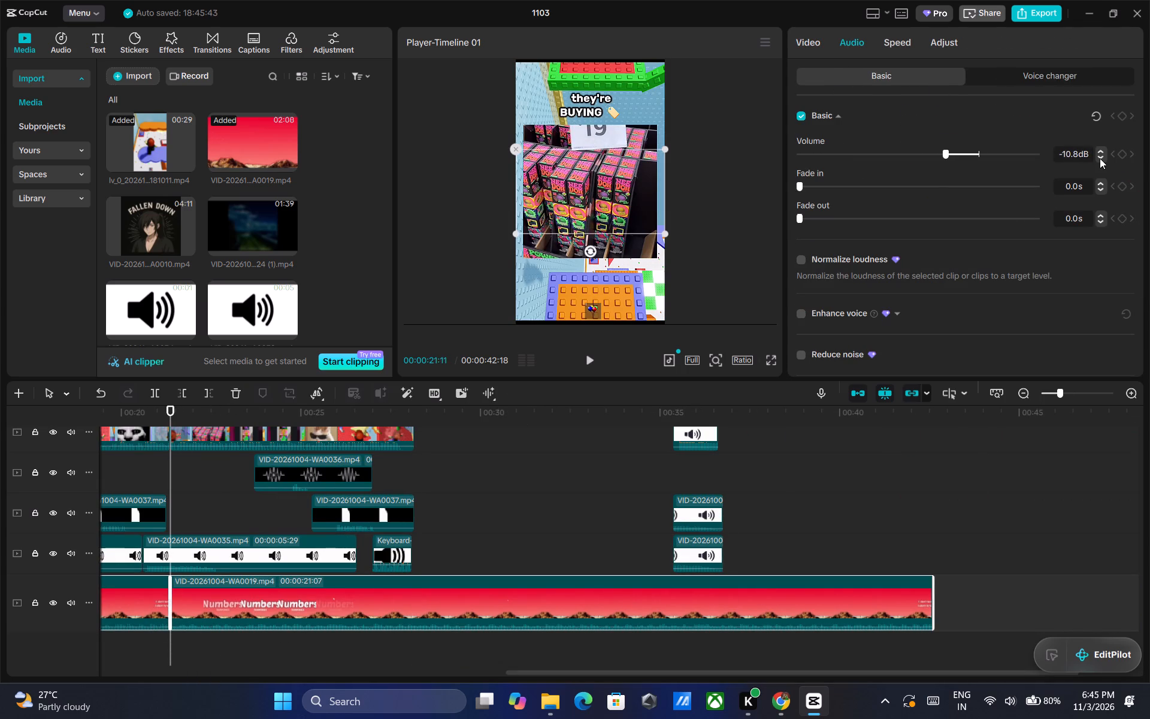
double_click(1100, 158)
left_click(1100, 158)
Split the second VID-20261004-WA0019.mp4 music clip at 00:00:28:04, where the main video ends, and delete only its trailing piece.
left_click(585, 356)
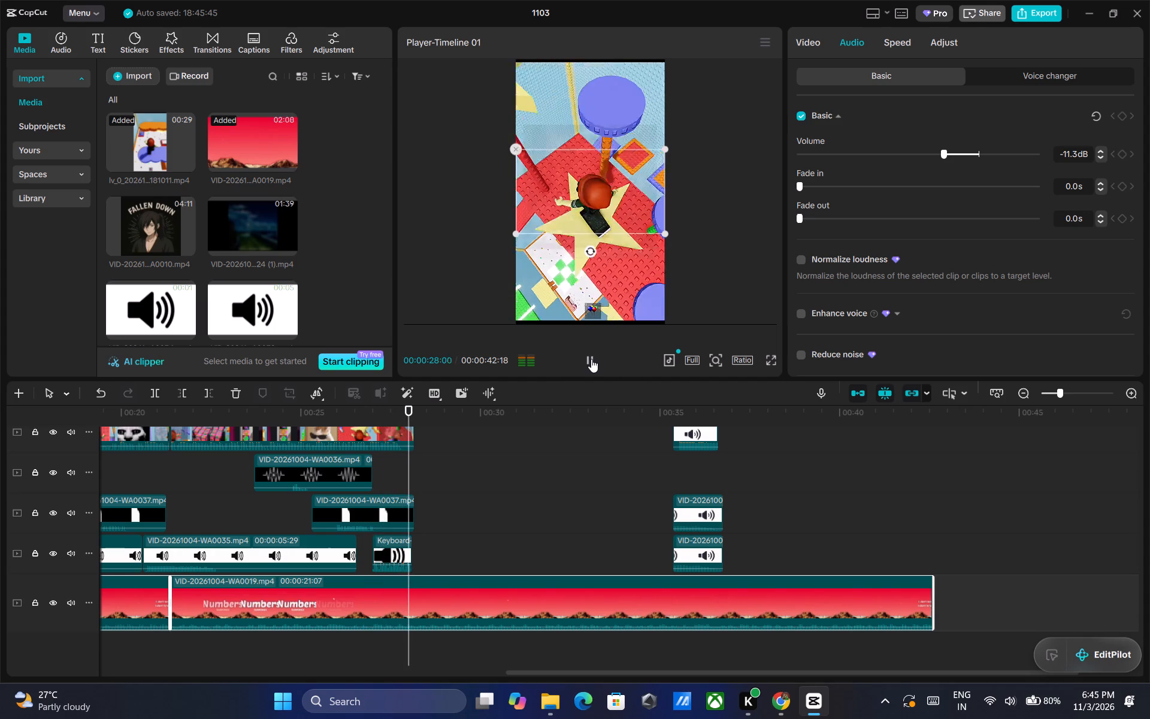
left_click(591, 359)
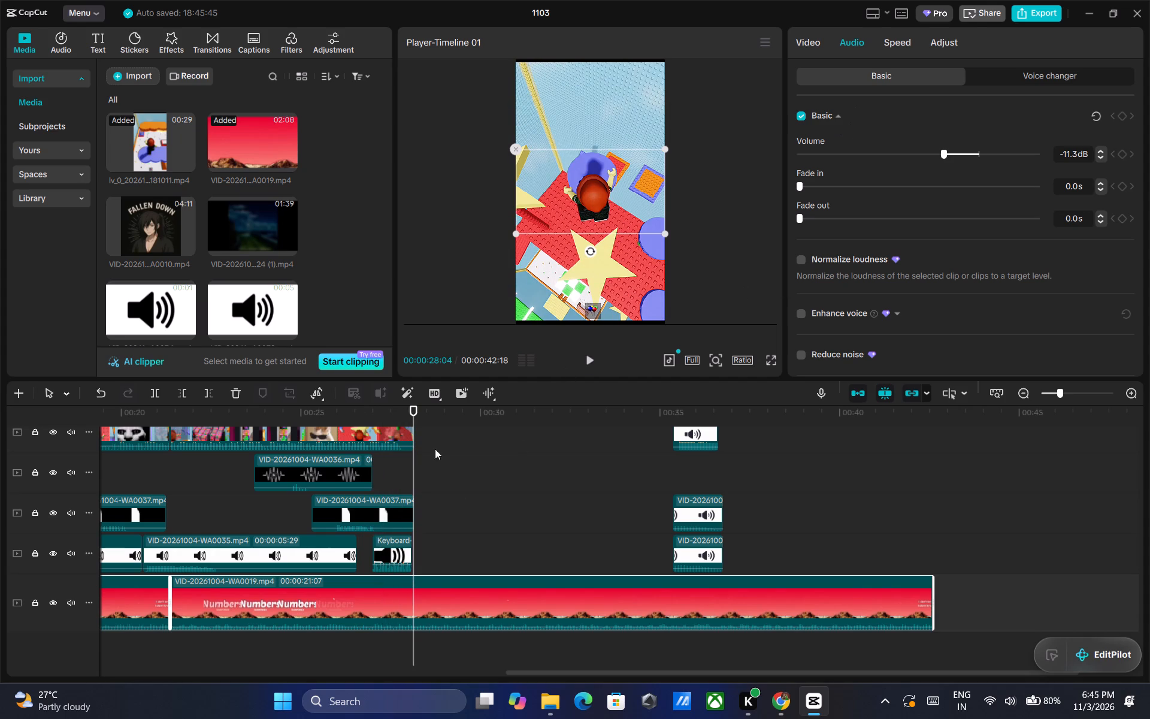
key("ctrl+b")
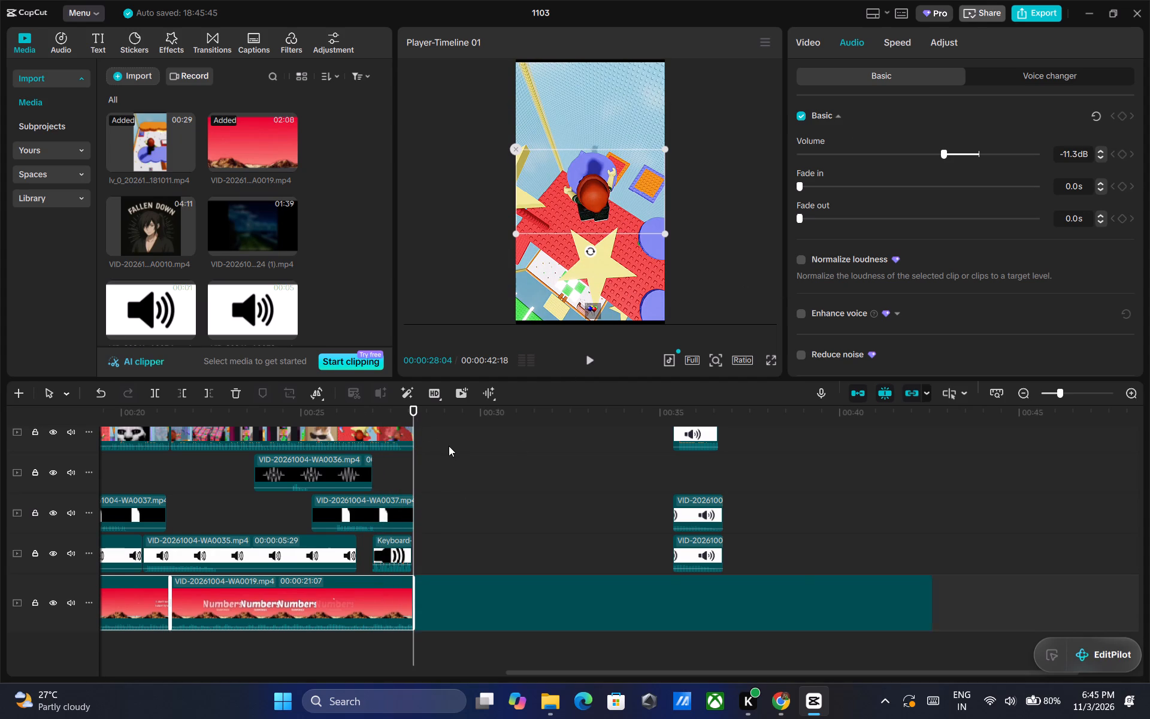
key("F12")
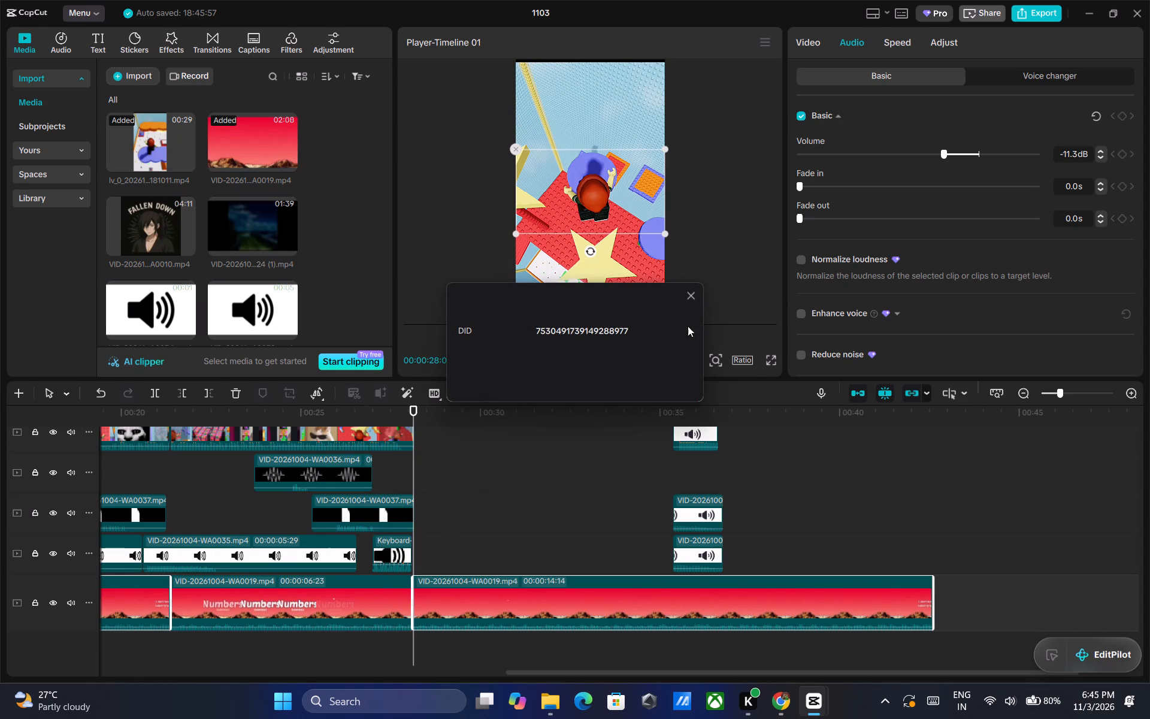
left_click(694, 295)
key("Delete")
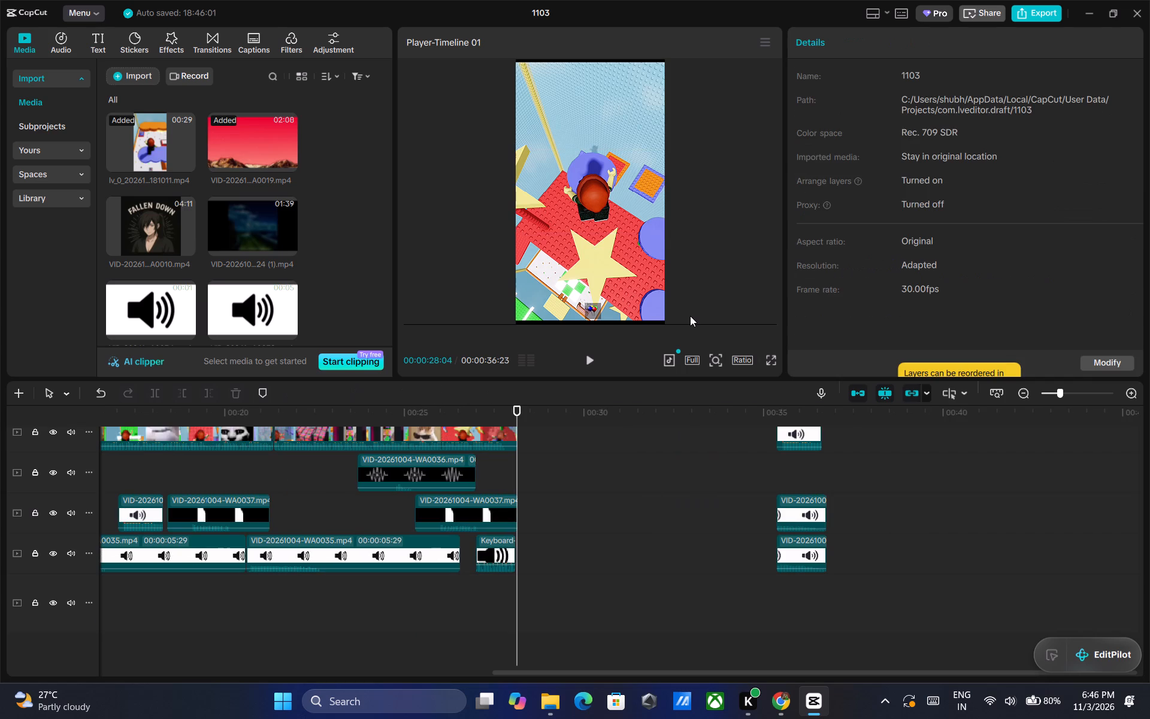
key("ctrl+z")
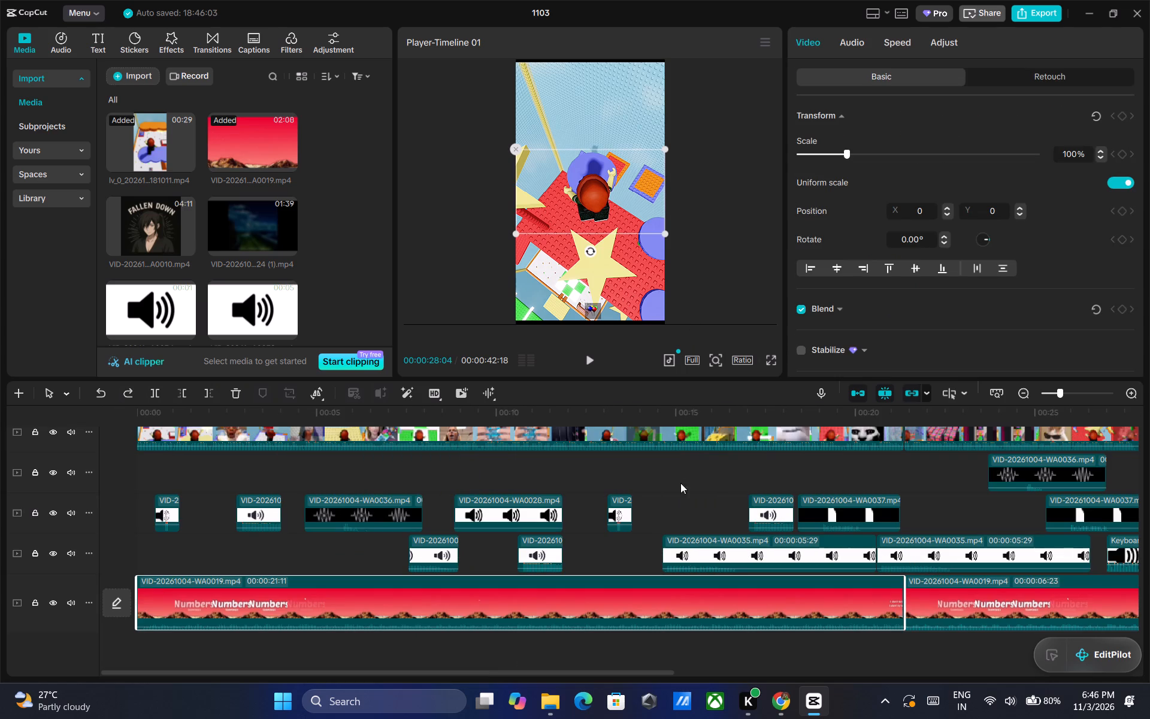
left_click_drag(442, 672, 769, 673)
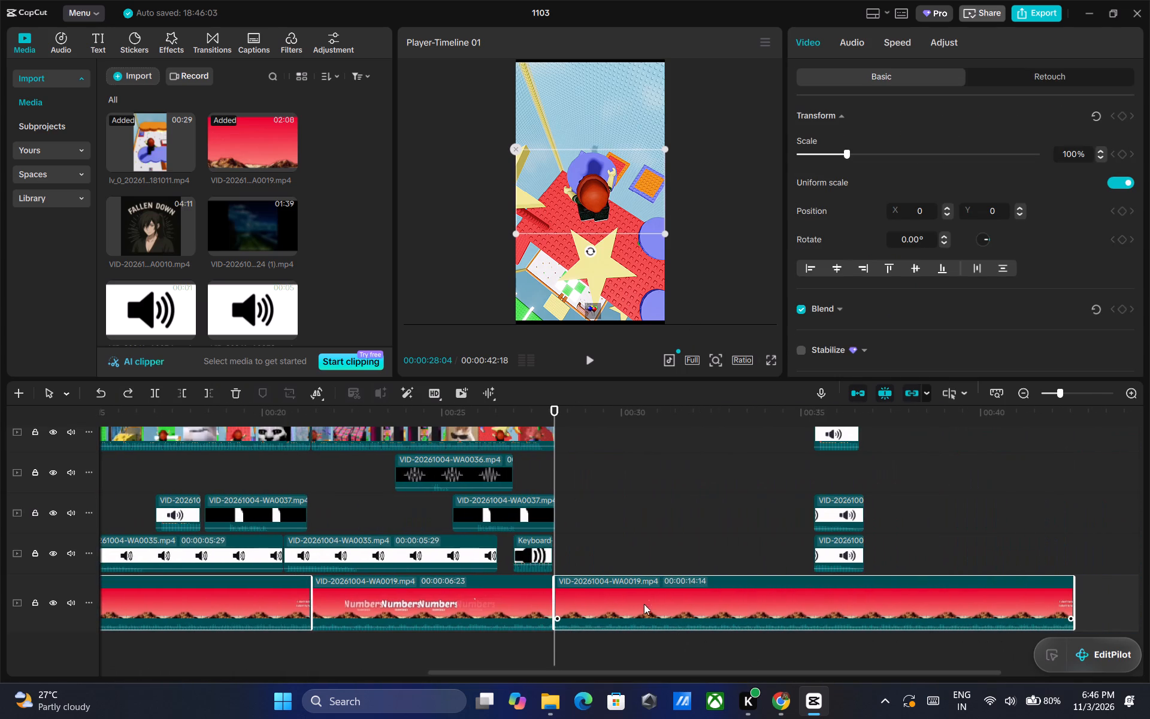
triple_click(638, 594)
left_click(638, 594)
key("Delete")
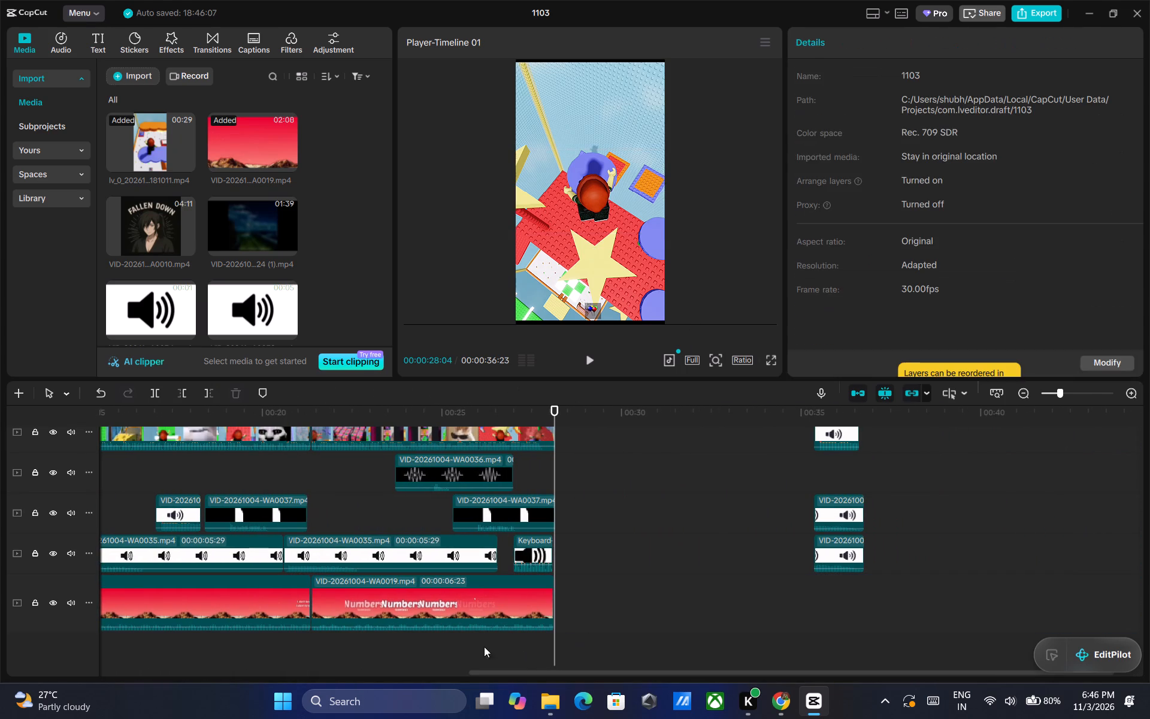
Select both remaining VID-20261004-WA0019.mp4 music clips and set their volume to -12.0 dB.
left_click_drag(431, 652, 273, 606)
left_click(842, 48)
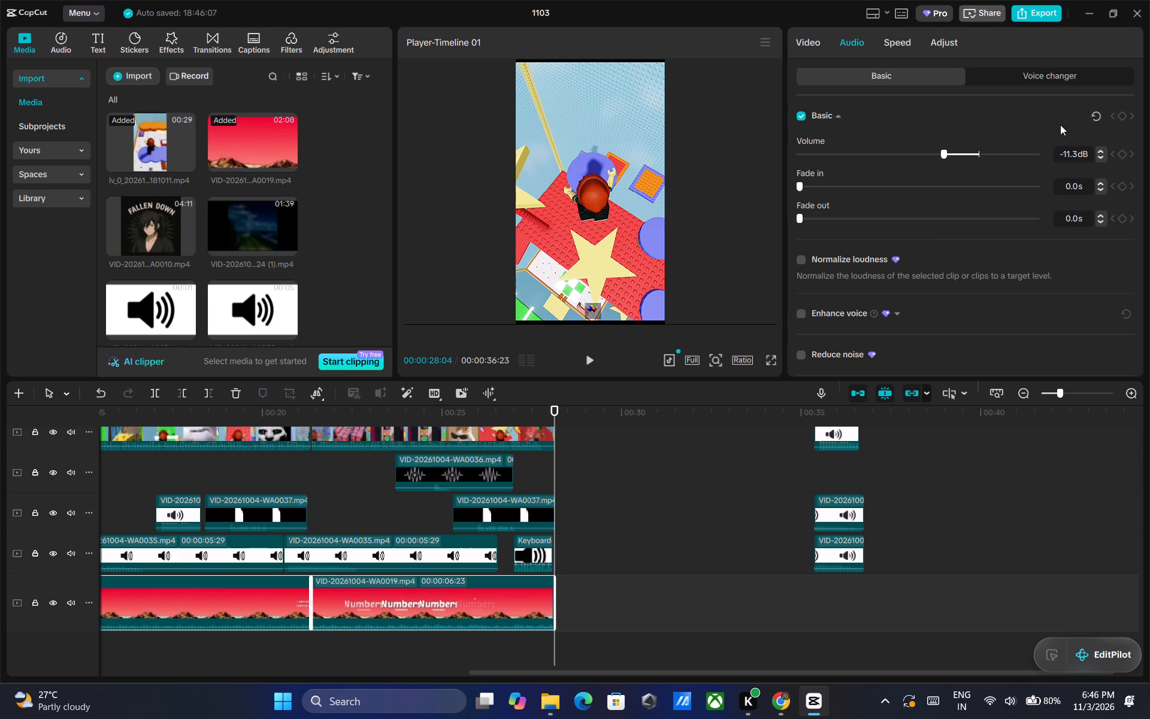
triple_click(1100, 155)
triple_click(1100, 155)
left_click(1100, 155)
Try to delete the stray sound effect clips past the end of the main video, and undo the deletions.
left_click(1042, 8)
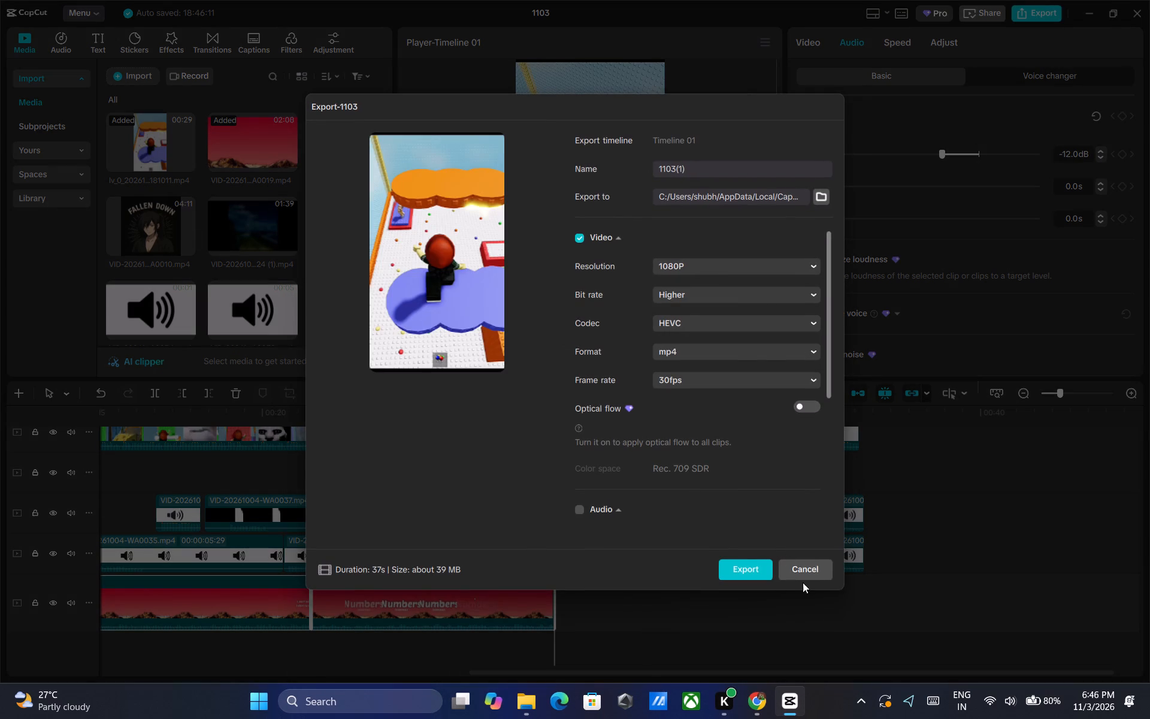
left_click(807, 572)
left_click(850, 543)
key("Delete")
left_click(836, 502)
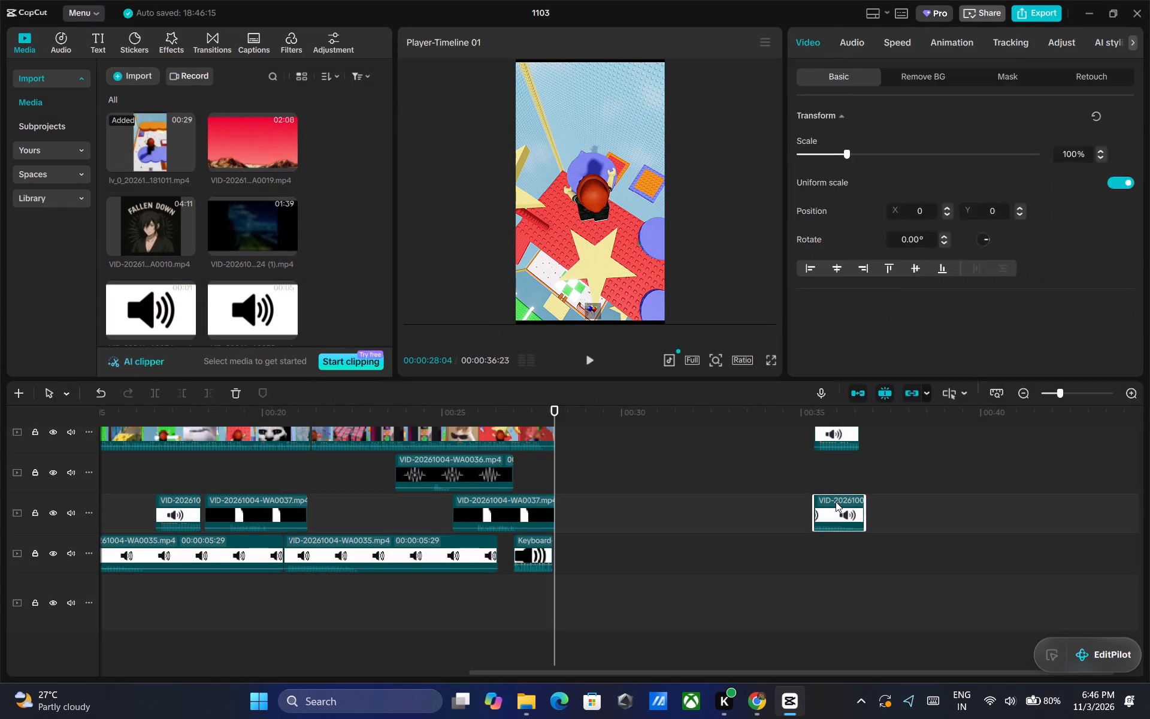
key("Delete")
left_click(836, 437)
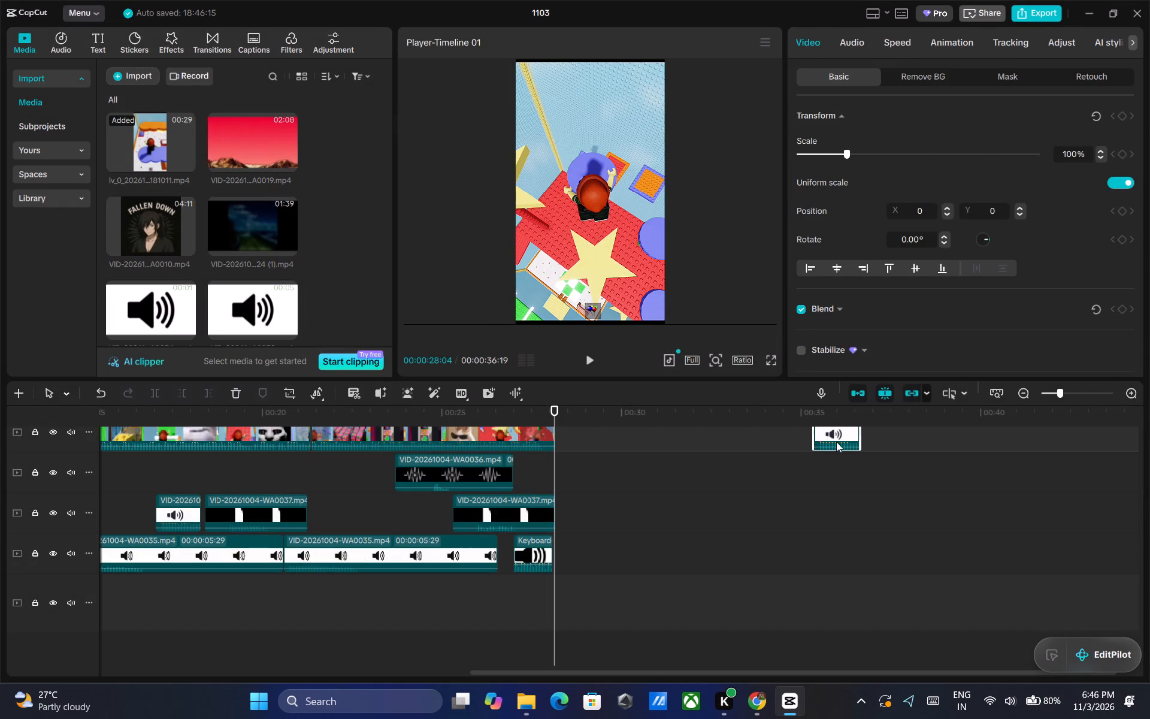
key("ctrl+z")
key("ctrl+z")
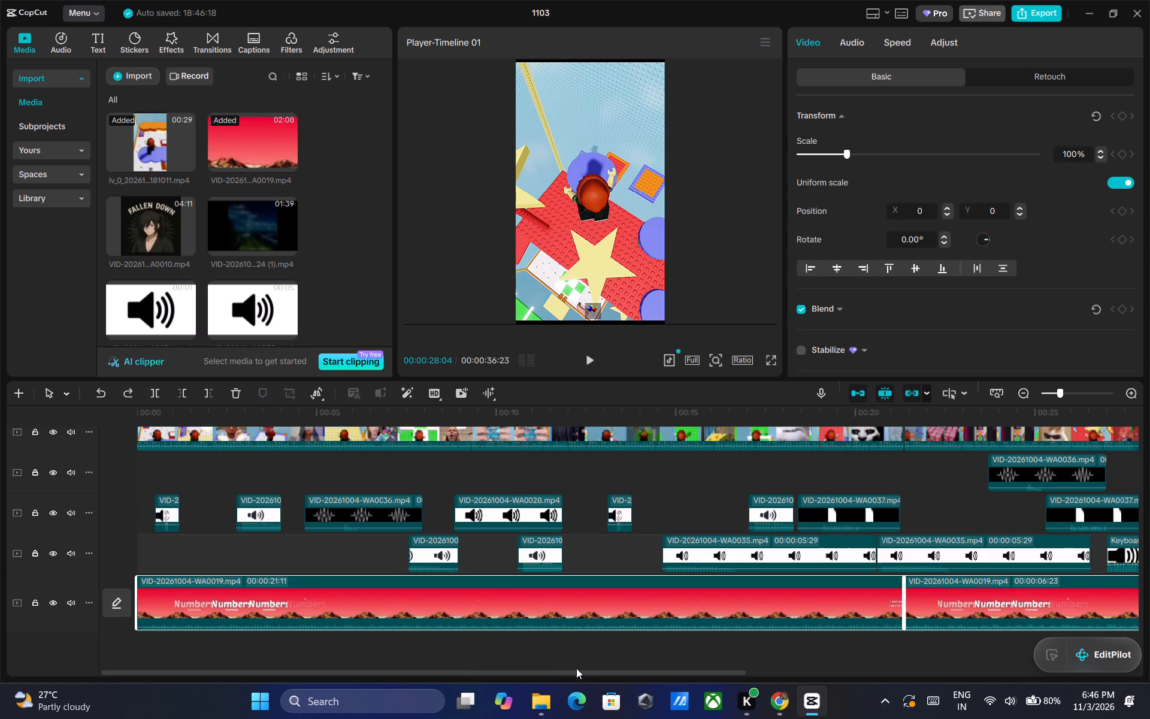
Delete the three stray sound effect clips around 00:00:35, past the end of the main video, keeping the music clips.
left_click_drag(571, 672, 926, 677)
double_click(843, 555)
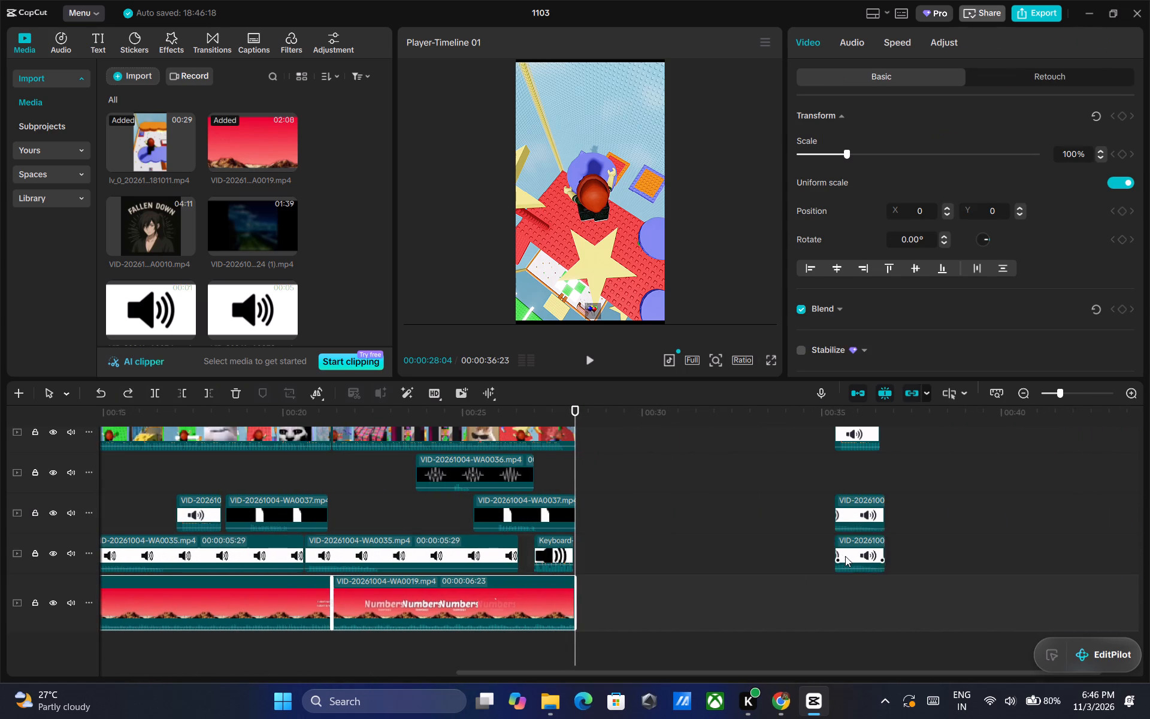
key("Delete")
left_click(852, 516)
key("Delete")
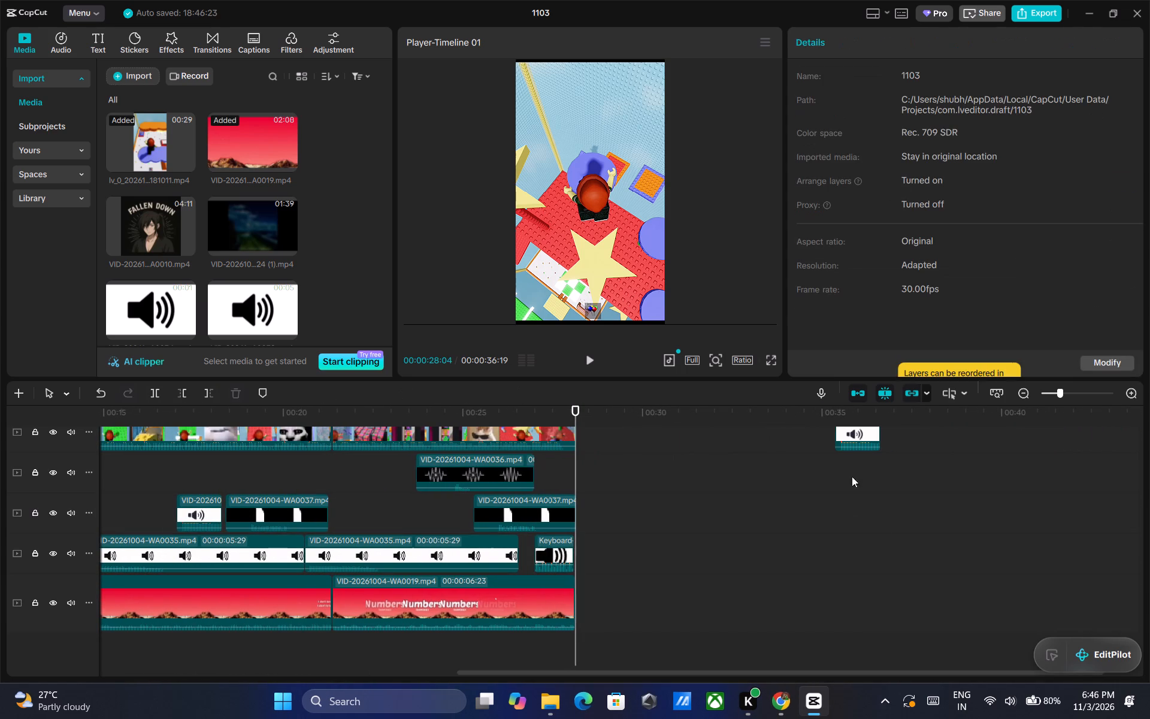
left_click(857, 433)
key("Delete")
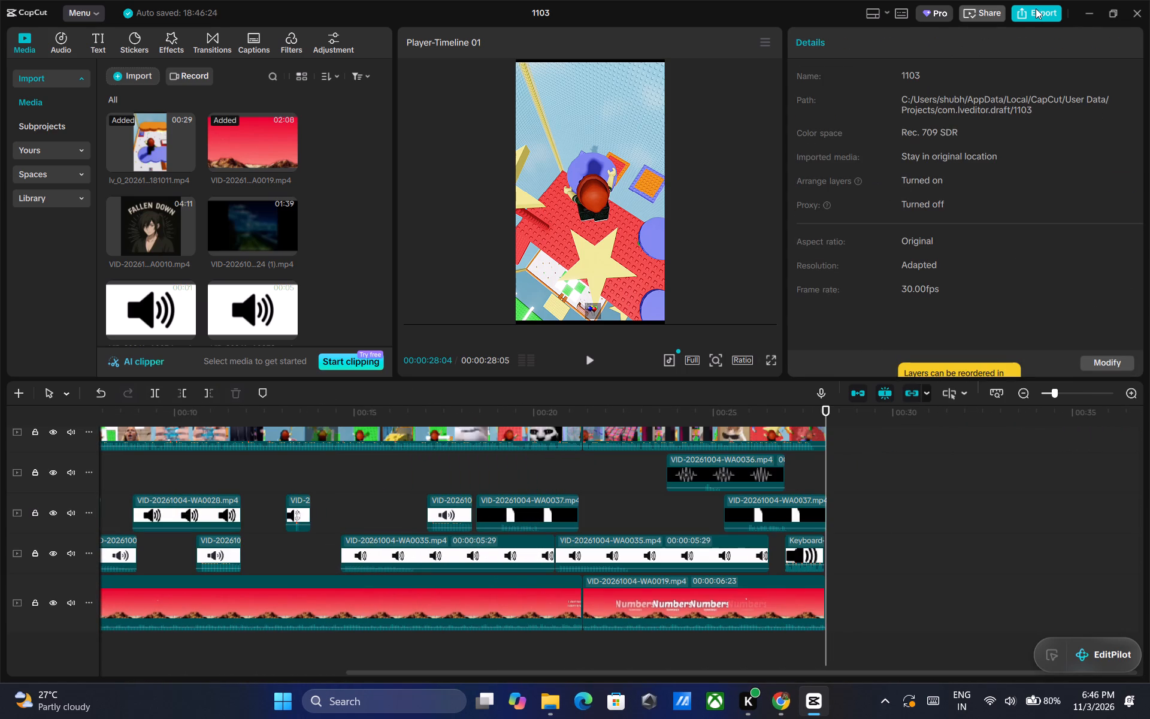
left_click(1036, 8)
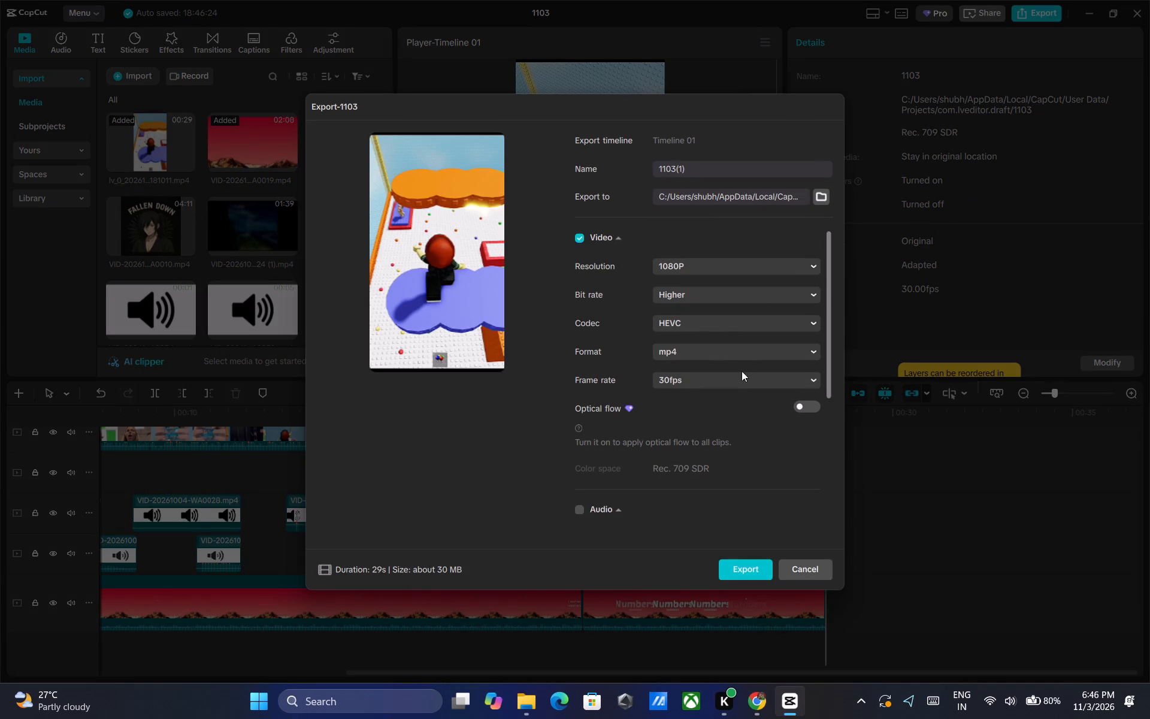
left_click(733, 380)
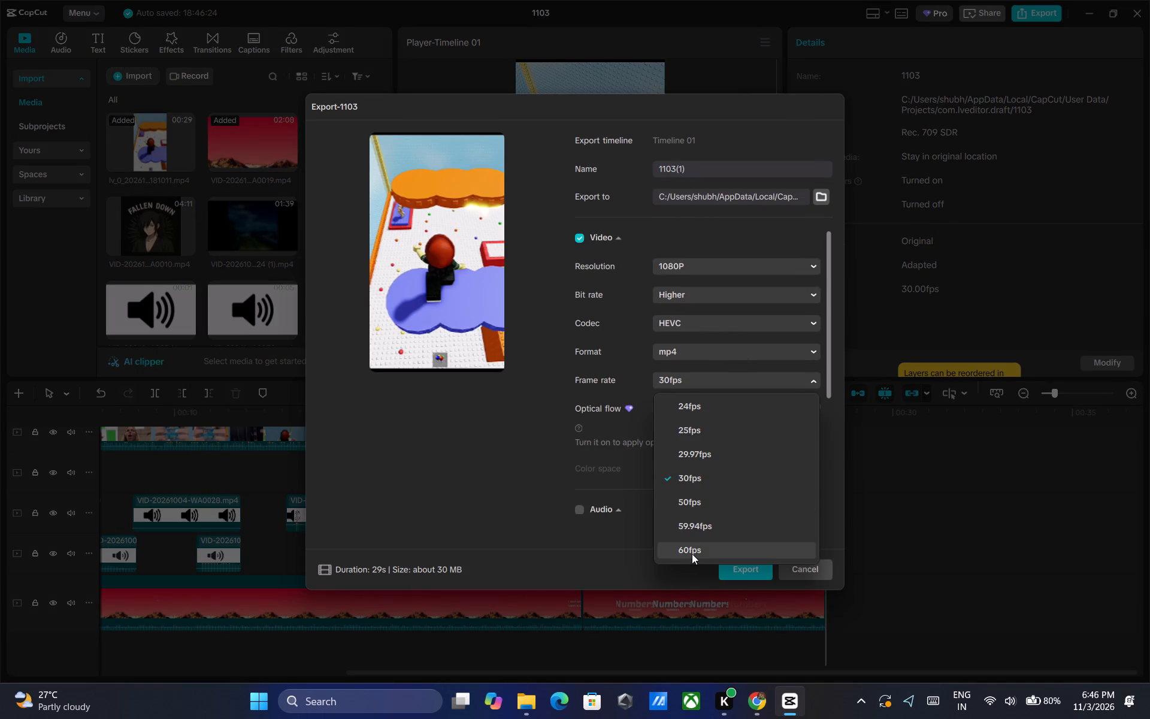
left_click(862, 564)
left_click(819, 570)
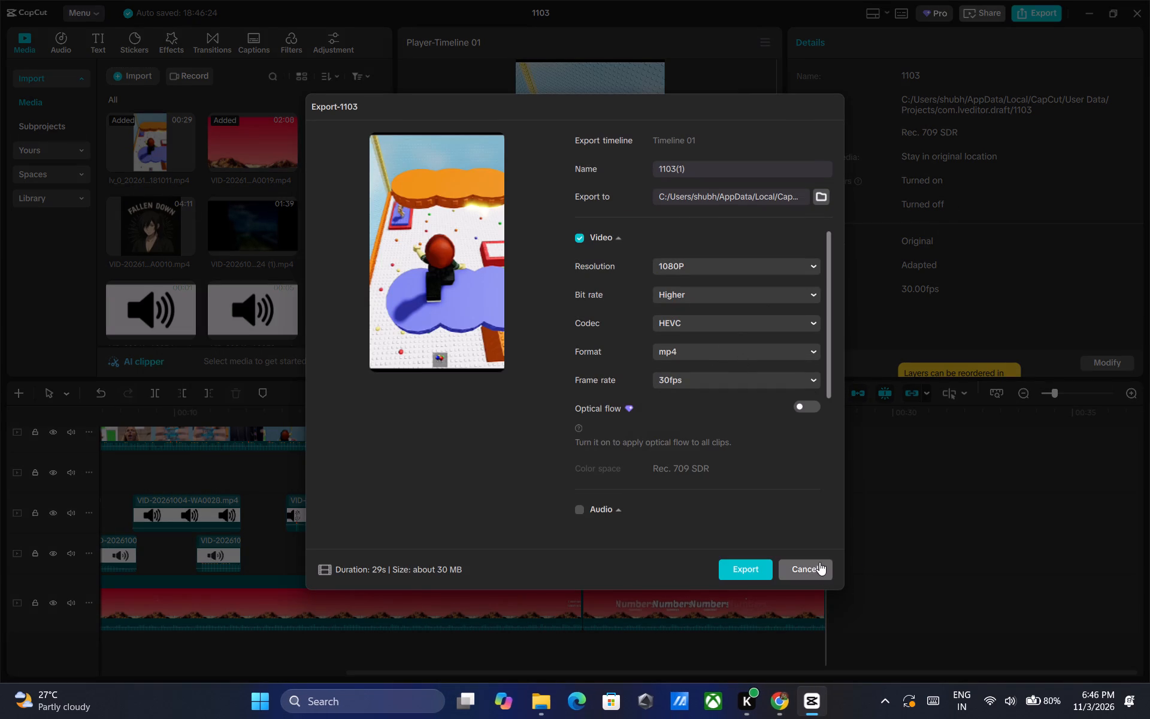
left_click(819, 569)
Play back part of the closing section and set the volume of both VID-20261004-WA0019.mp4 music clips to -13.1 dB.
left_click(615, 496)
left_click(583, 364)
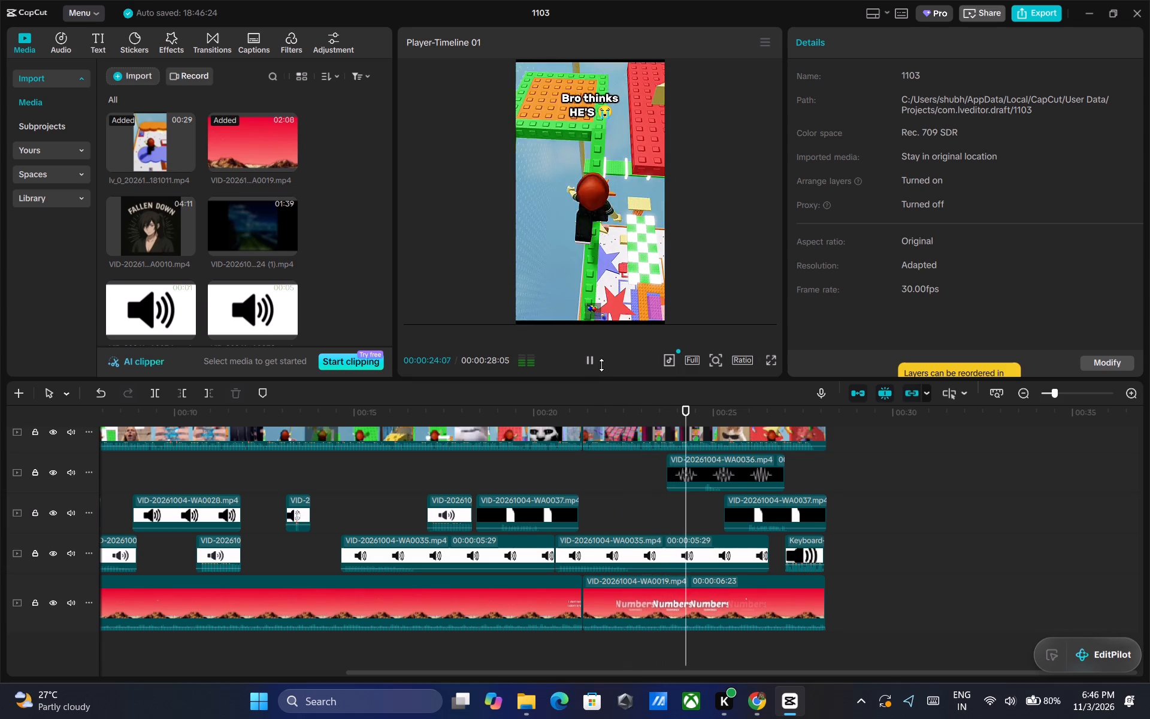
left_click(595, 361)
left_click_drag(612, 667, 551, 621)
left_click(861, 43)
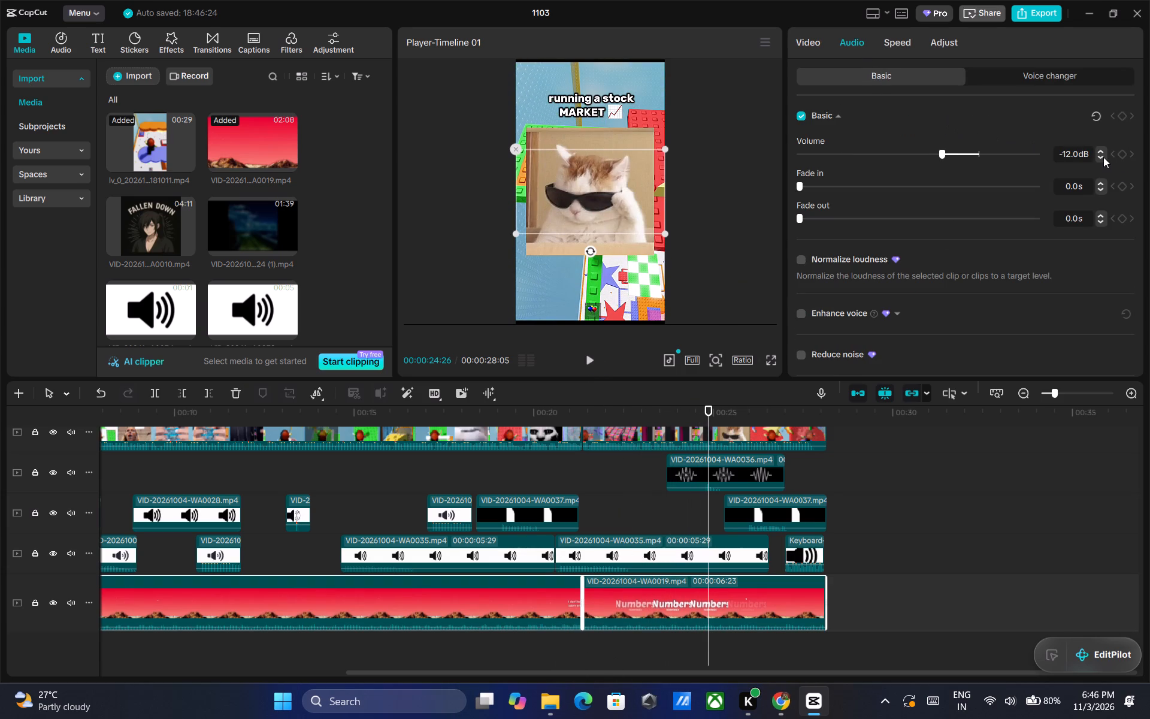
left_click(1103, 157)
triple_click(1101, 157)
triple_click(1101, 157)
triple_click(1101, 157)
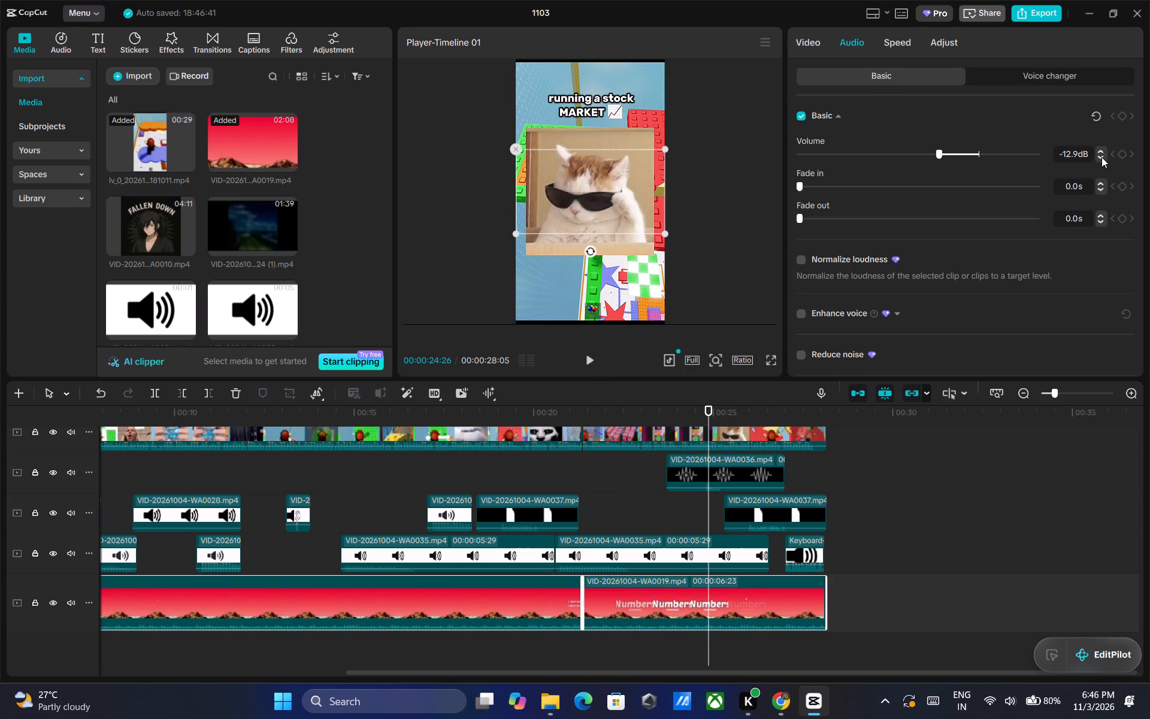
left_click(1101, 157)
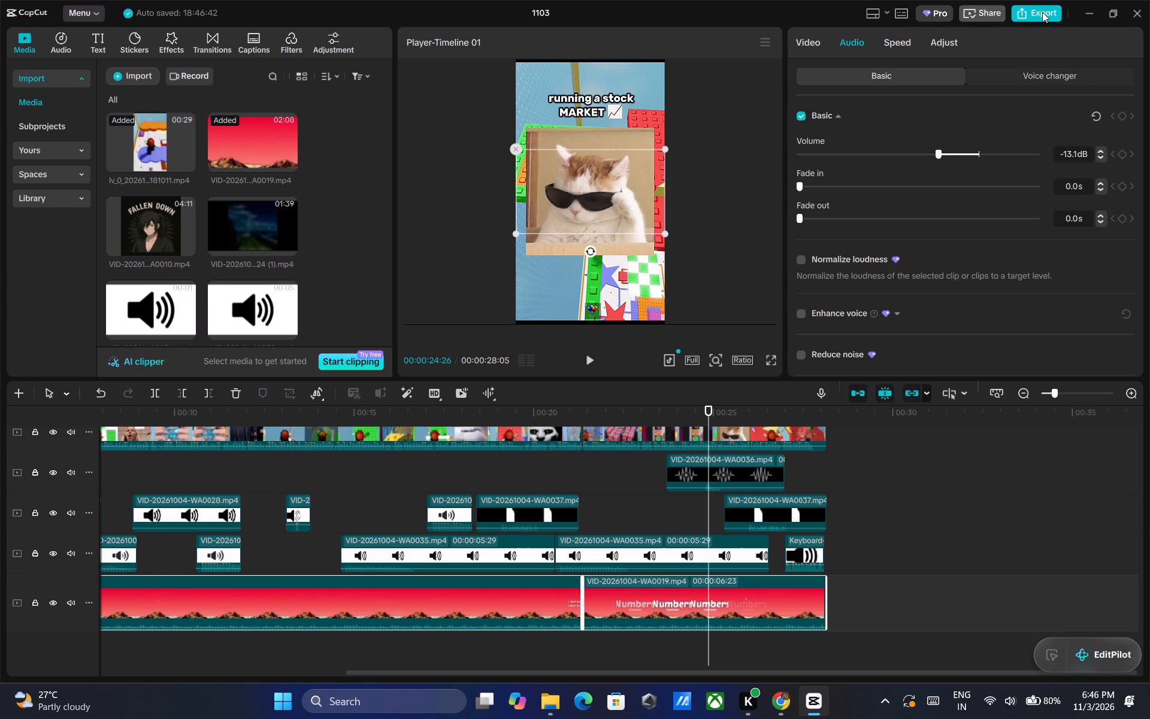
Export the video with the frame rate set to 60fps, and close the export window once it is saved.
left_click(1041, 11)
left_click(738, 380)
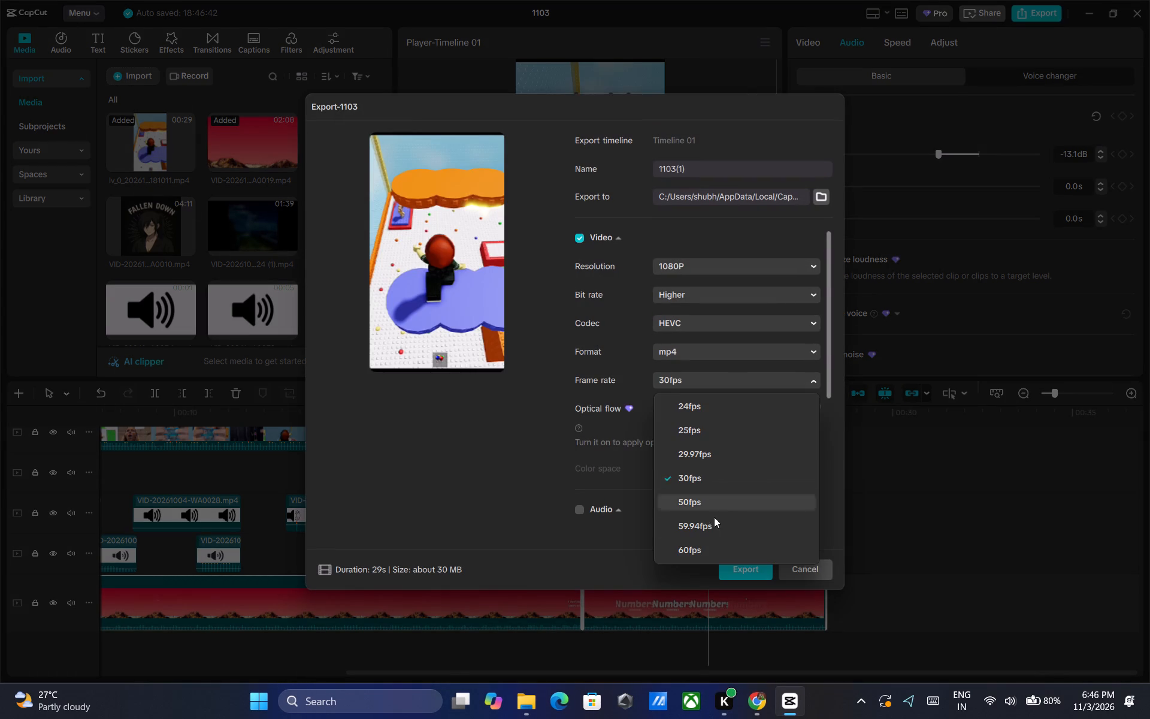
left_click(707, 551)
left_click(740, 575)
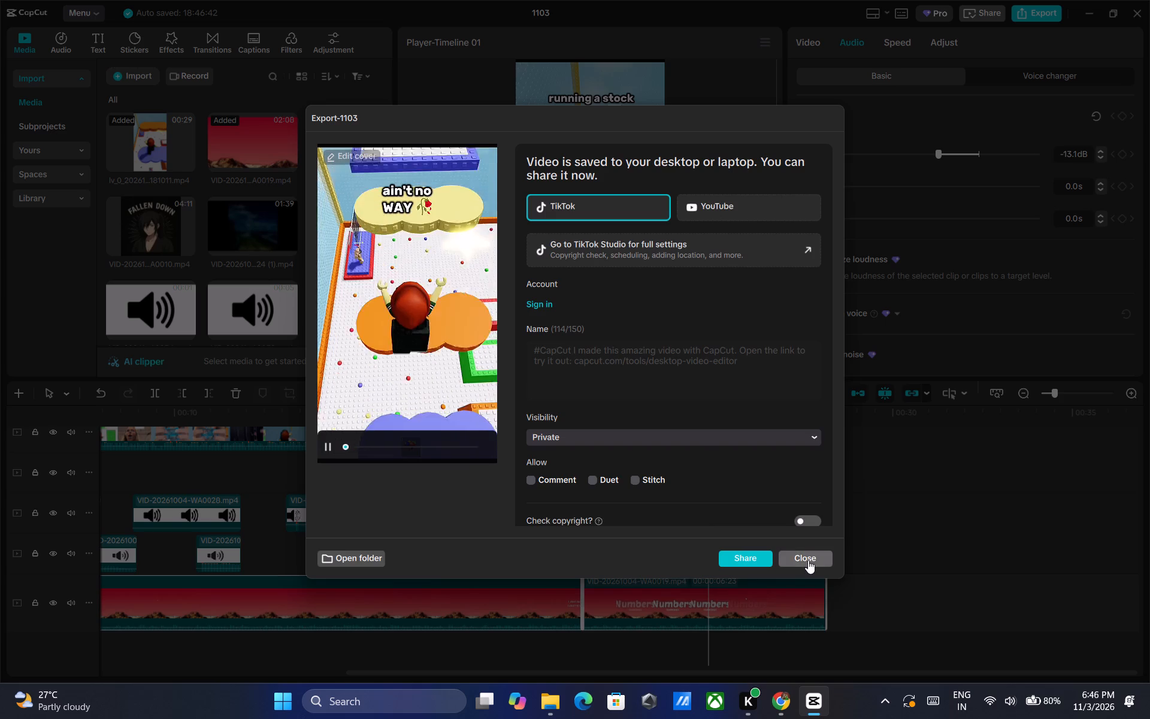
left_click(808, 559)
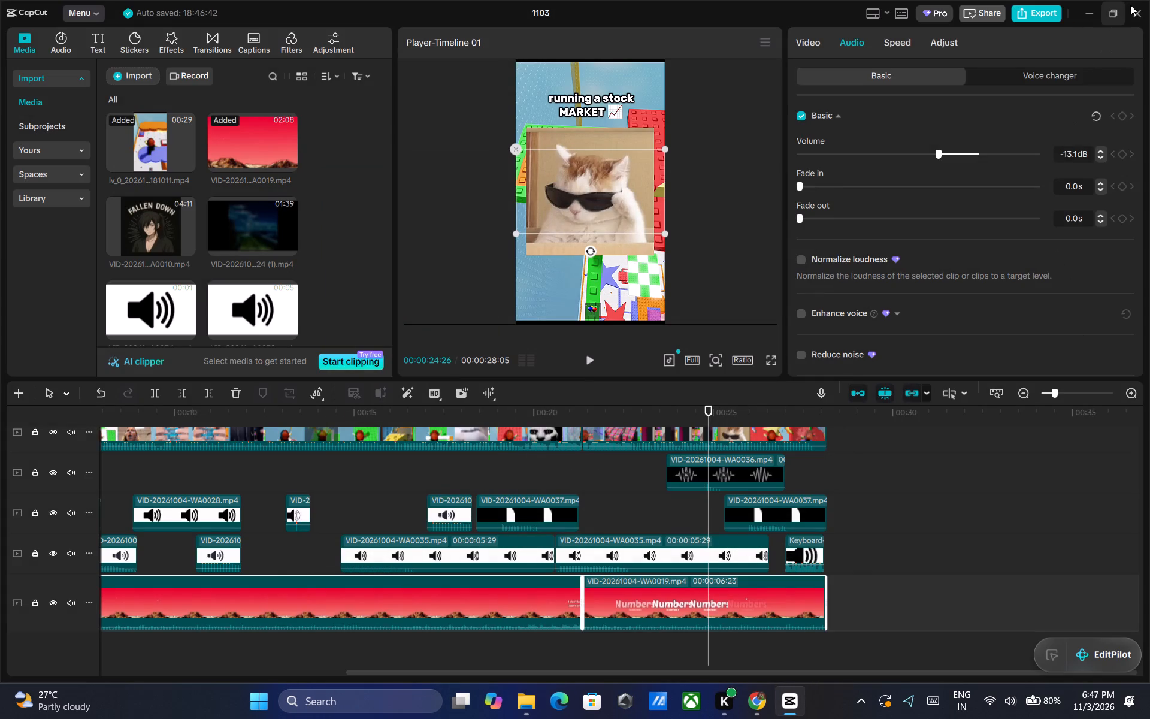